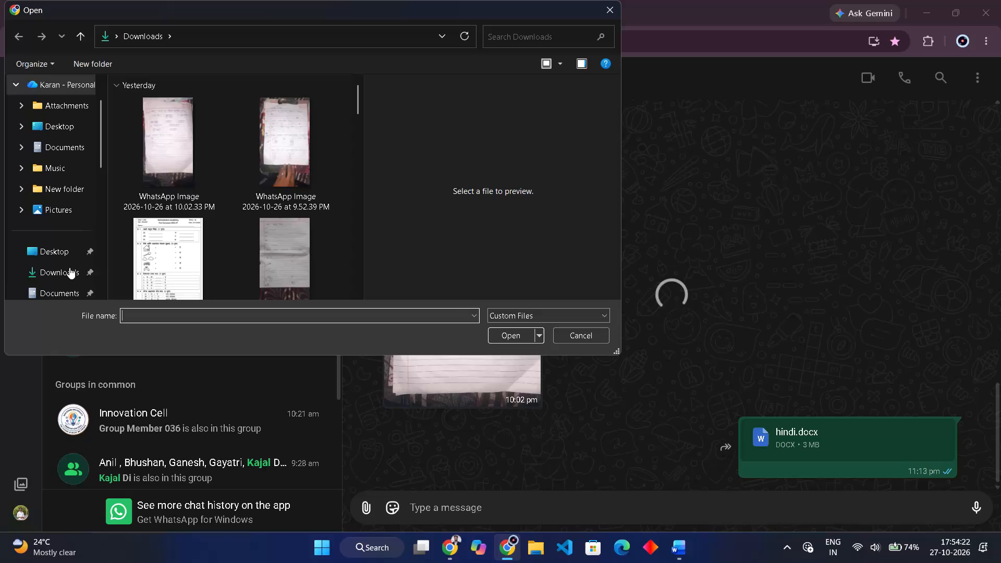
Find the Kindergarten Marathi Examination Worksheet among Home's recent files and select it to preview.
scroll(60, 101, "up", 3)
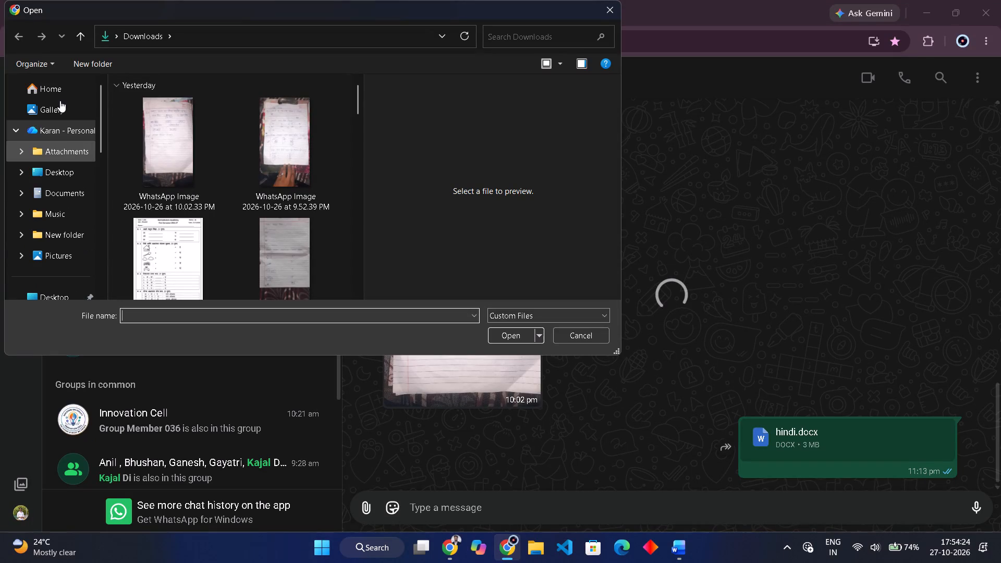
left_click(55, 92)
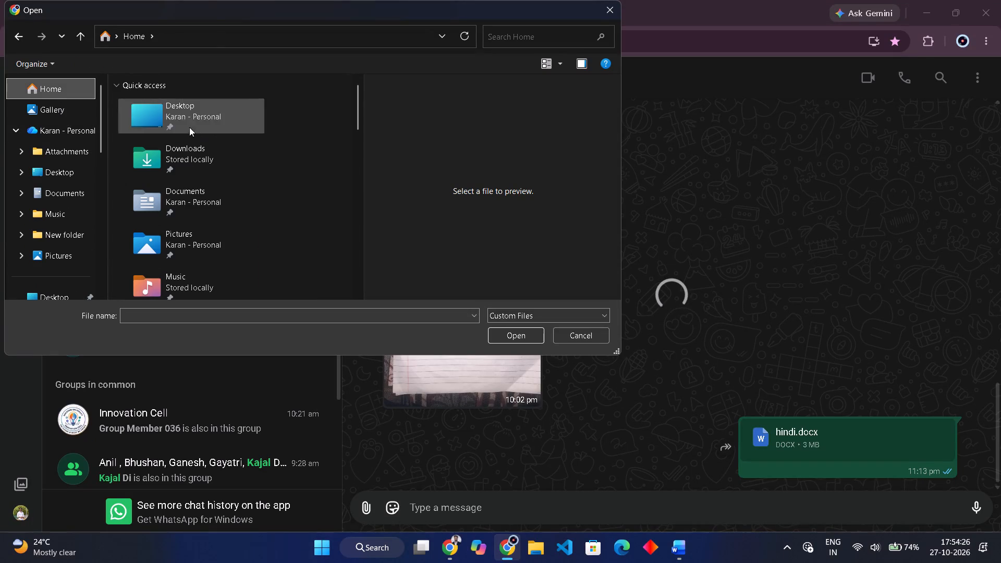
scroll(190, 211, "down", 1)
scroll(189, 139, "up", 1)
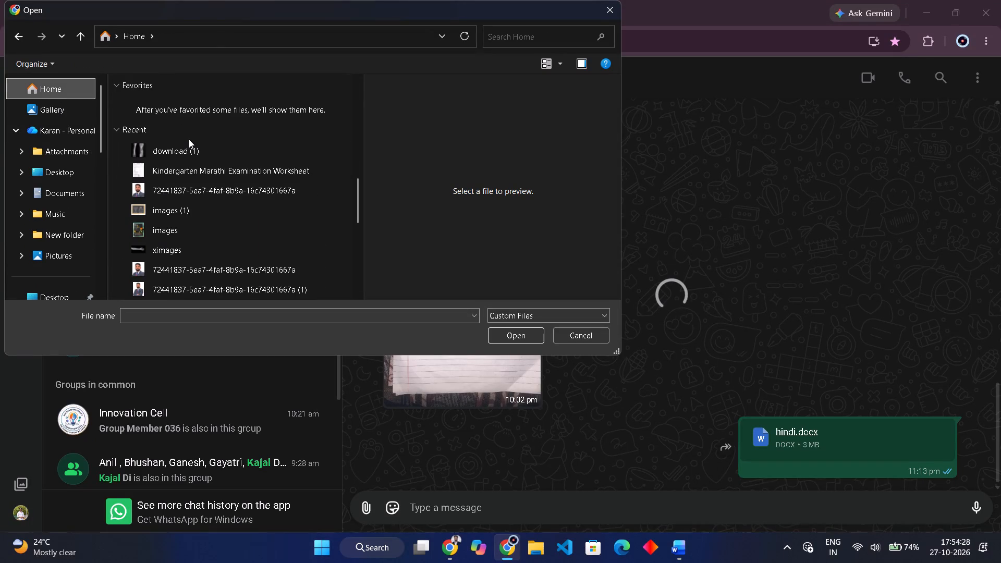
scroll(189, 139, "up", 1)
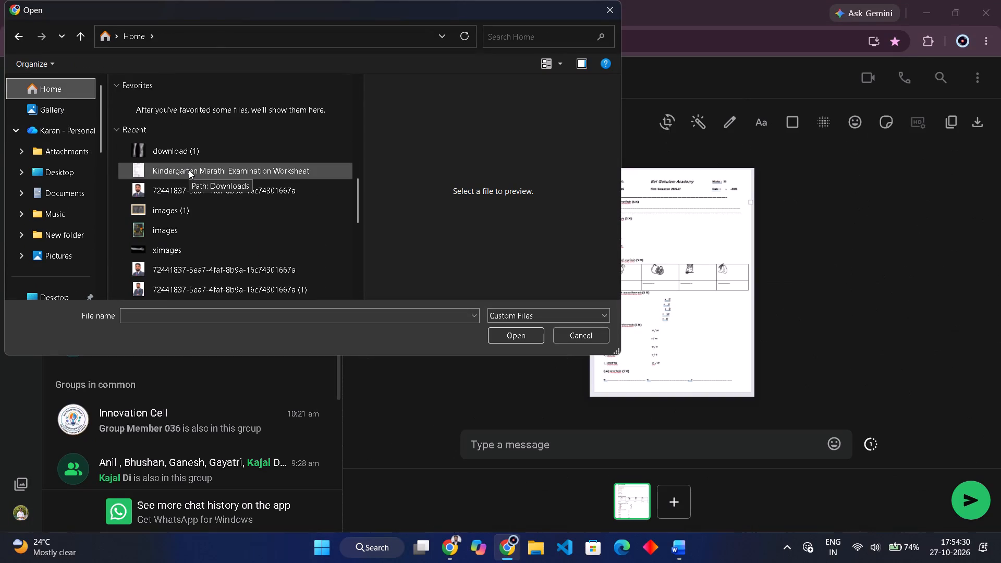
left_click(189, 170)
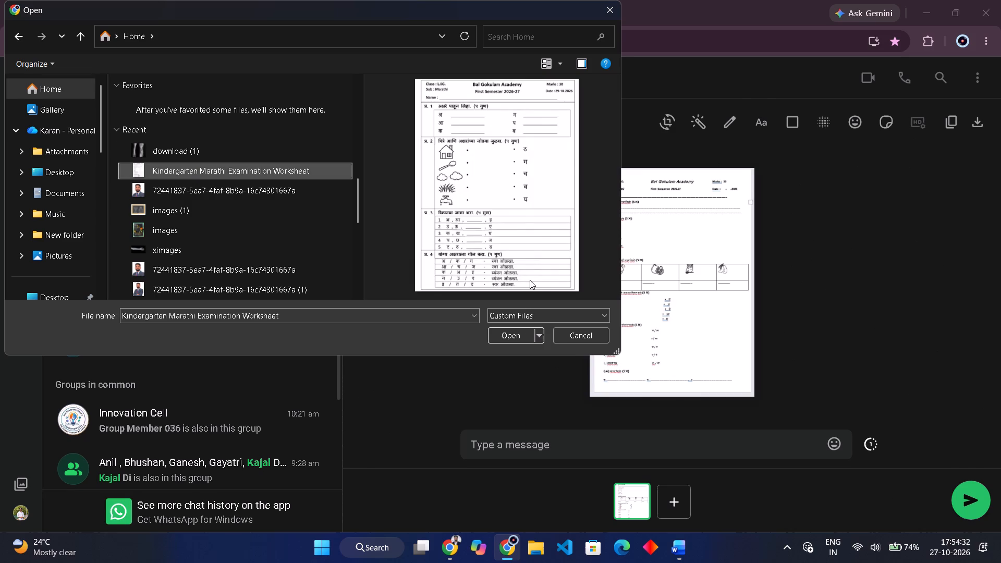
Switch the file picker from Home to the Gallery location to look for the image to attach.
scroll(240, 192, "up", 2)
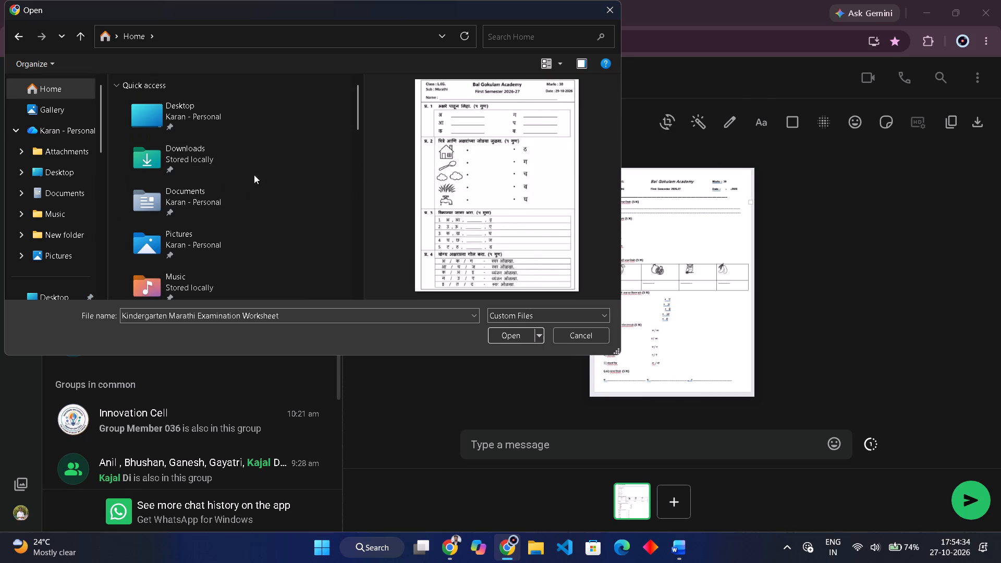
scroll(206, 166, "down", 1)
left_click(71, 105)
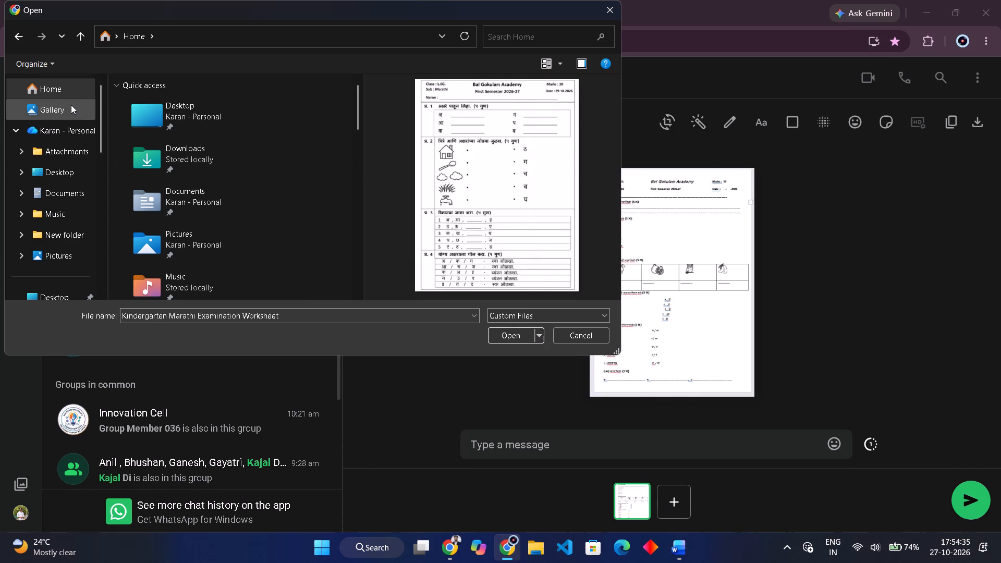
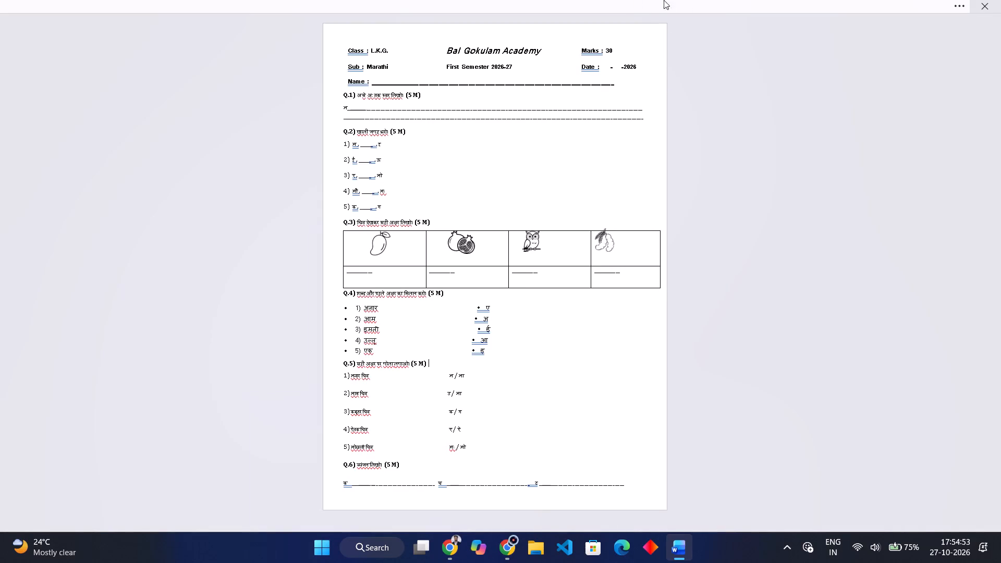
Change the worksheet document's page movement from Side to Side to Vertical.
left_click(654, 0)
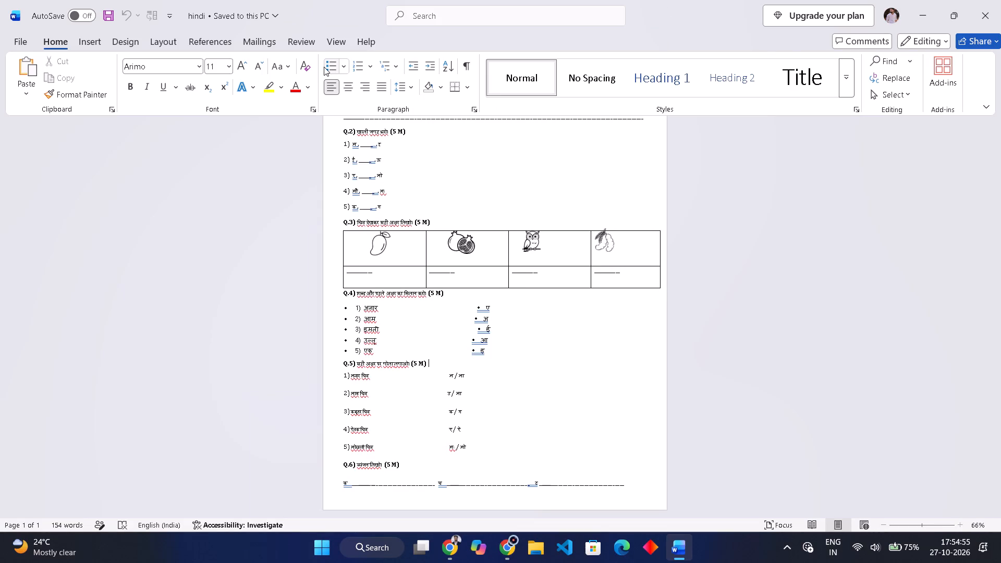
left_click(346, 39)
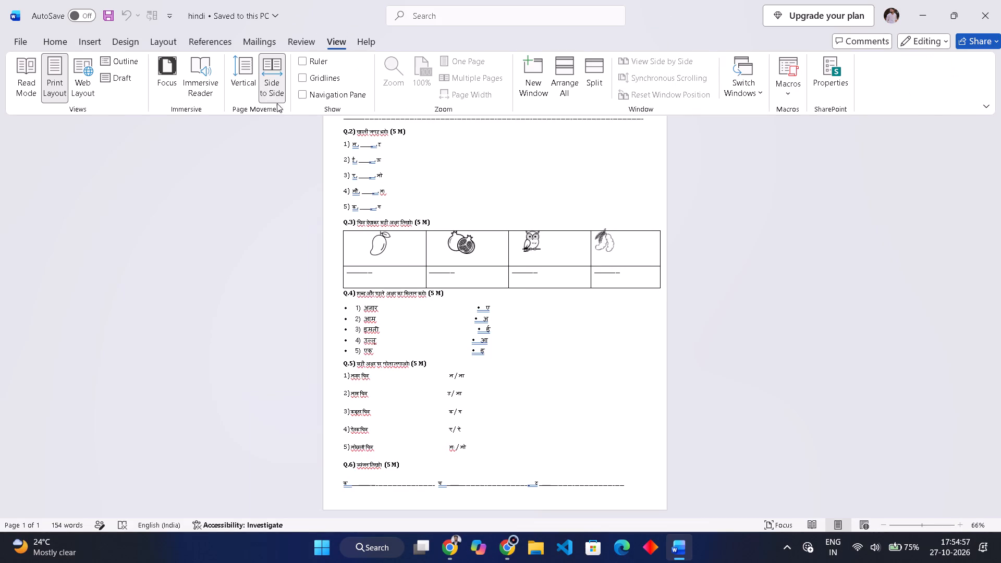
left_click(247, 79)
left_click(276, 221)
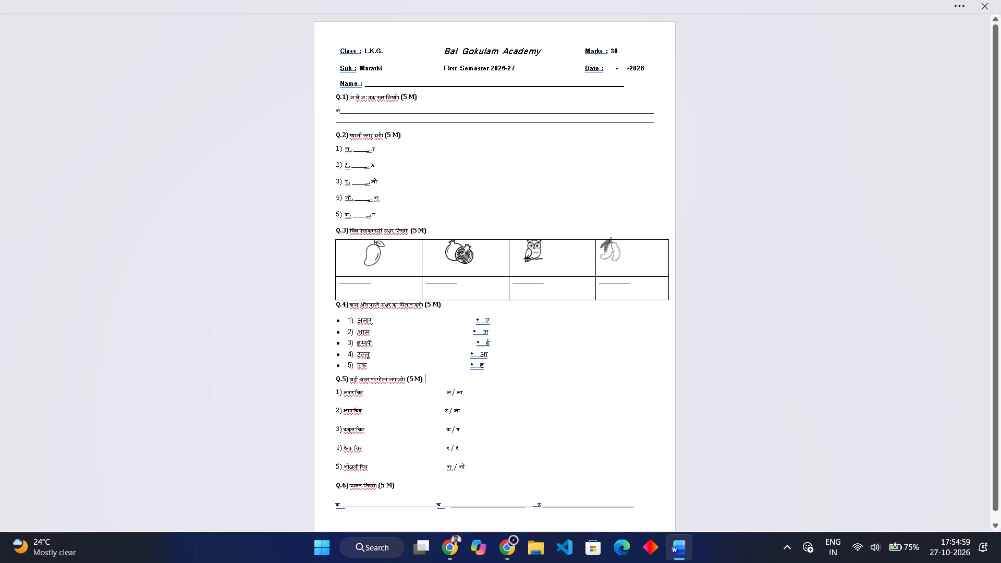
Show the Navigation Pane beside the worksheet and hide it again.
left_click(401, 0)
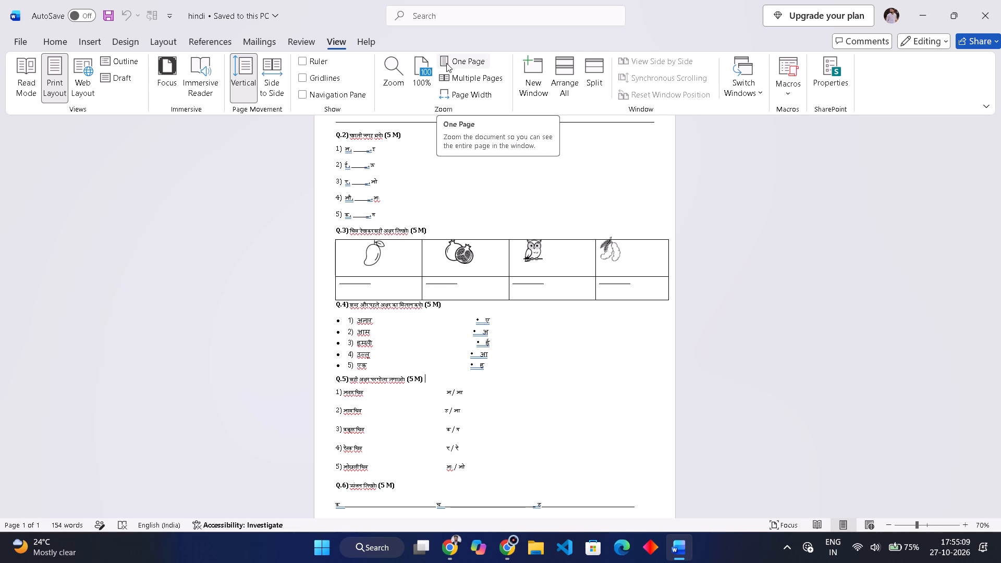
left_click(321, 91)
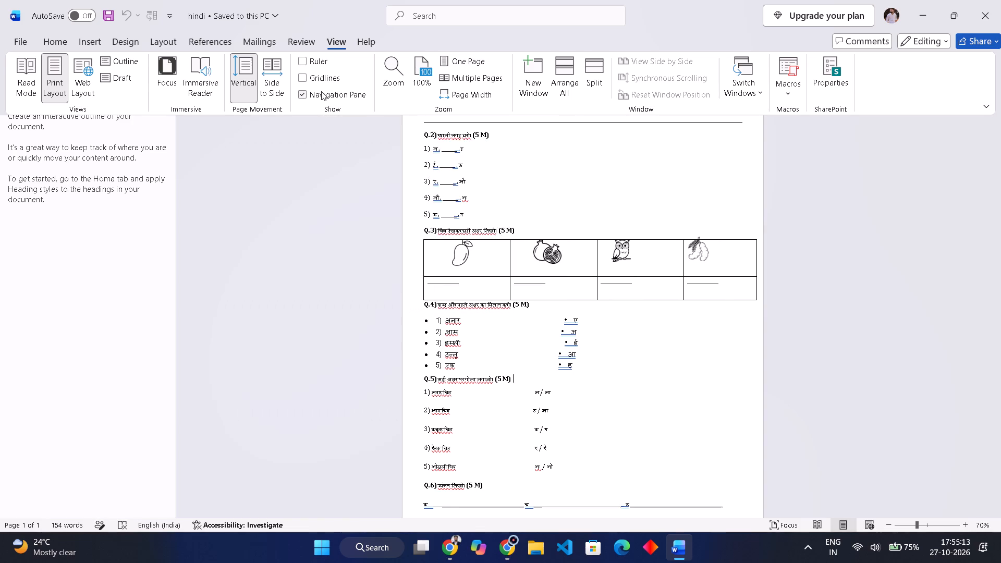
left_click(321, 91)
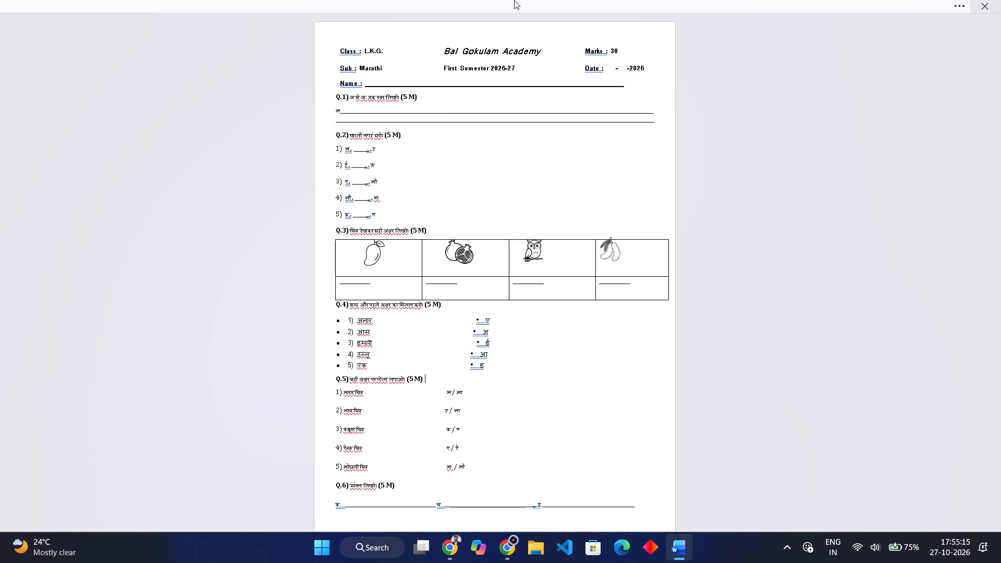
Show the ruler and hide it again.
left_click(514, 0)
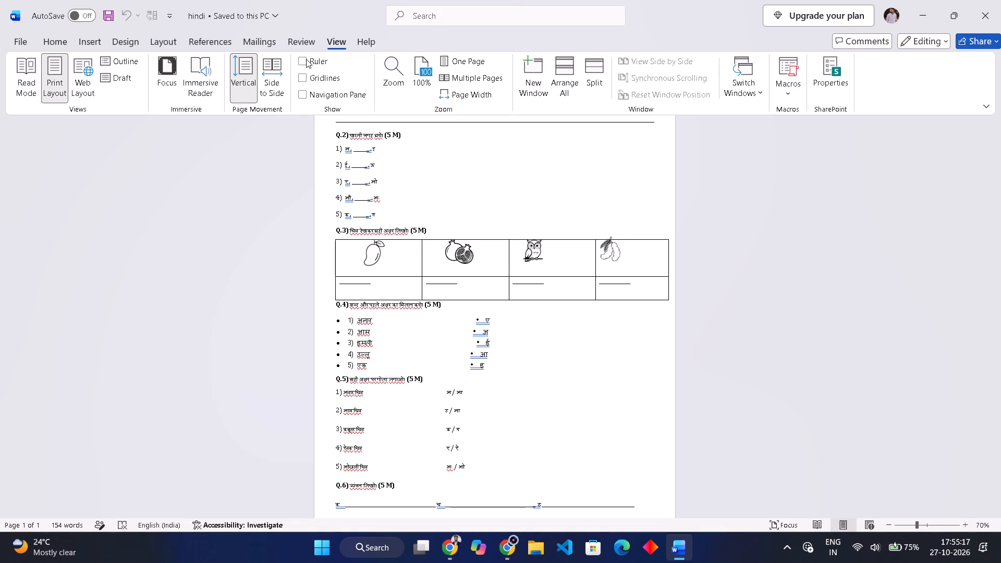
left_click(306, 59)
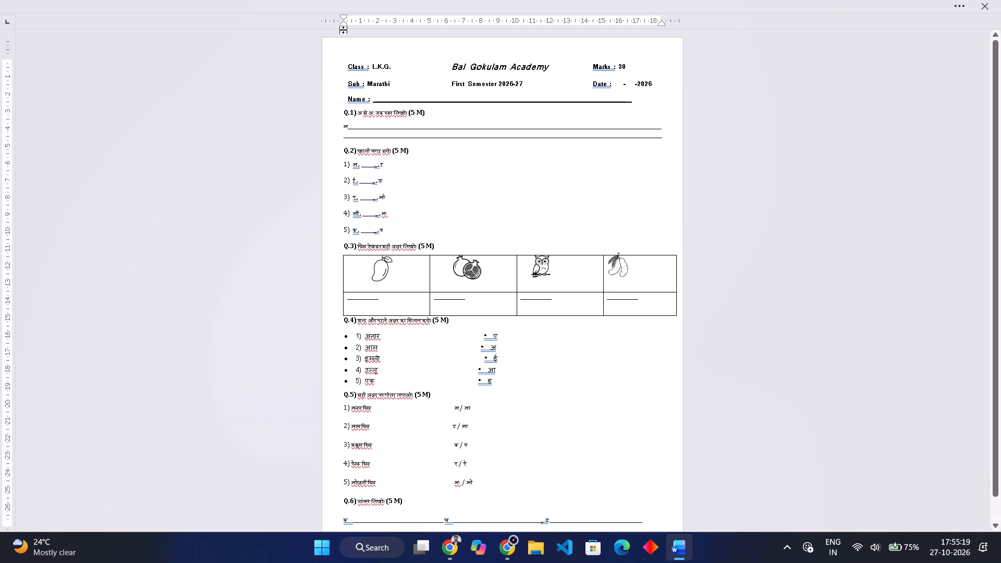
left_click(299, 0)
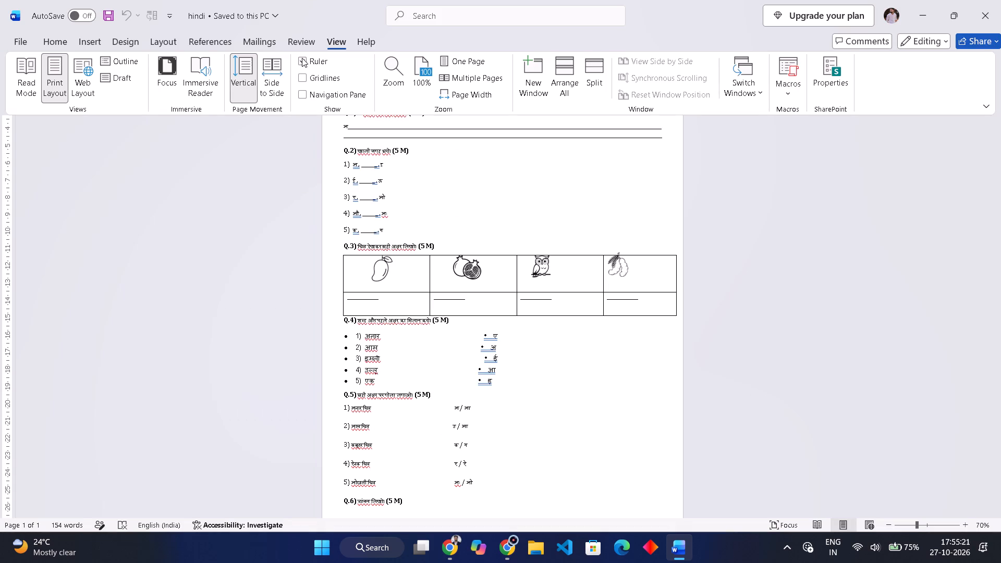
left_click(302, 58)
Try the multiple-pages view and enlarge the page to 88%.
left_click(316, 7)
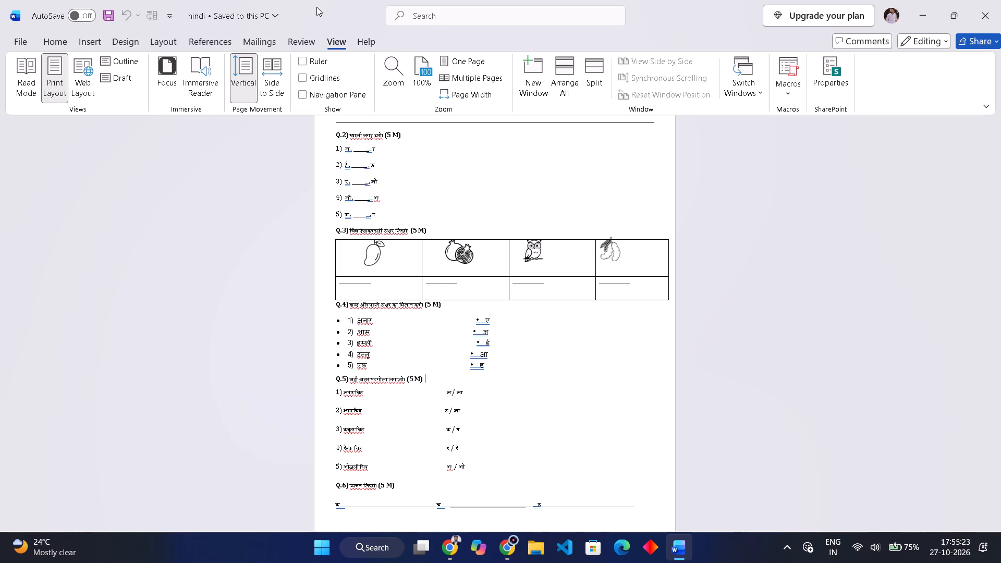
left_click(477, 79)
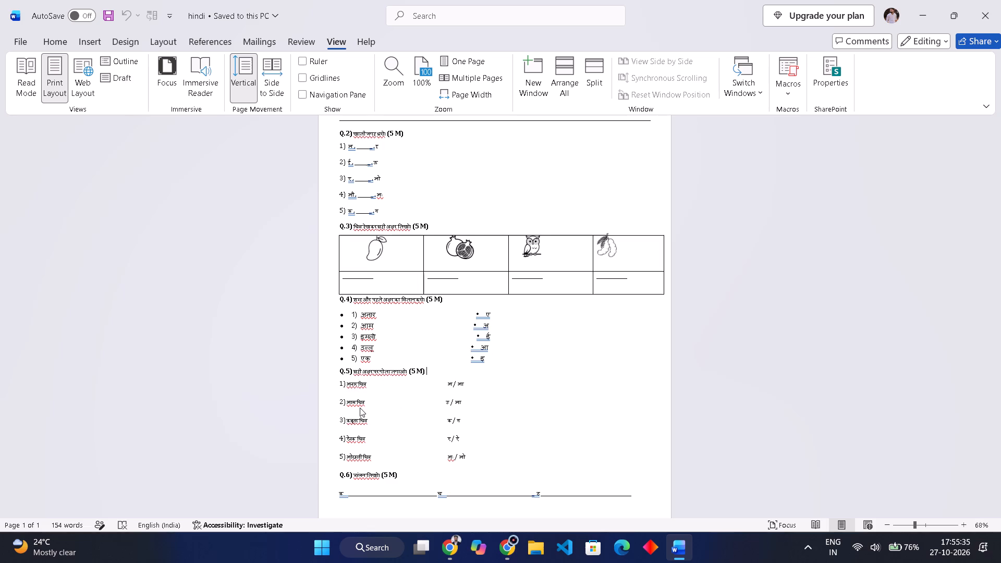
scroll(359, 407, "up", 4, "ctrl")
scroll(359, 407, "down", 1, "ctrl")
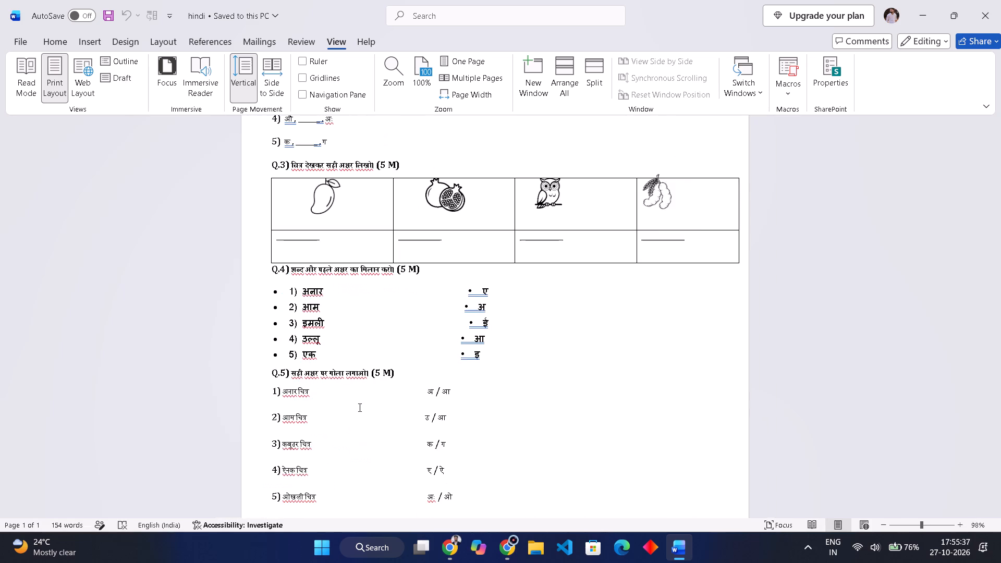
scroll(359, 407, "down", 1, "ctrl")
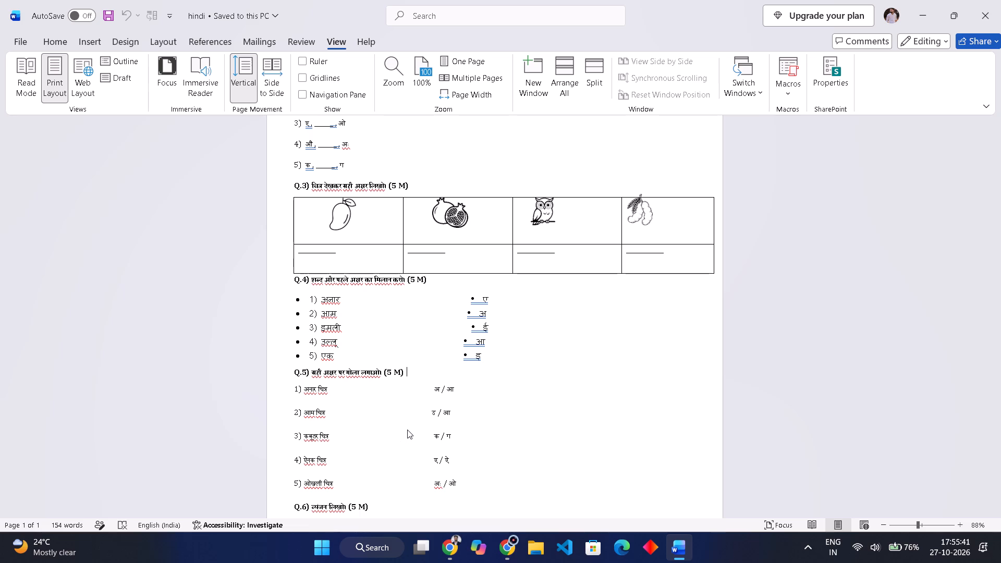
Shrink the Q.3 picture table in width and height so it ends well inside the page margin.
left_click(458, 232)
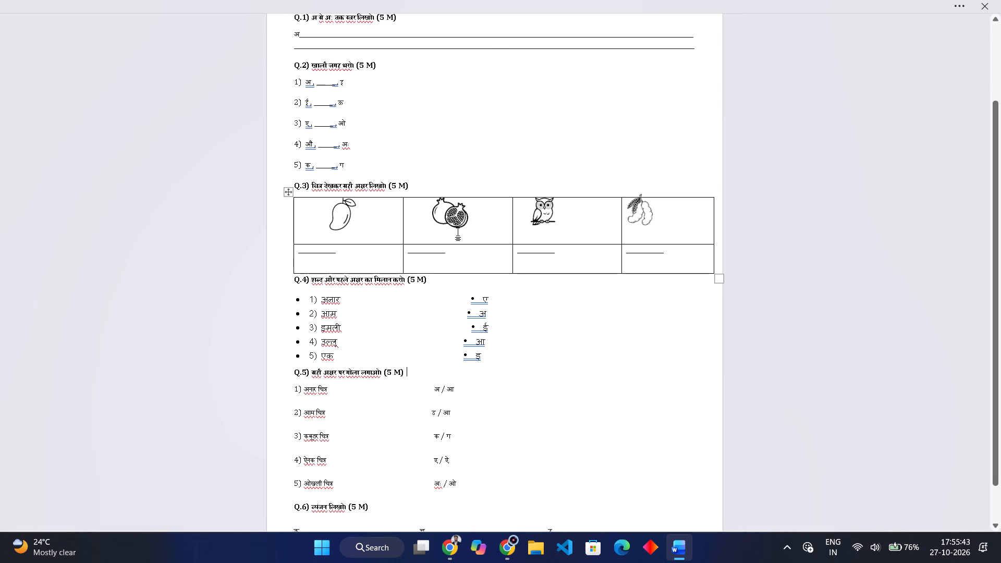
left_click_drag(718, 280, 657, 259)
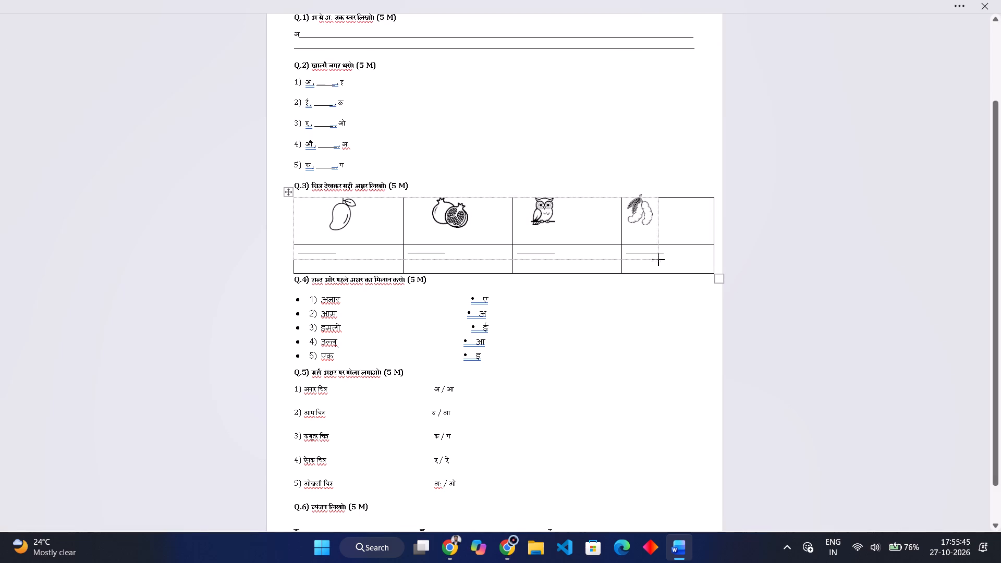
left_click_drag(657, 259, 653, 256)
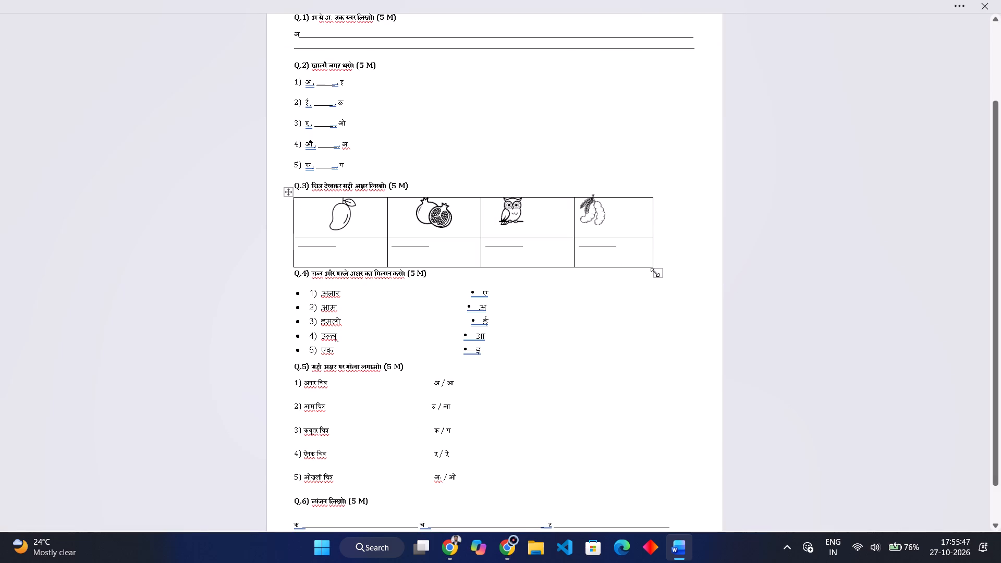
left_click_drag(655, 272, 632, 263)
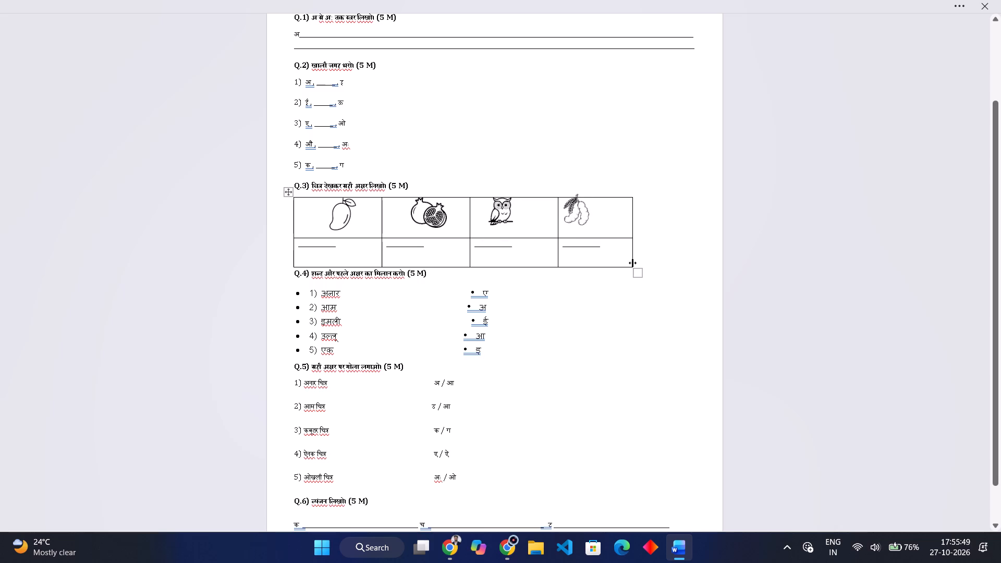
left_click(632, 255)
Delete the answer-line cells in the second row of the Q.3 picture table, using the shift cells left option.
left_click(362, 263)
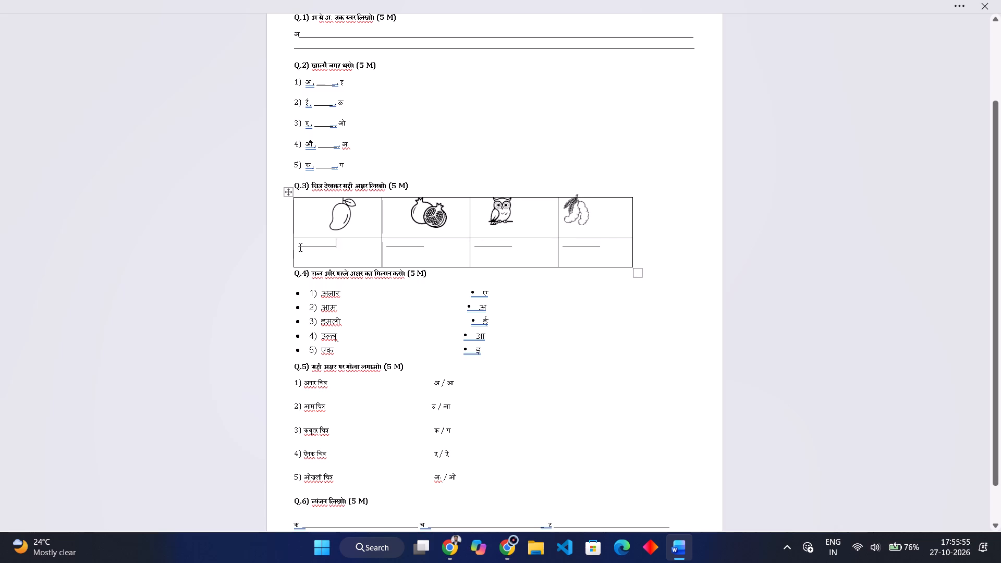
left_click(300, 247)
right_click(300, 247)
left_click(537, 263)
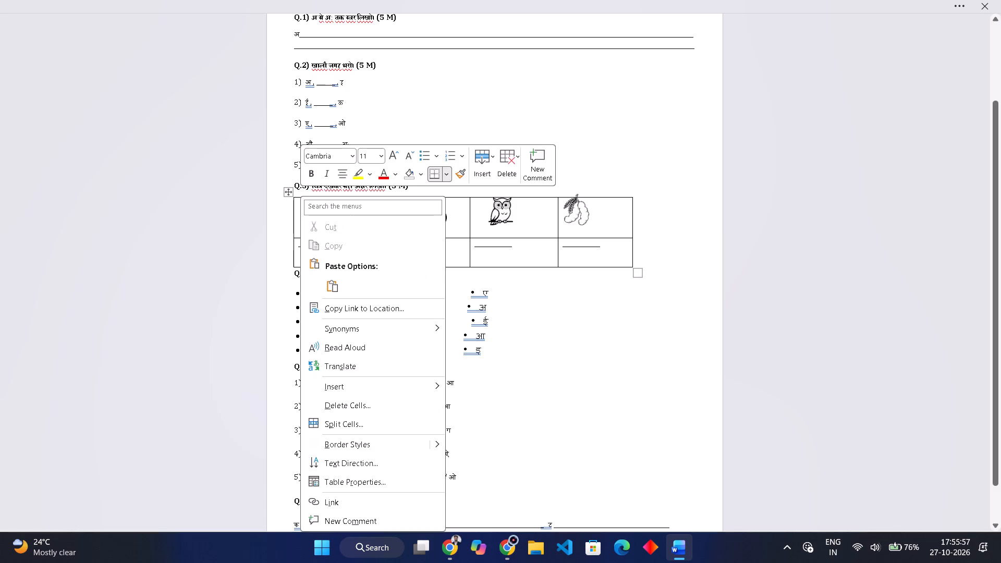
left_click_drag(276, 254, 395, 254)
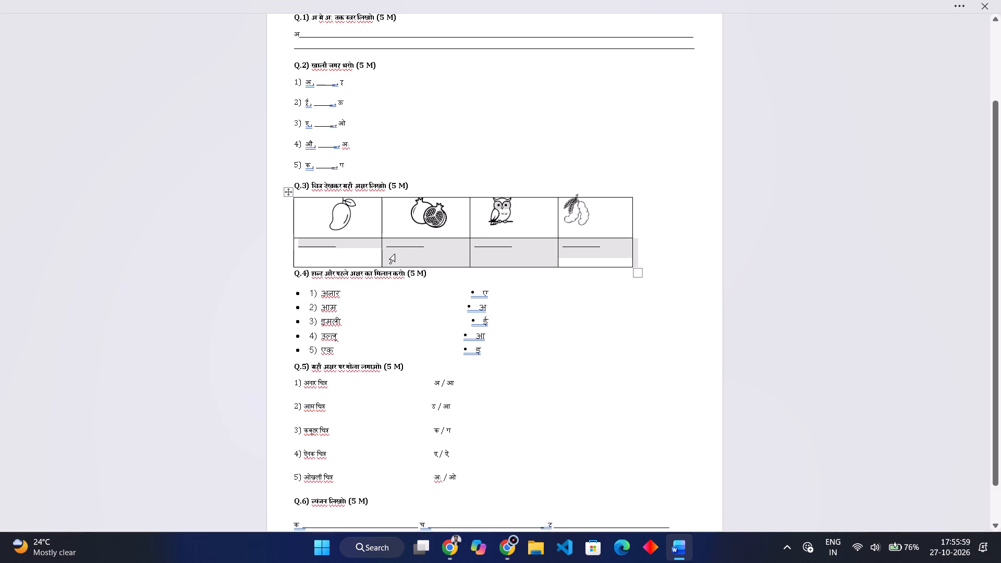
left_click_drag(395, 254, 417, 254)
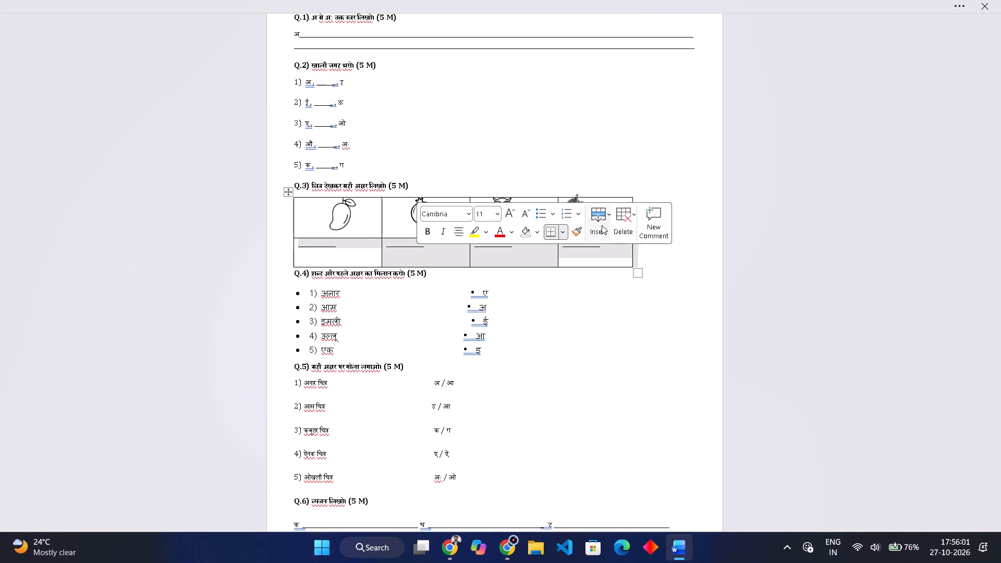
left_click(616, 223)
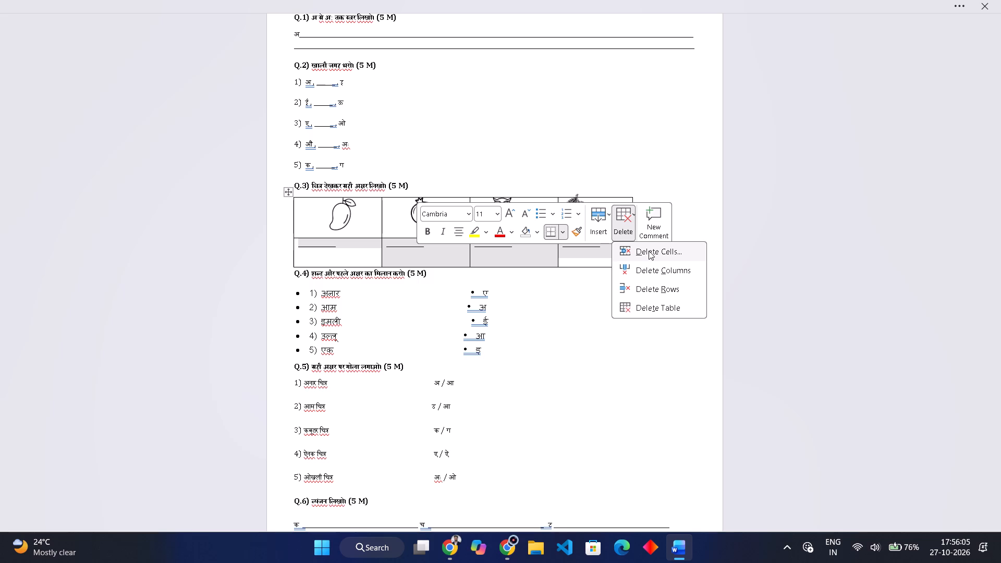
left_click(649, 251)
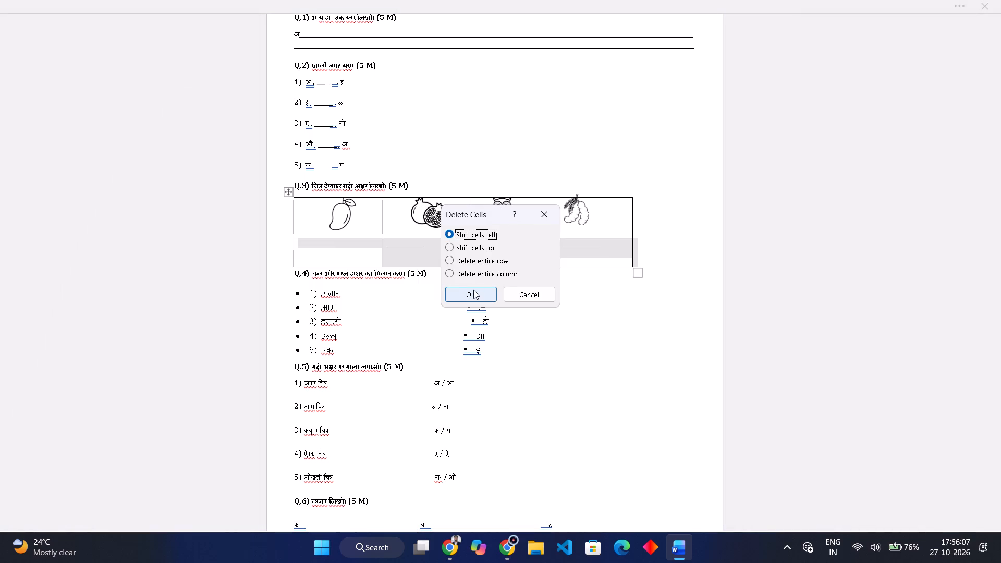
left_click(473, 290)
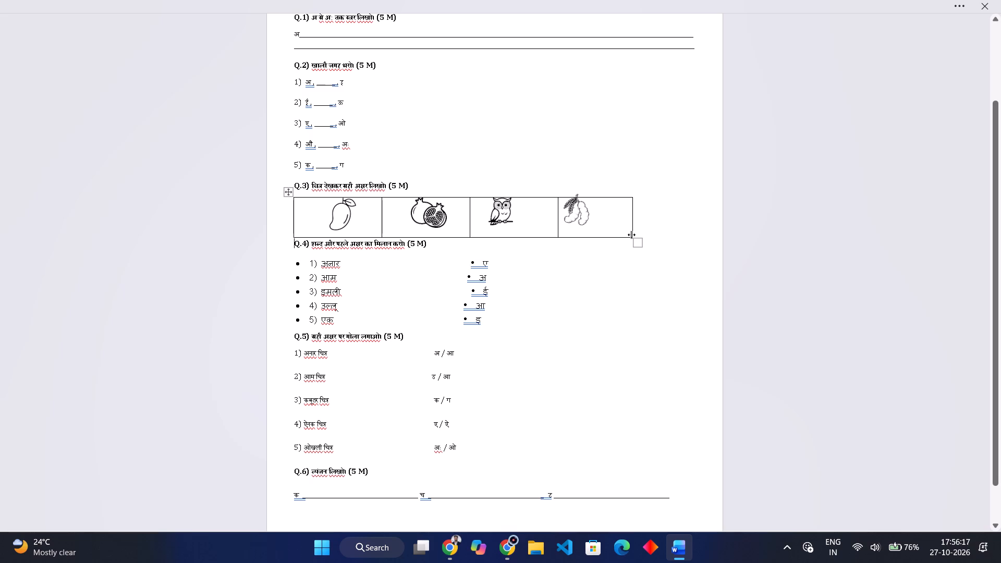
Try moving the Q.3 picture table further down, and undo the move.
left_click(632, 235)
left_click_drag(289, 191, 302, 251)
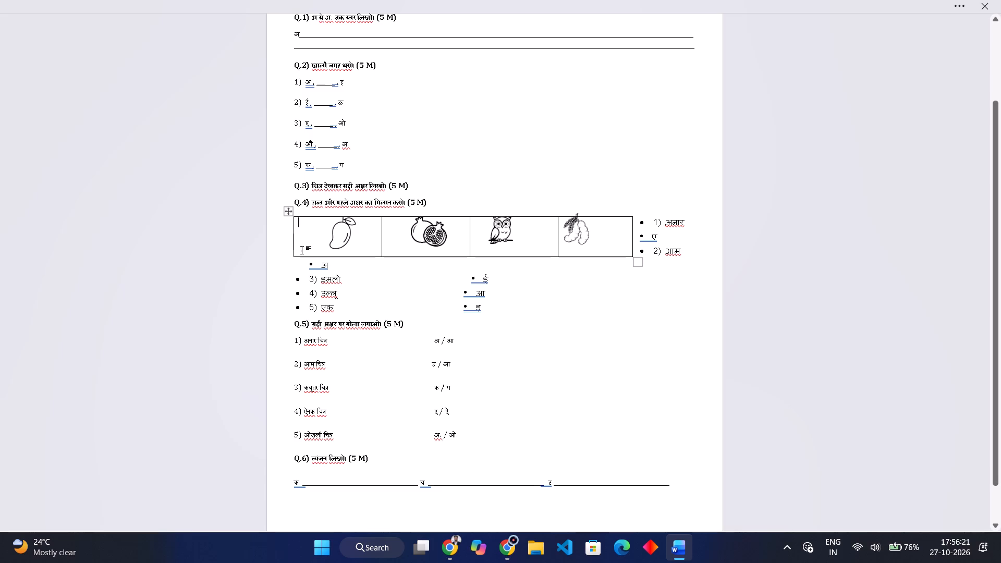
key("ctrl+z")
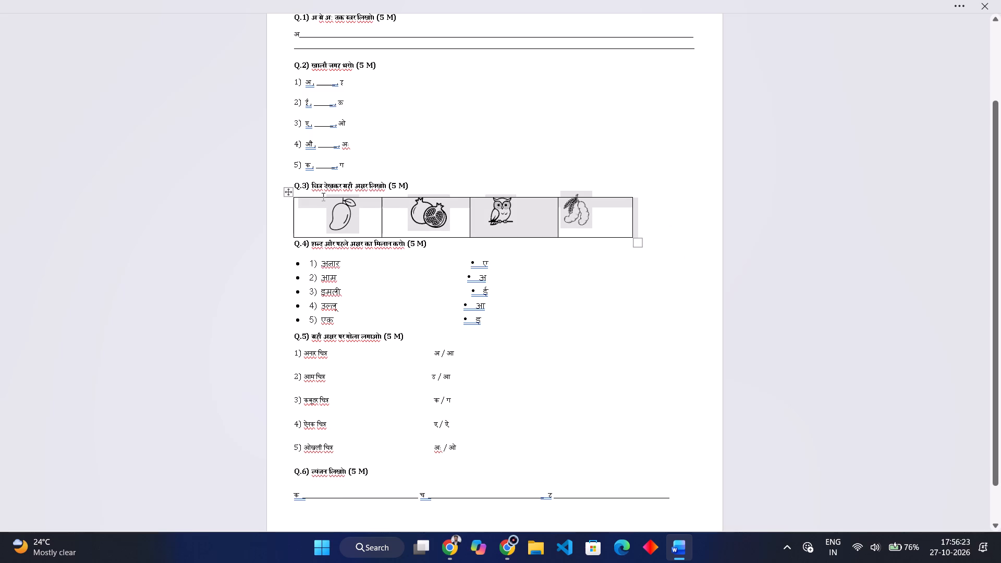
Move the mango, pomegranate, owl and tamarind pictures out of the Q.3 table into the empty space beside the Q.2 items.
left_click(335, 222)
left_click_drag(340, 216, 477, 137)
left_click_drag(430, 217, 443, 136)
left_click_drag(504, 217, 551, 158)
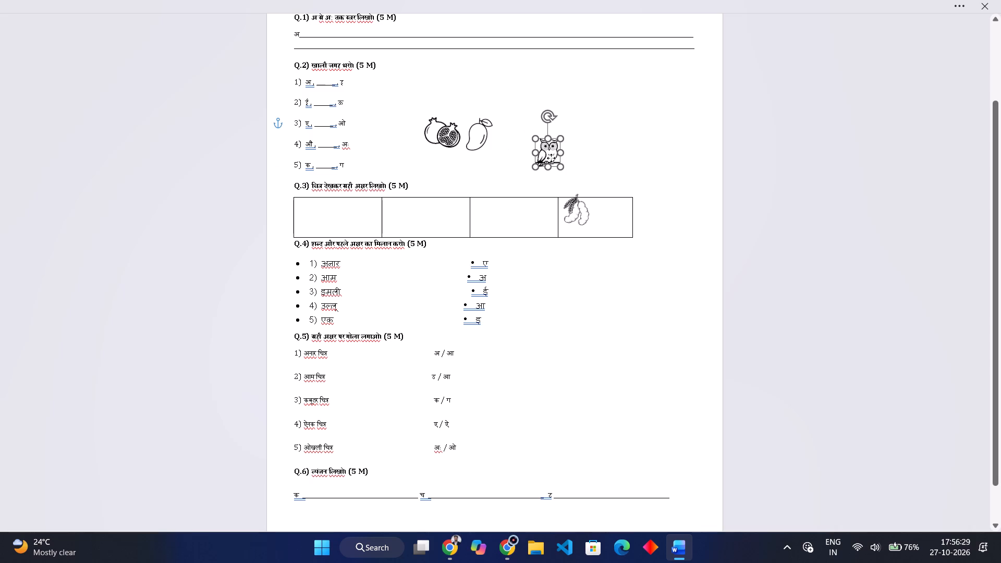
left_click_drag(551, 158, 551, 156)
left_click_drag(572, 215, 631, 125)
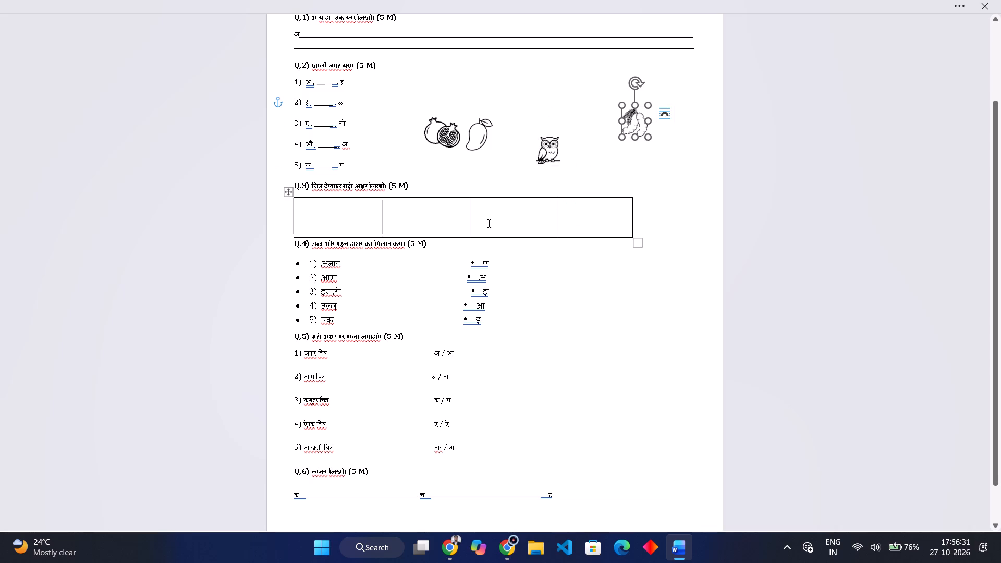
Delete the entire empty table under the Q.3 heading.
left_click(465, 210)
left_click(290, 189)
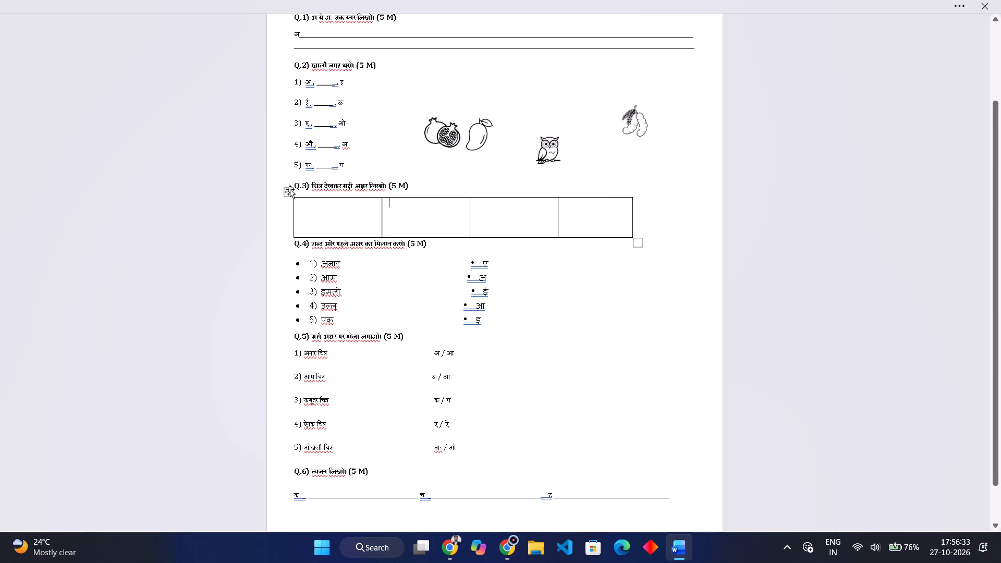
key("BackSpace")
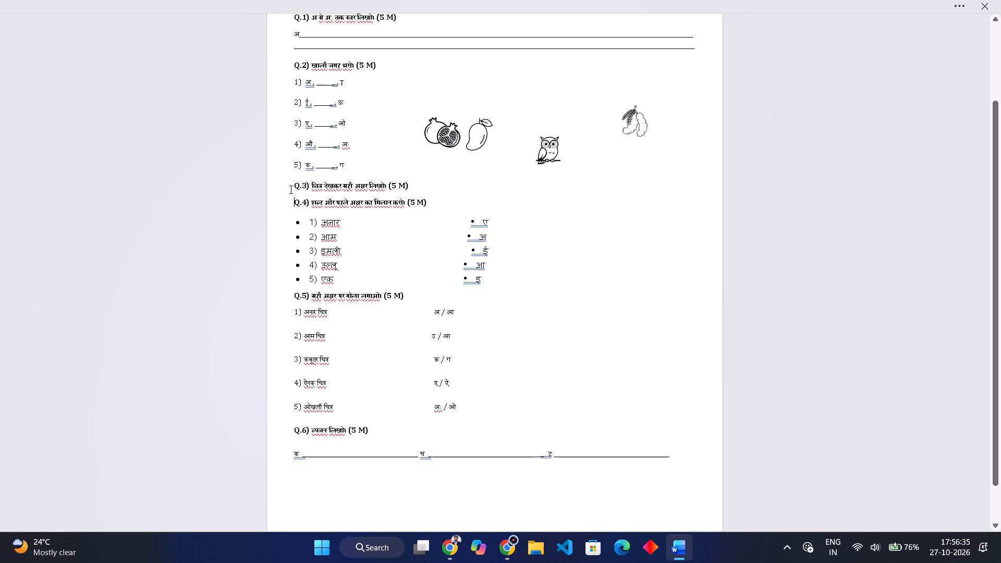
Add a blank line after the Q.3 heading.
left_click(415, 180)
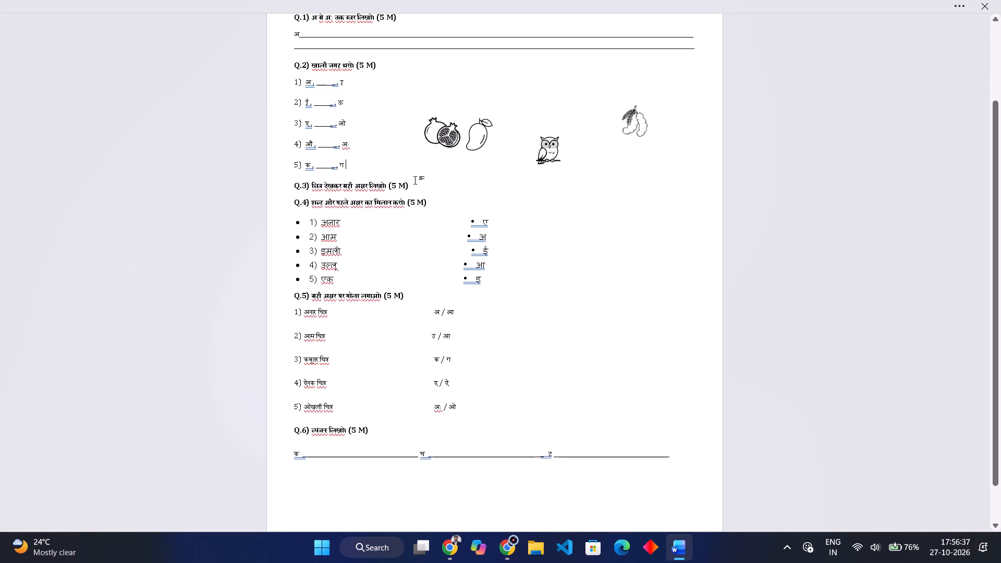
left_click(414, 186)
key("Return")
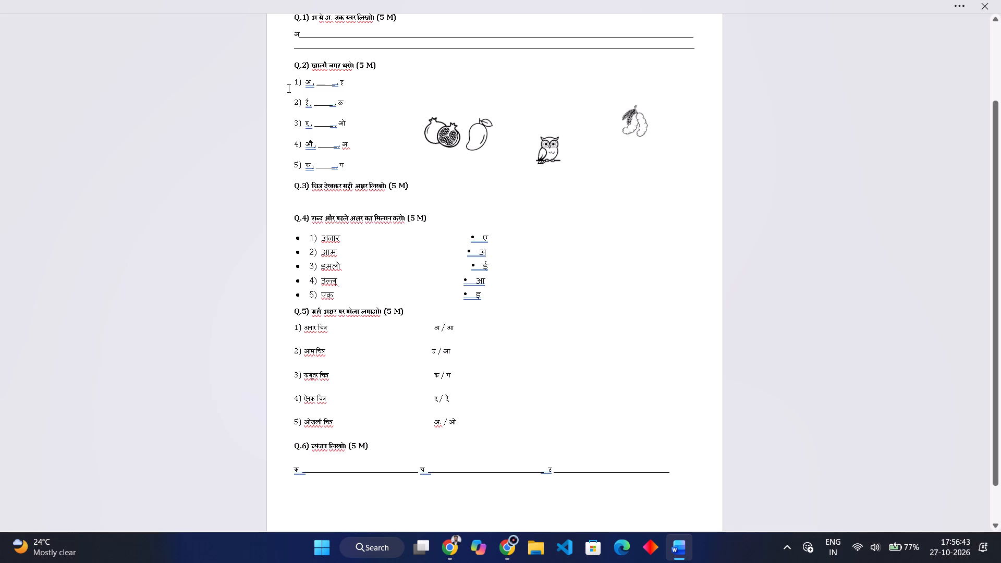
Move the pomegranate, mango and owl pictures toward the page's right margin, clear of the Q.2 items.
left_click_drag(444, 129, 611, 227)
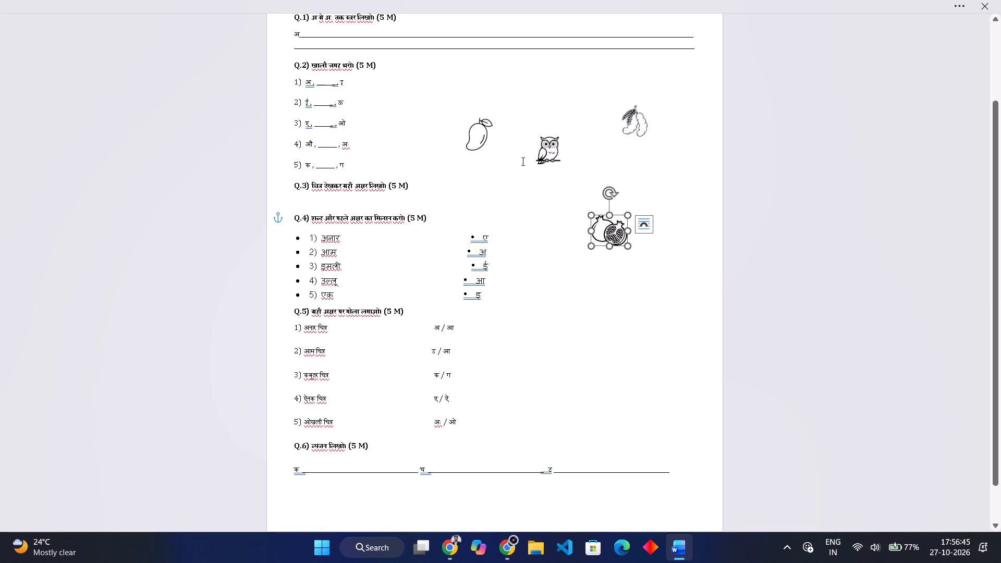
left_click_drag(477, 135, 670, 185)
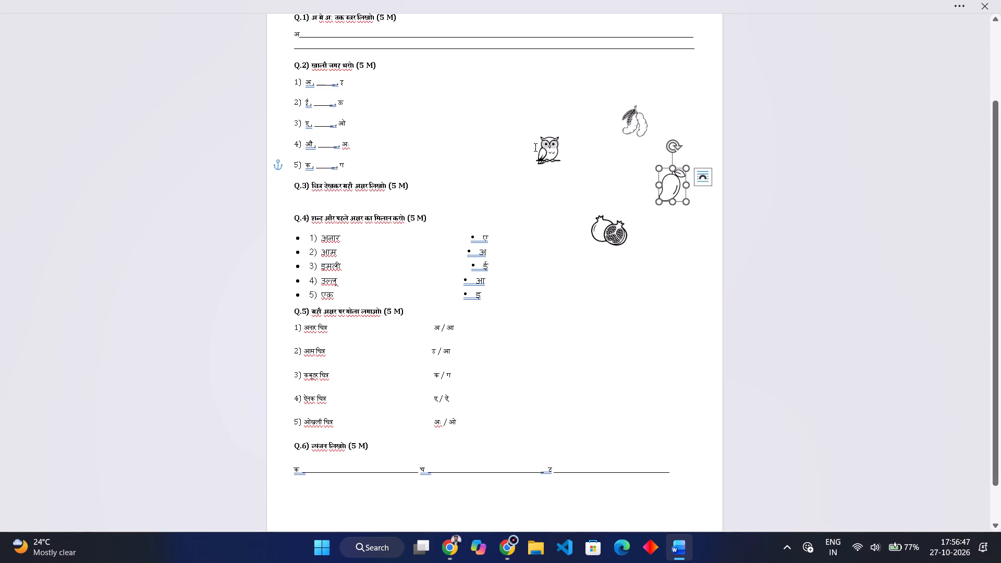
left_click_drag(547, 148, 591, 181)
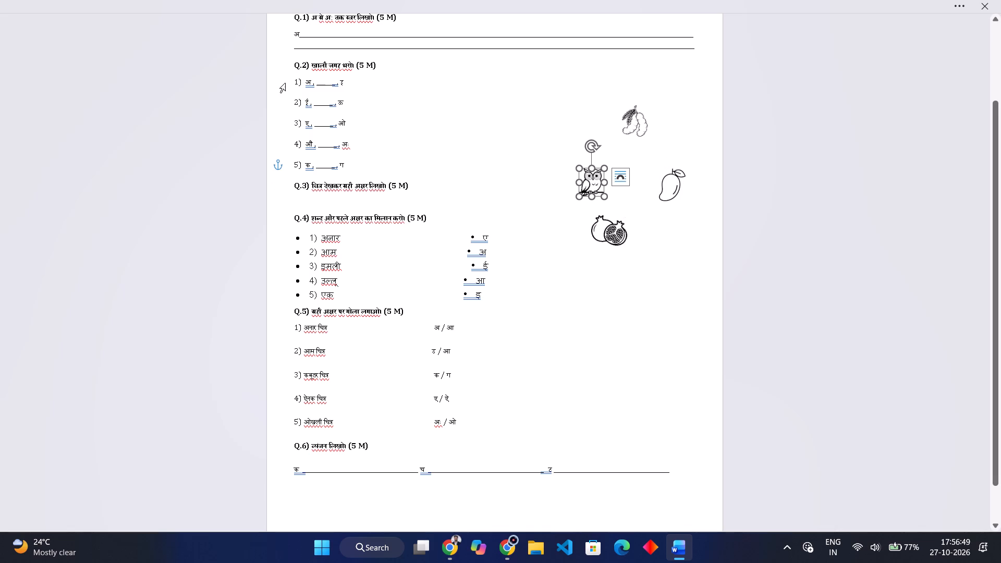
Arrange the five fill-in-the-blank items under Q.2 in two columns.
left_click_drag(290, 80, 322, 168)
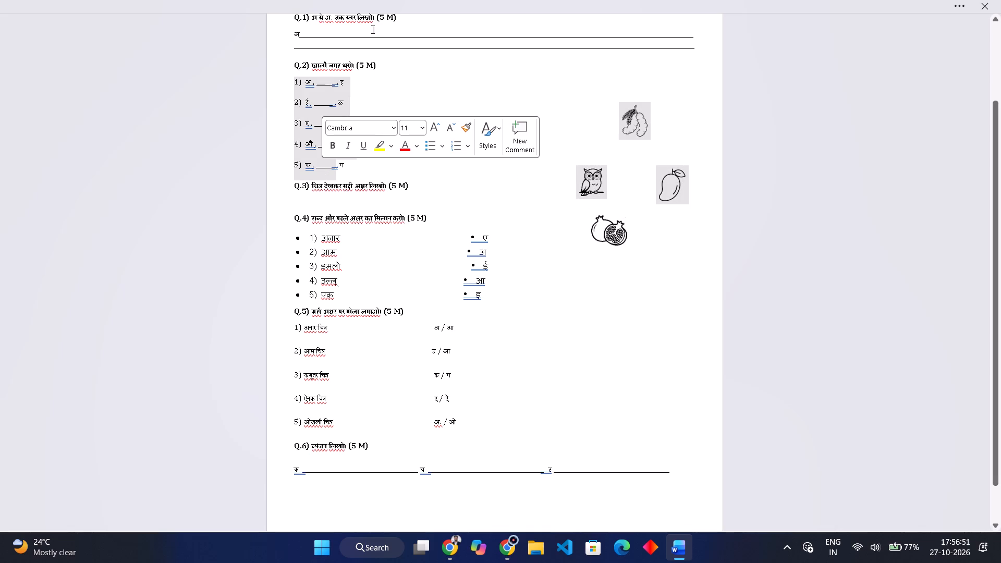
left_click(359, 1)
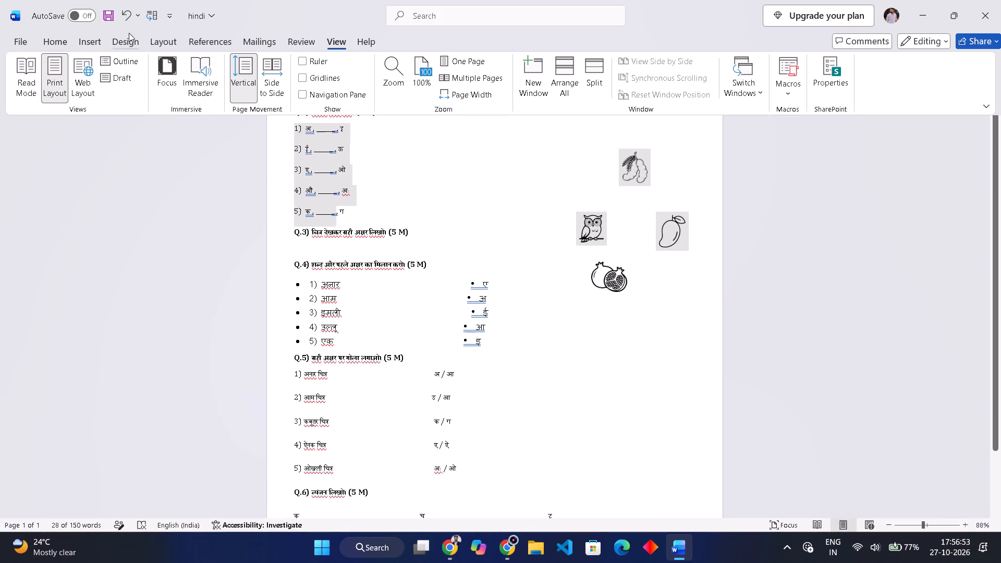
left_click(160, 44)
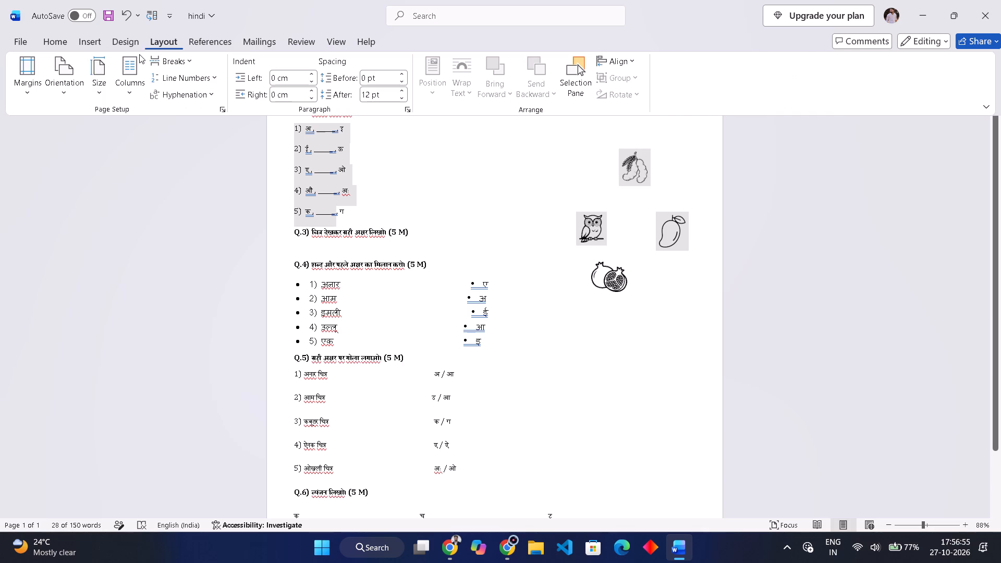
left_click(131, 72)
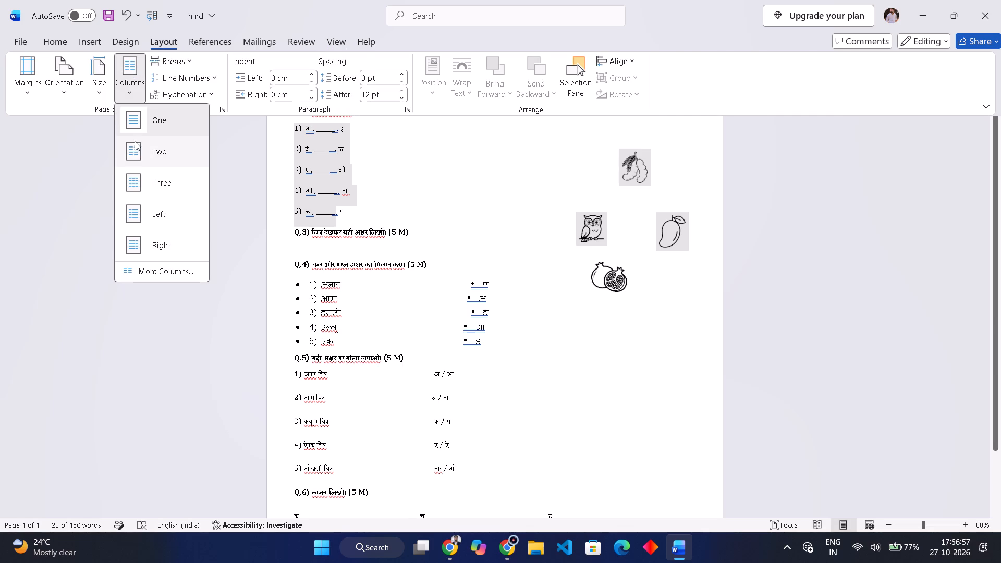
left_click(133, 143)
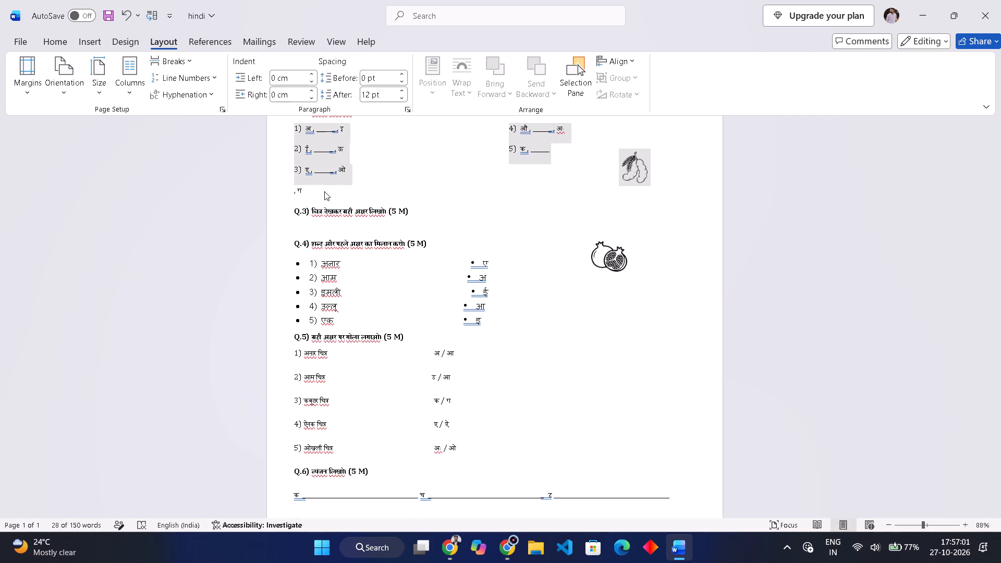
left_click(450, 187)
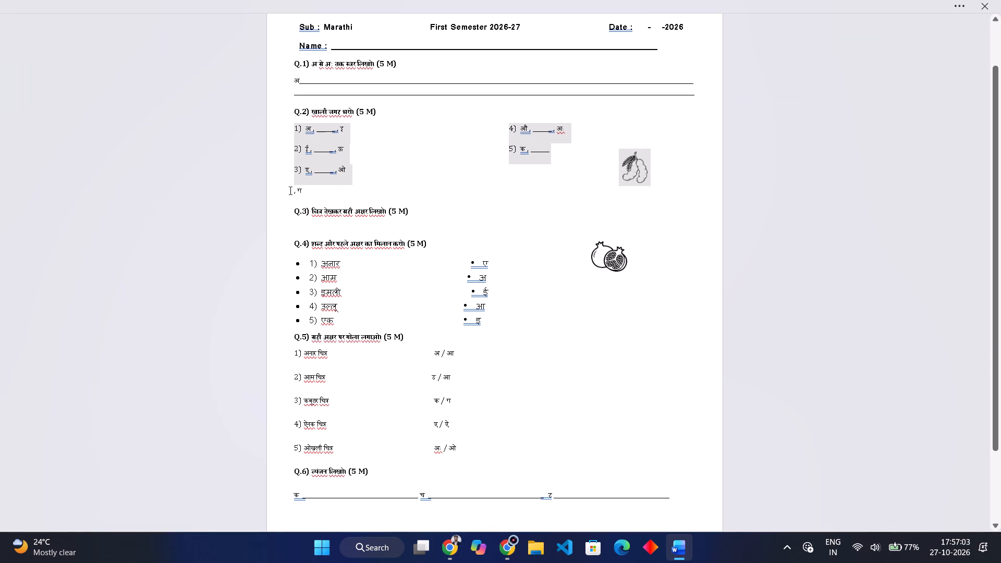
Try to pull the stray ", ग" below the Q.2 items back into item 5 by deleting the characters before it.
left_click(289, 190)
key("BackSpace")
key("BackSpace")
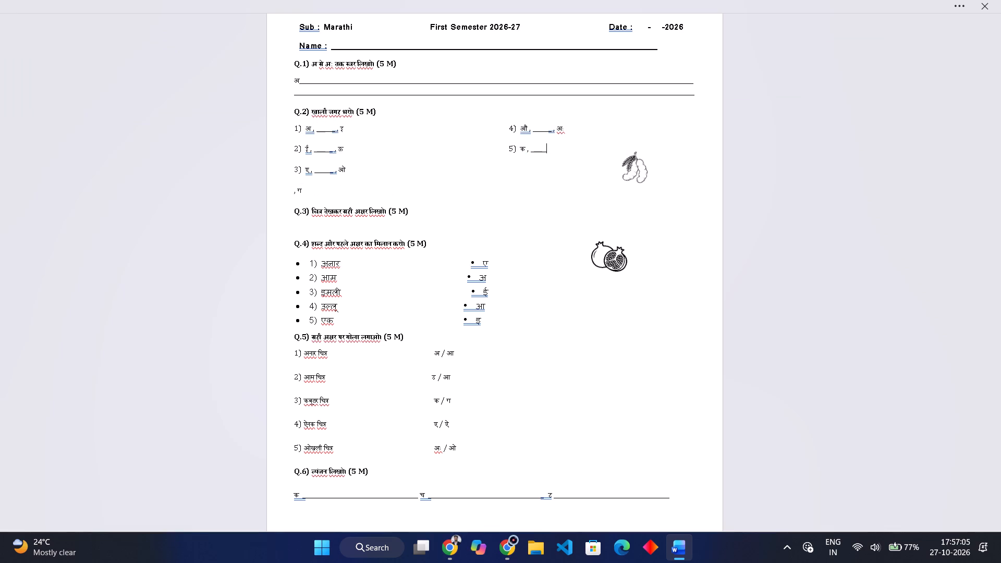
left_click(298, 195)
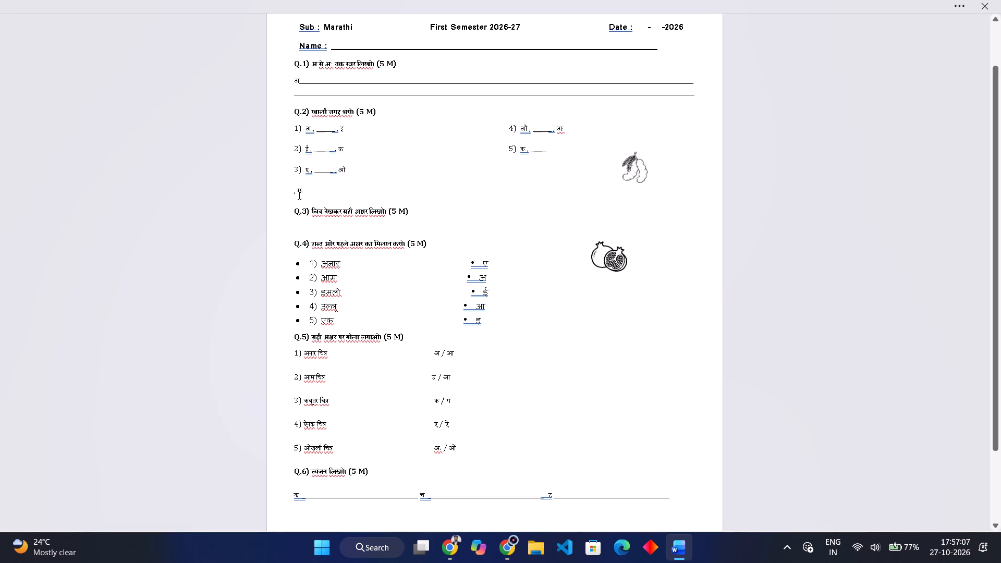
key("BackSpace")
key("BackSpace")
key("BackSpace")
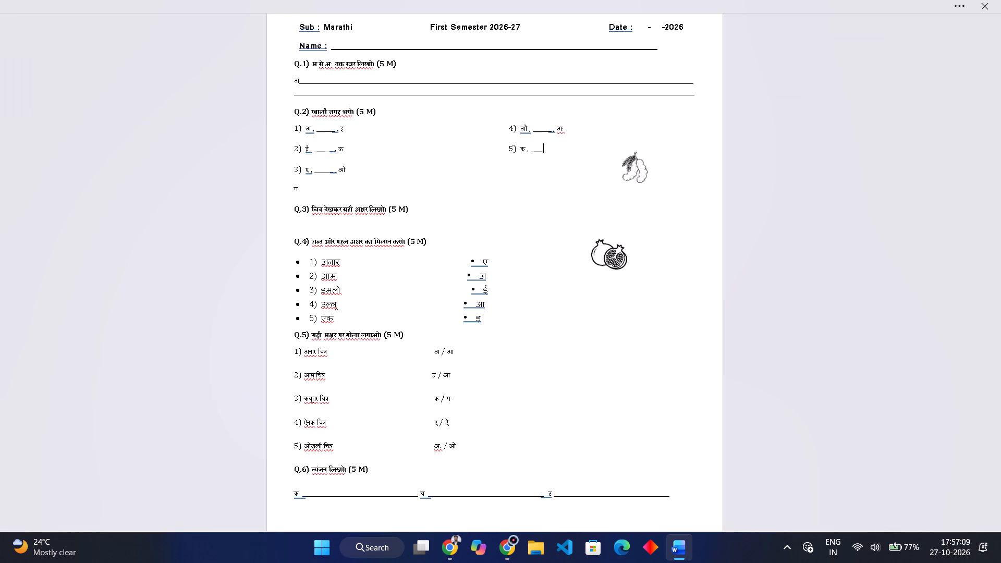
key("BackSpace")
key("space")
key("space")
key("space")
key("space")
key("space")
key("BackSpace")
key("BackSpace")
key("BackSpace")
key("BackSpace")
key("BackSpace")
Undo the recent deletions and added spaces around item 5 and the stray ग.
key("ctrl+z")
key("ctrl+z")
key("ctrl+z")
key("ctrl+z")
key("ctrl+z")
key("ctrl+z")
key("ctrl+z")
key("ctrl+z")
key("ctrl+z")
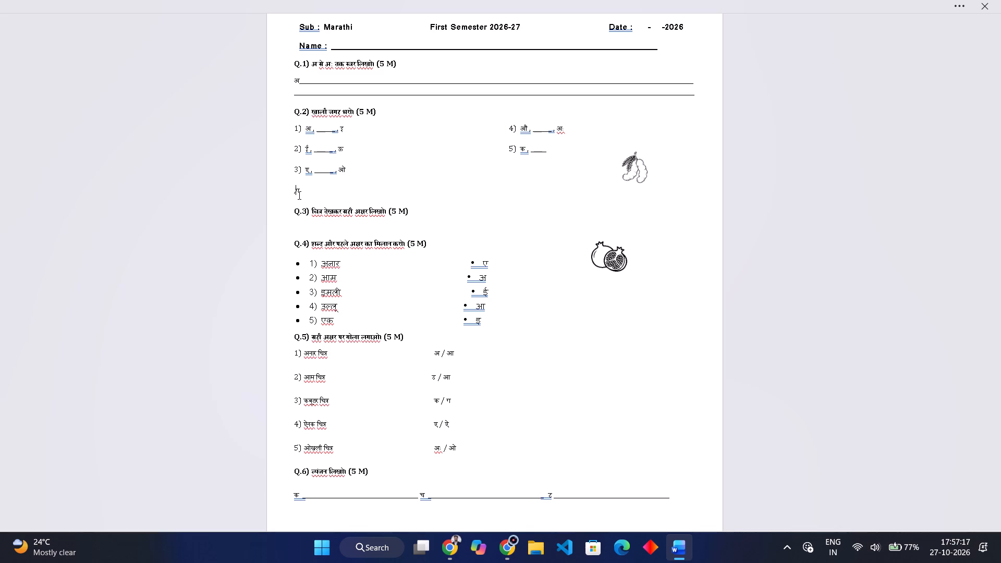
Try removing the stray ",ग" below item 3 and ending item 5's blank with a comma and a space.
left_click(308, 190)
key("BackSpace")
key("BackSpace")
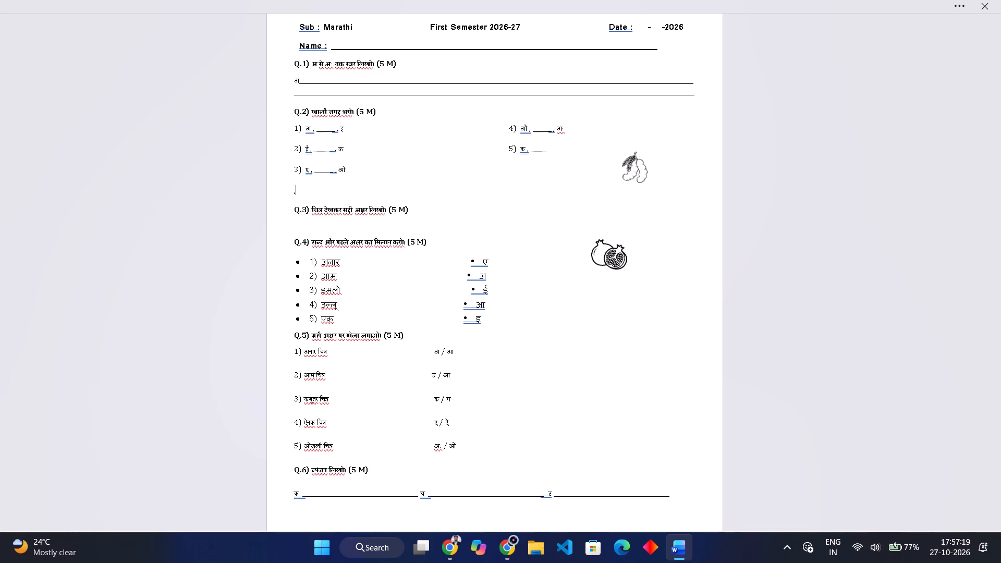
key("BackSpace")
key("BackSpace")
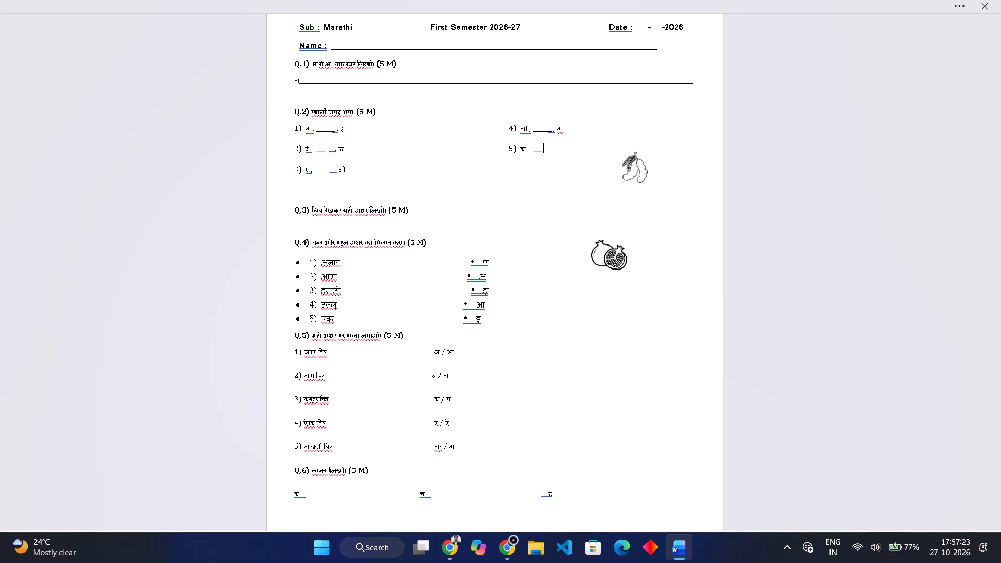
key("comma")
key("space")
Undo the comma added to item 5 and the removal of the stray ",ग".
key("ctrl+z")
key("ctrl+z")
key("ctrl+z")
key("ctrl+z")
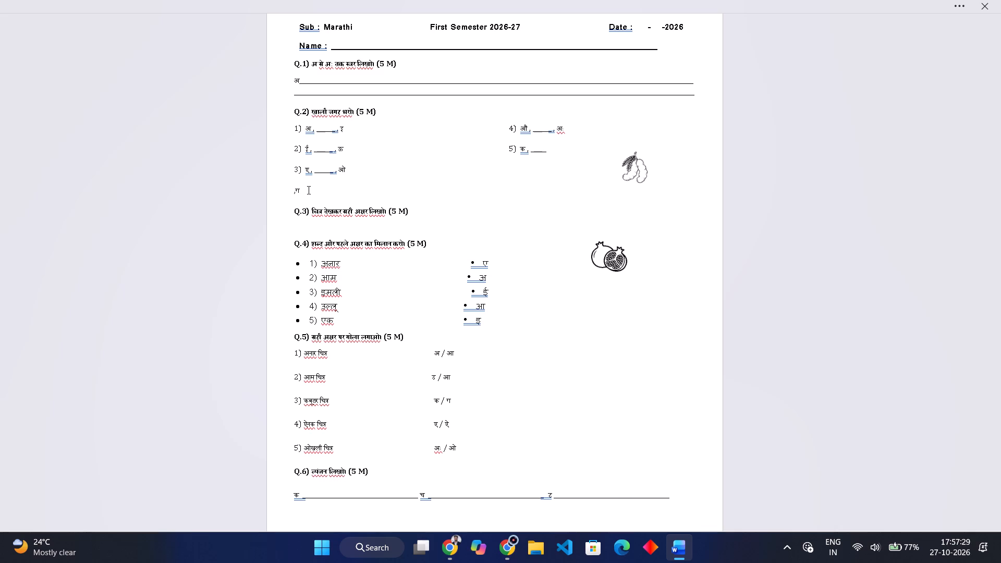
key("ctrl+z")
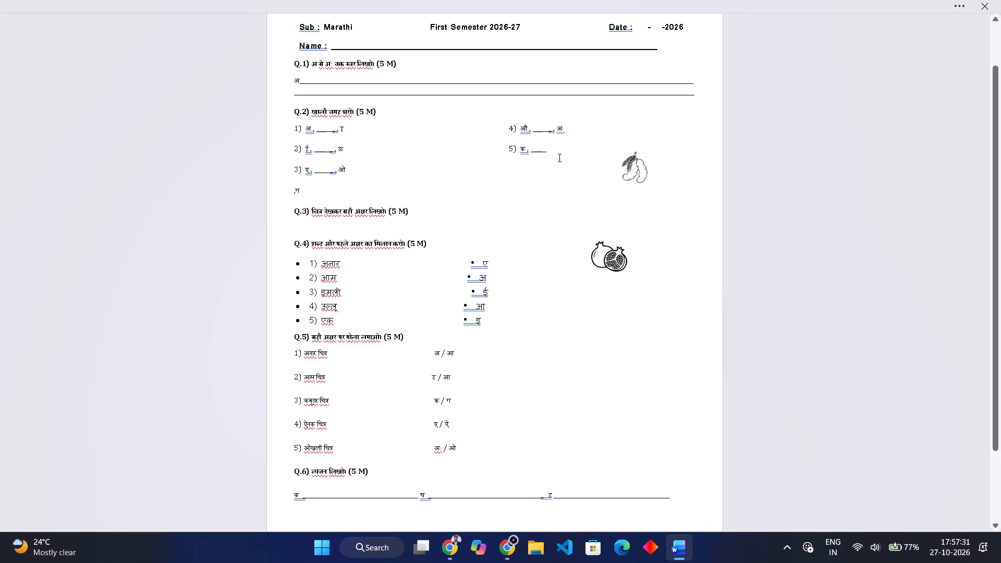
Delete the remaining underscores of item 5's blank in the second column of Q.2.
left_click(558, 157)
left_click(309, 194)
left_click(291, 193)
key("BackSpace")
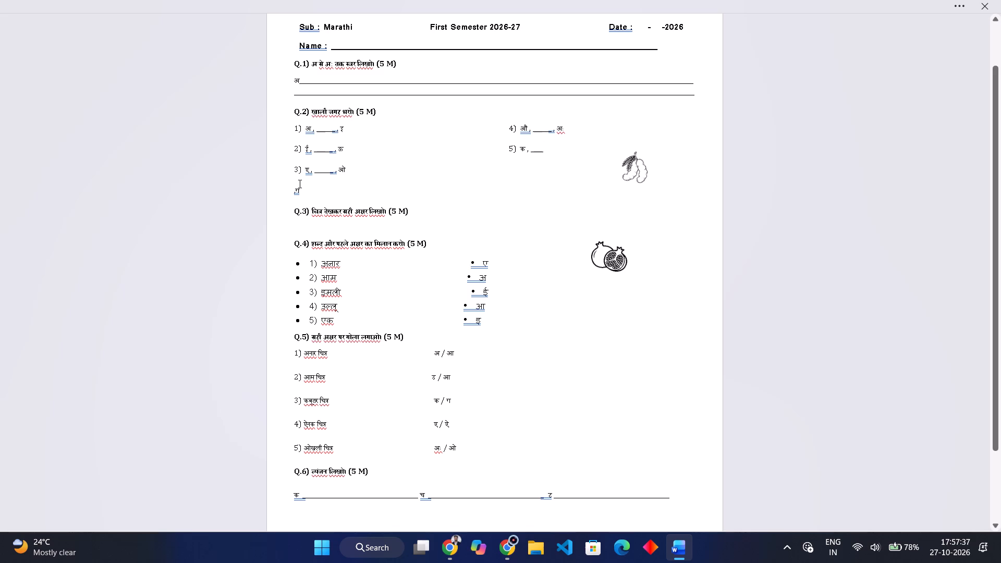
left_click(292, 182)
left_click(291, 196)
key("BackSpace")
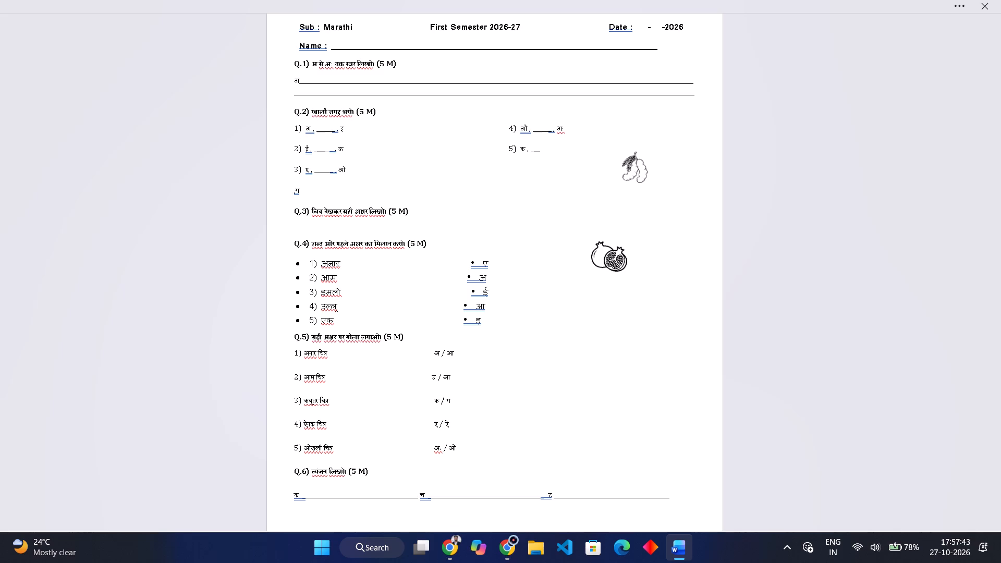
key("BackSpace")
key("BackSpace")
key("BackSpace")
key("BackSpace")
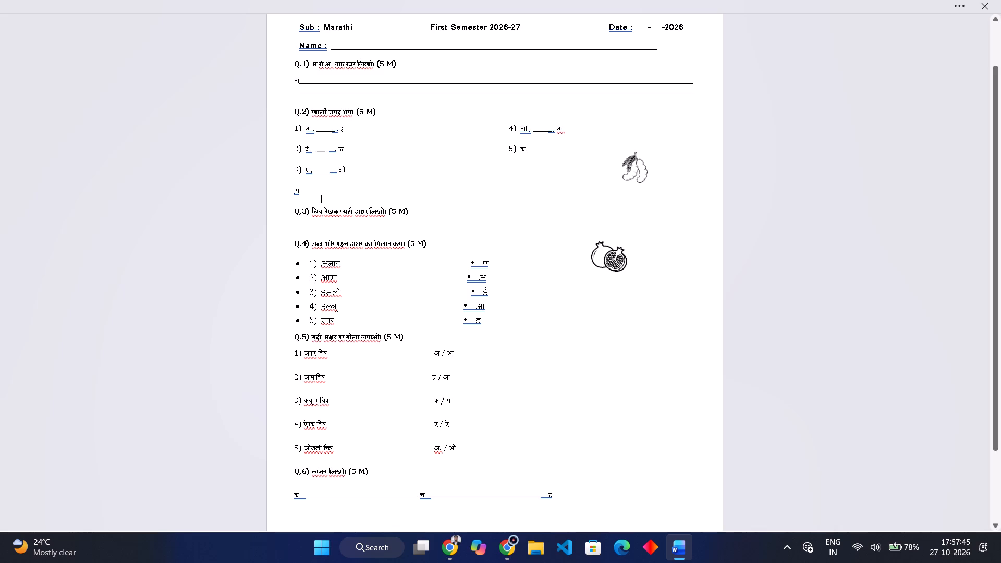
Copy the stray letter ग from the line below item 3 of Q.2.
left_click_drag(310, 179, 303, 191)
left_click(303, 191)
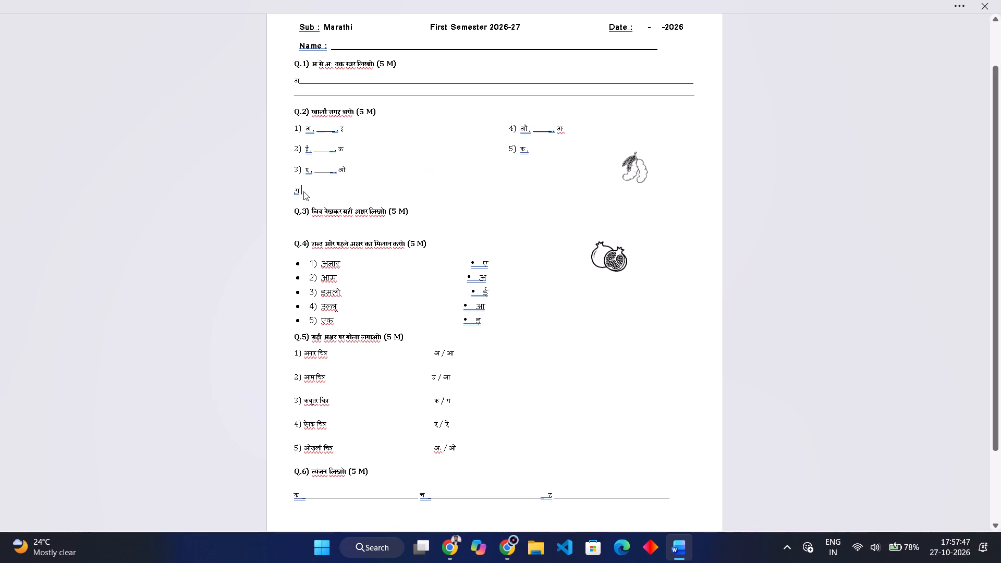
double_click(303, 191)
left_click(300, 191)
left_click(300, 191)
key("ctrl+c")
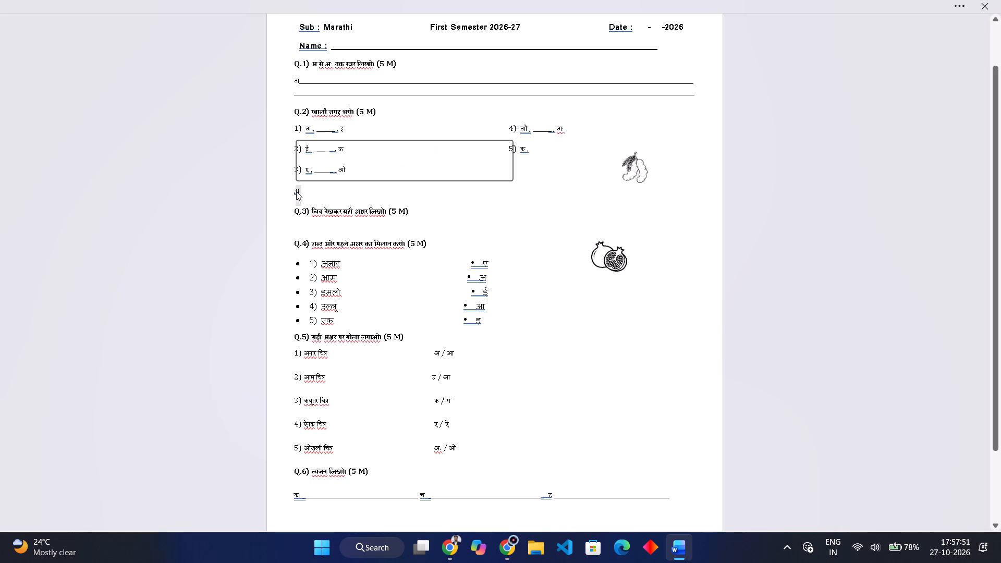
Delete the stray ",ग" below item 3 of Q.2, along with the comma after क in item 5.
left_click(296, 191)
left_click(311, 191)
key("BackSpace")
key("BackSpace")
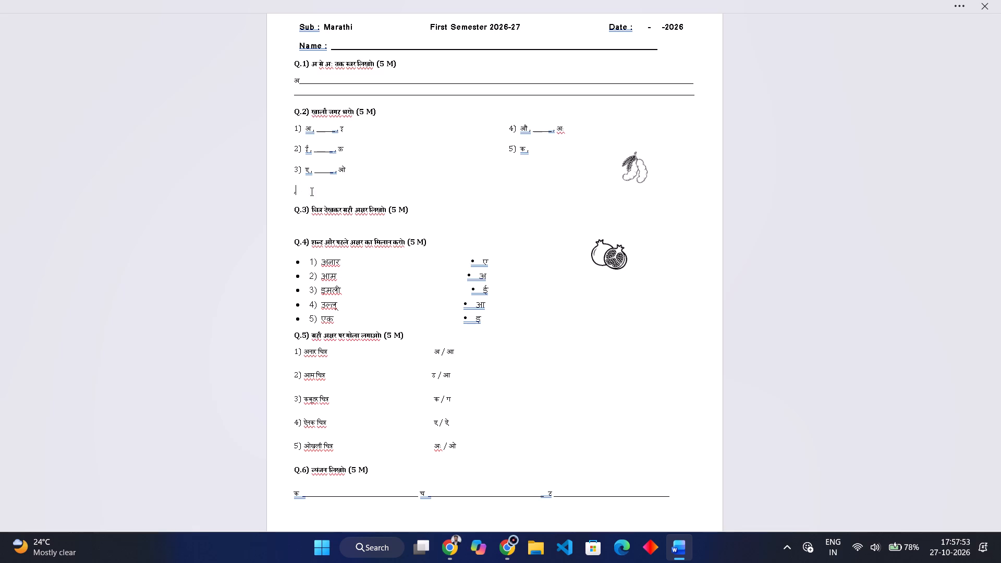
key("BackSpace")
key("BackSpace")
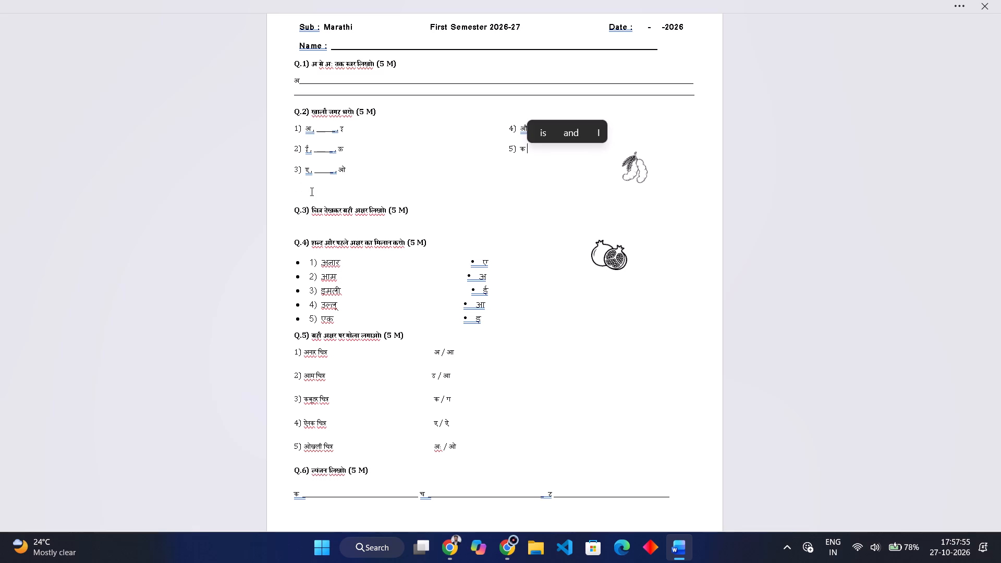
Add a seven-underscore blank to item 5 of Q.2, separated from क by a comma and a space.
type("_______")
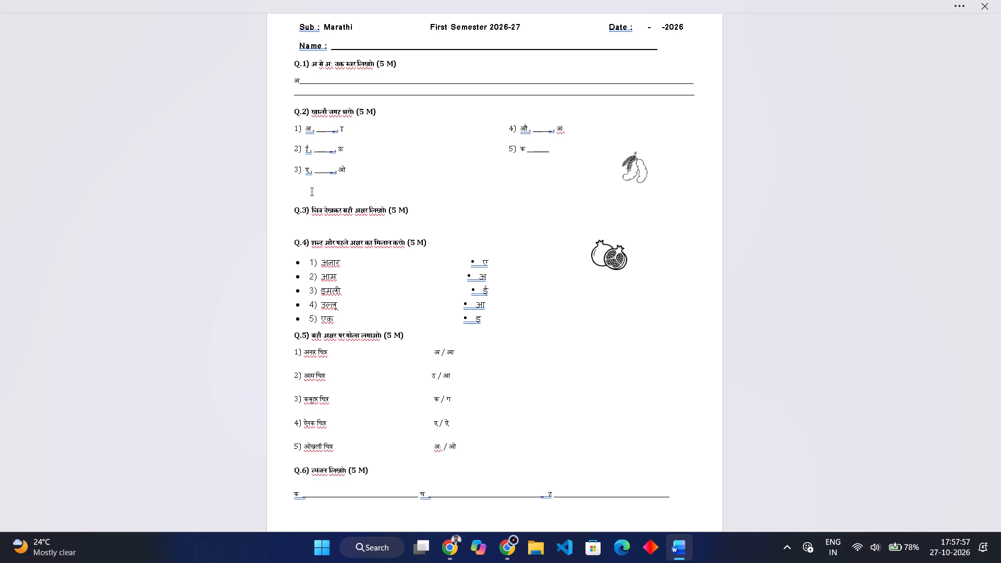
key("Left")
key("Left")
key("Left")
key("Left")
key("Left")
key("Left")
key("Left")
type(",")
key("space")
Finish item 5 of Q.2 with a comma after the blank, followed by the copied letter ग.
key("Right")
key("Right")
key("Right")
key("Right")
key("Right")
key("Right")
key("Right")
key("comma")
key("ctrl+v")
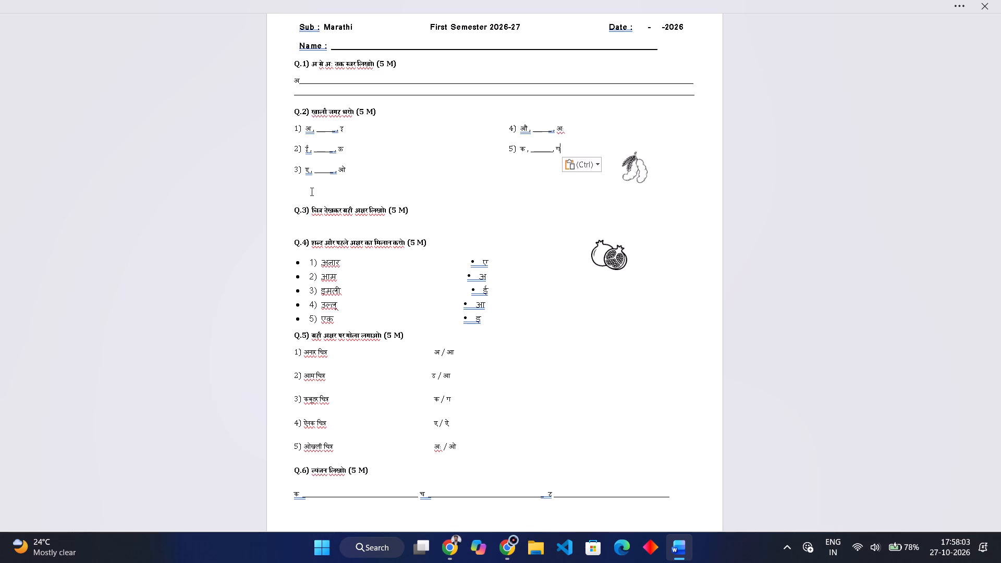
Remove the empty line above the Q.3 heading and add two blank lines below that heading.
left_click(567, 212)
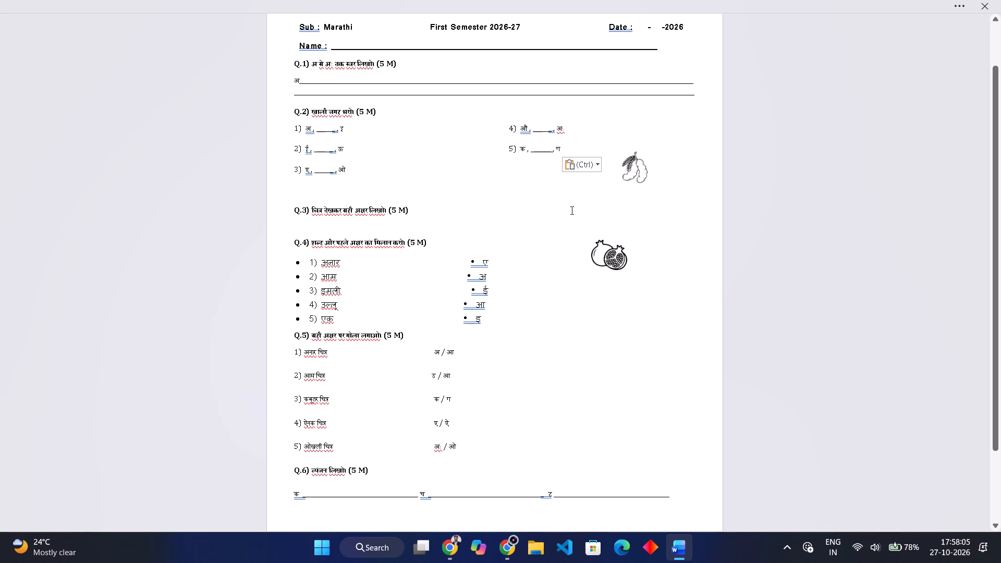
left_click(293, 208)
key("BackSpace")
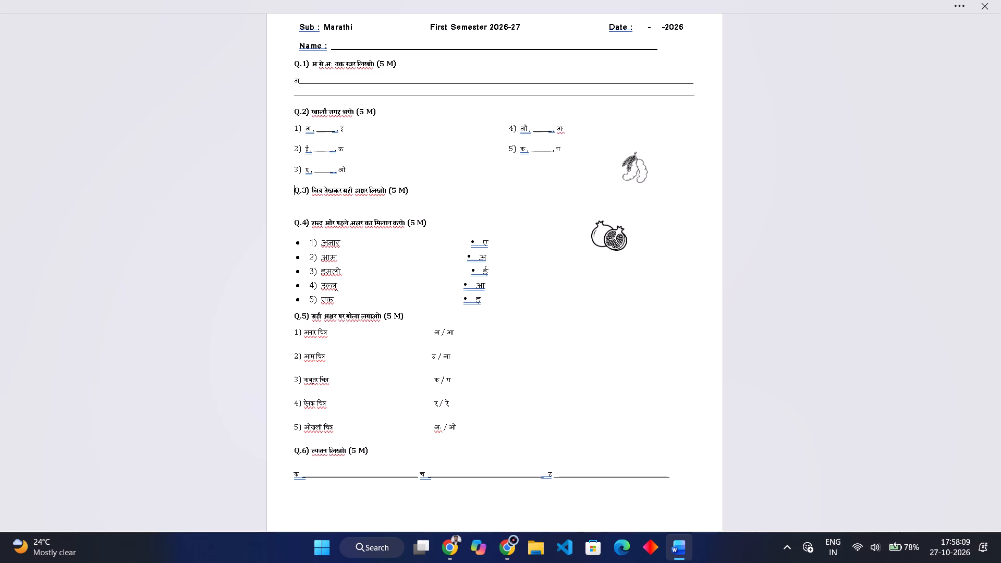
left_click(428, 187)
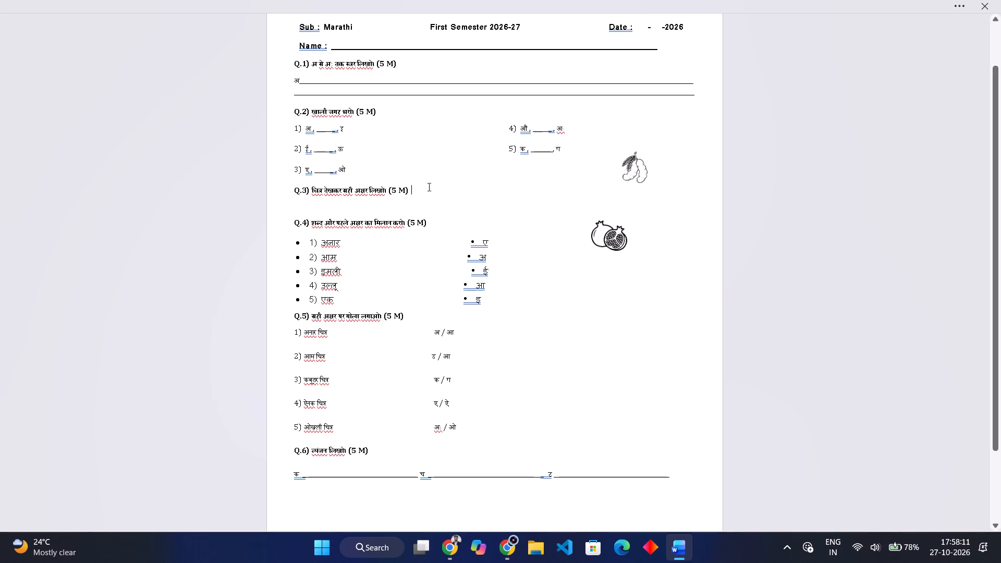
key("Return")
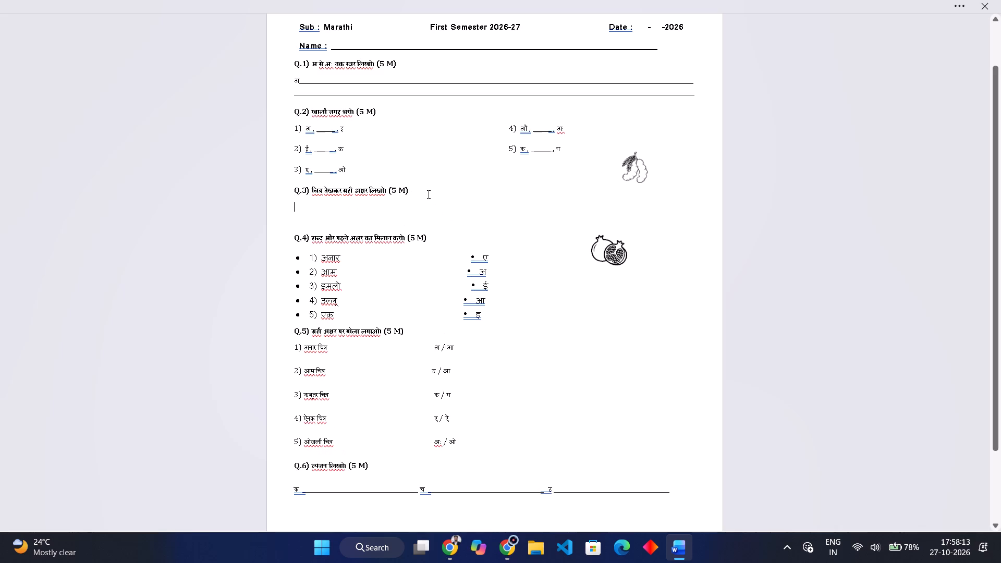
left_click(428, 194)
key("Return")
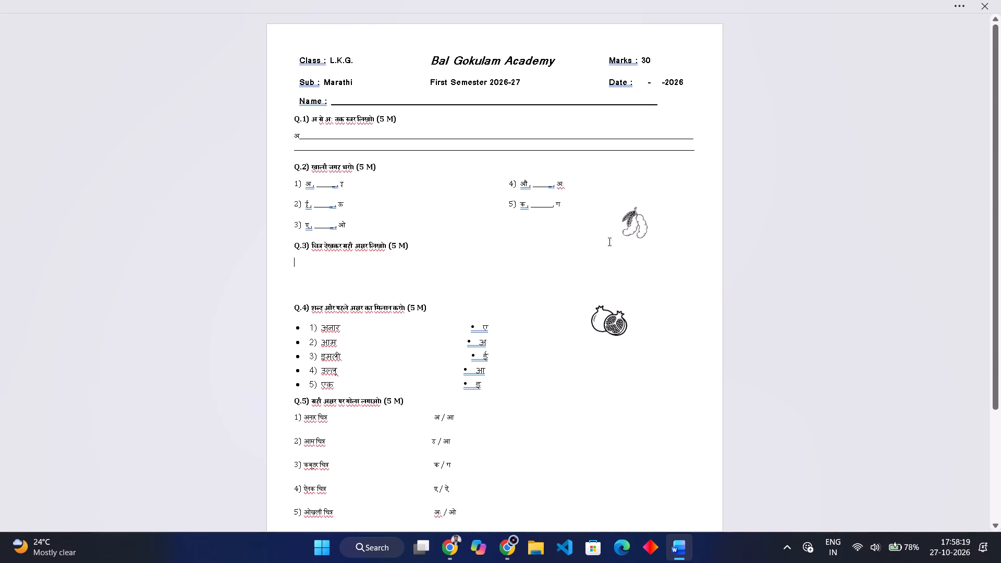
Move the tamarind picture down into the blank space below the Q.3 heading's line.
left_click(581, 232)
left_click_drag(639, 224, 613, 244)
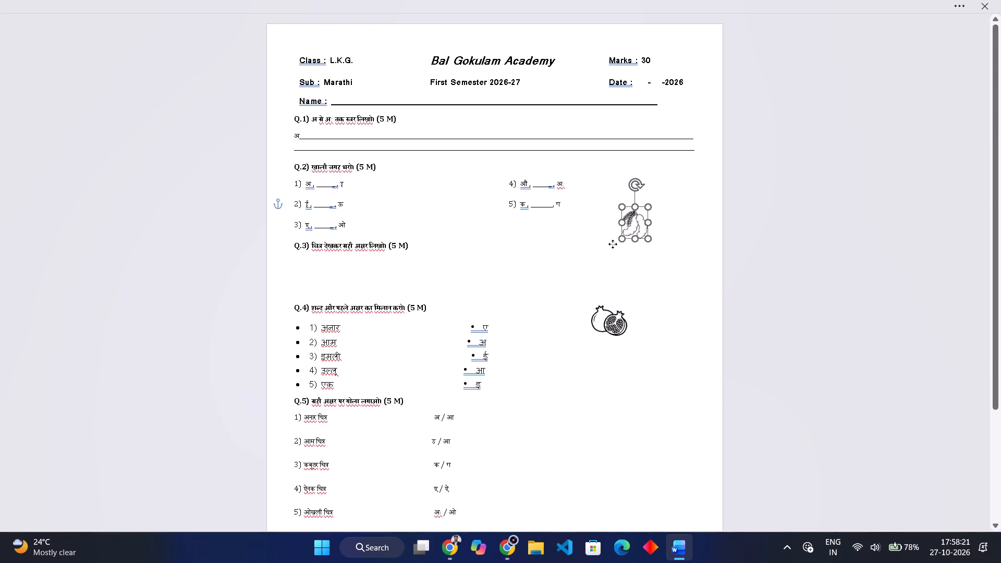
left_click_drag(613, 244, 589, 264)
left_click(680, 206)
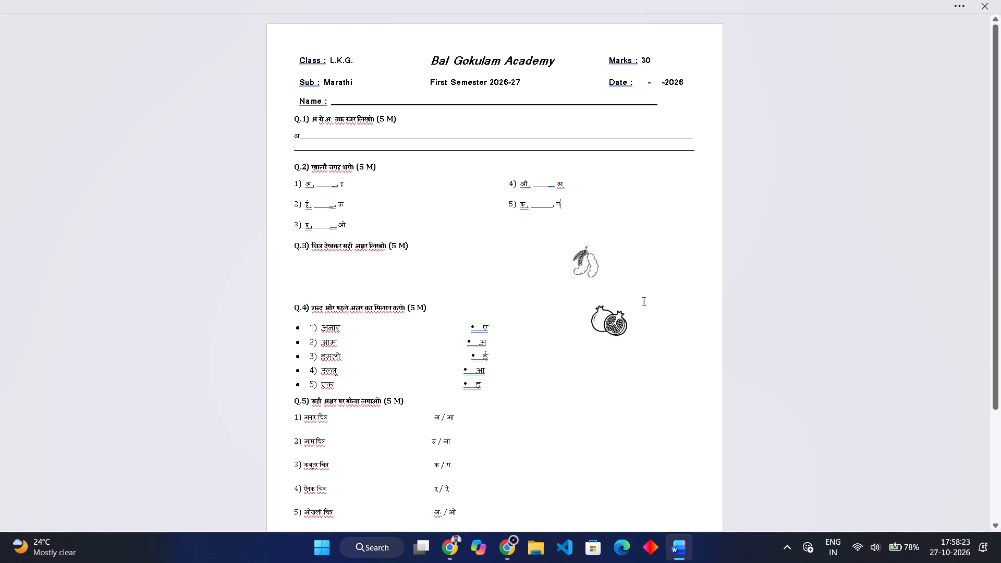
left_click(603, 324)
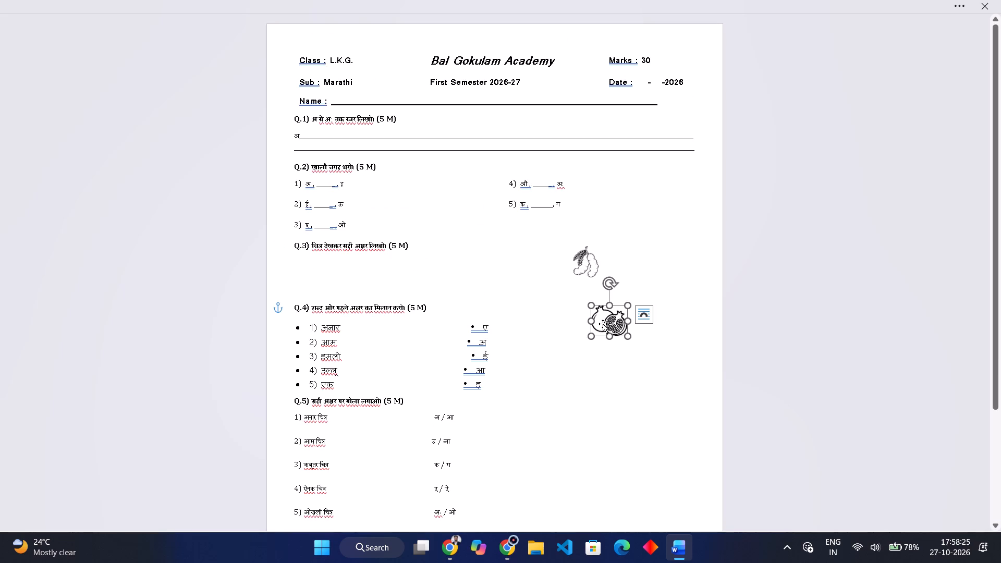
Undo the edits back to the single-column Q.2 list with the owl and mango pictures still in place.
key("ctrl+z")
key("ctrl+z")
key("ctrl+z")
key("ctrl+z")
key("ctrl+z")
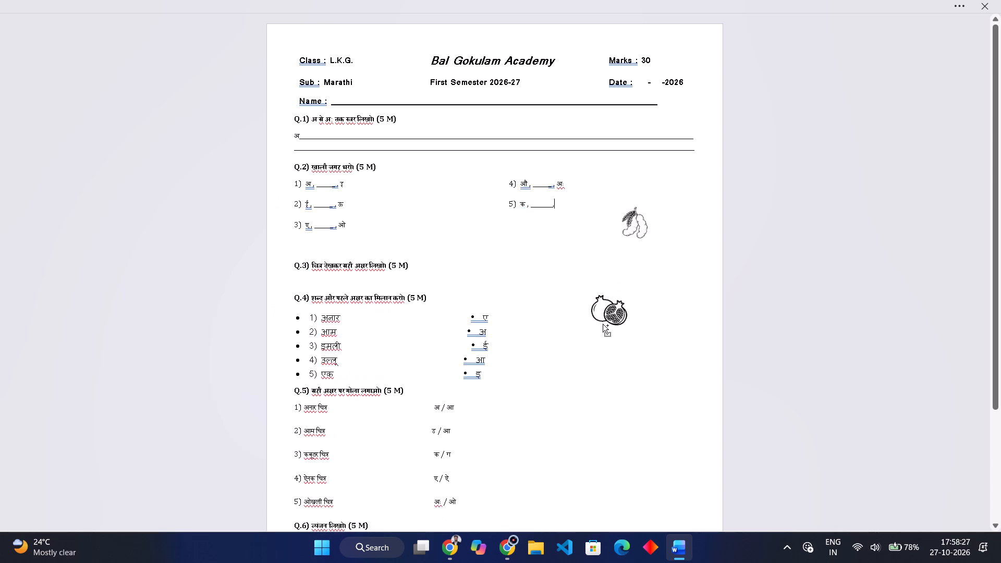
key("ctrl+z")
key("ctrl+z")
key("ctrl+z")
key("ctrl+z")
key("ctrl+z")
key("ctrl+z")
key("ctrl+z")
key("ctrl+z")
key("ctrl+z")
key("ctrl+z")
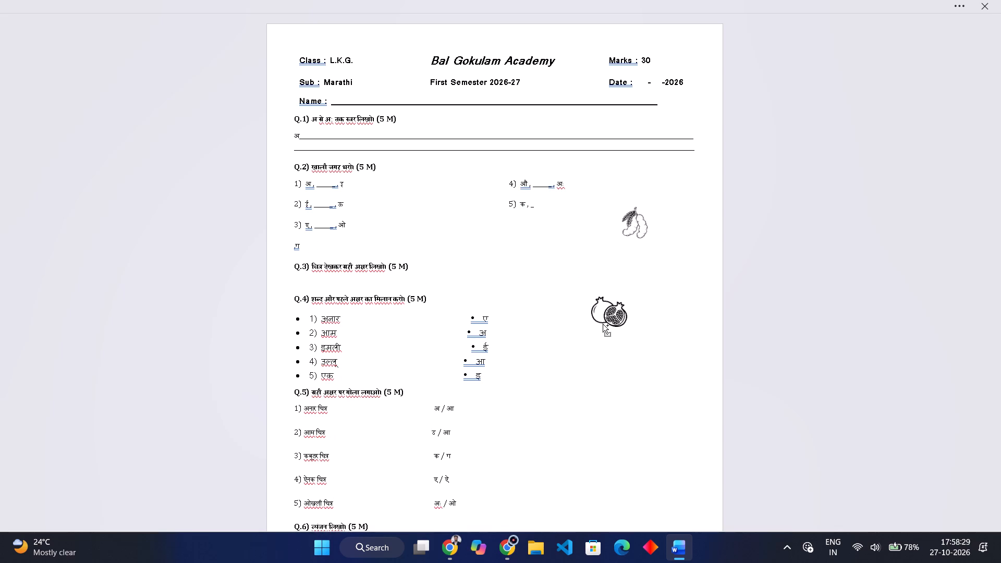
key("ctrl+z")
key("ctrl+z")
key("ctrl+z")
key("ctrl+z")
key("ctrl+z")
key("ctrl+z")
key("ctrl+z")
key("ctrl+z")
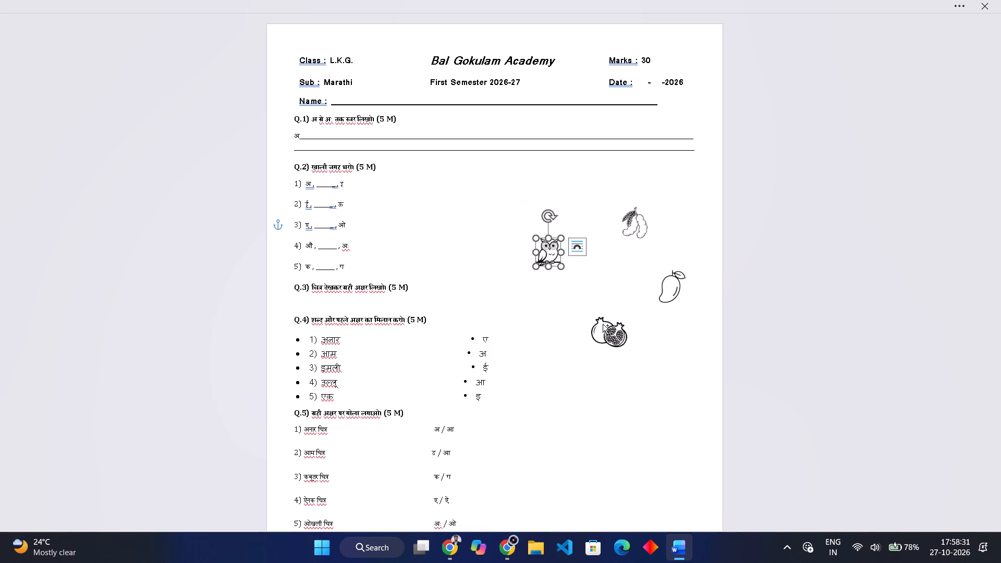
Move the owl, pomegranate, mango and tamarind pictures away from Q.2, down to the empty area beside Q.4 and Q.5.
left_click_drag(546, 247, 607, 418)
left_click_drag(607, 336, 576, 434)
left_click_drag(673, 287, 672, 432)
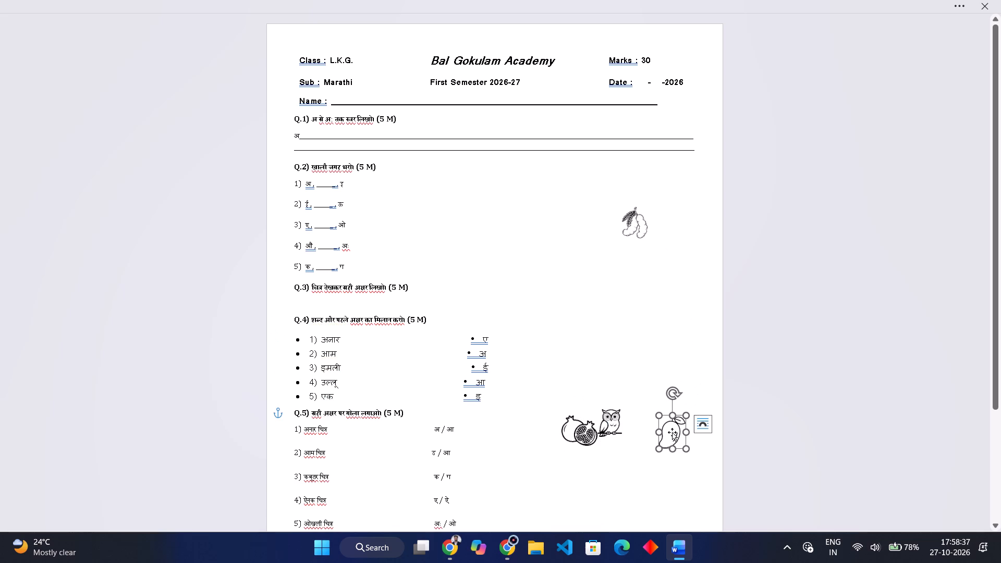
left_click_drag(632, 226, 634, 388)
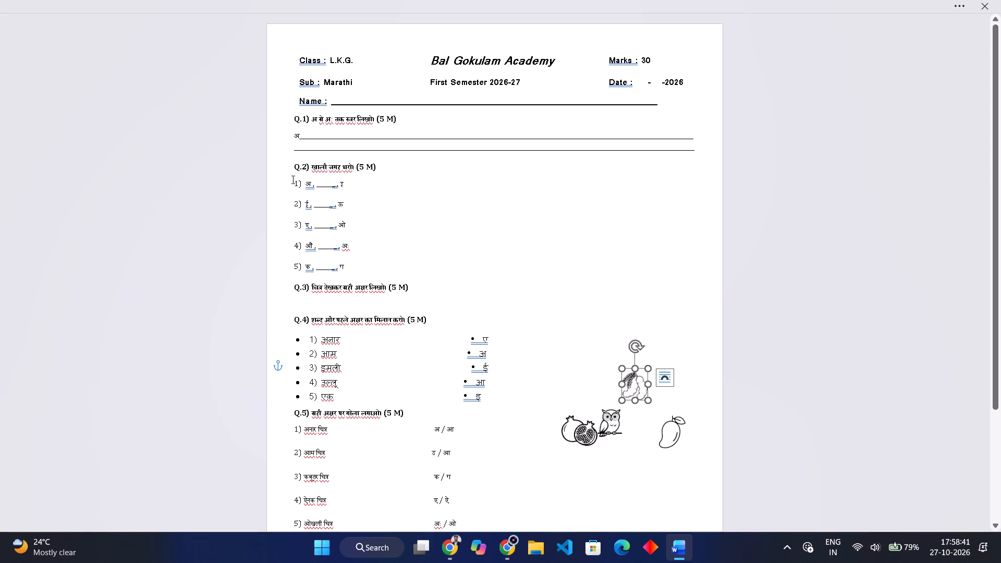
Set the five fill-in-the-blank items of Q.2 in two columns.
left_click_drag(290, 181, 349, 271)
left_click(345, 0)
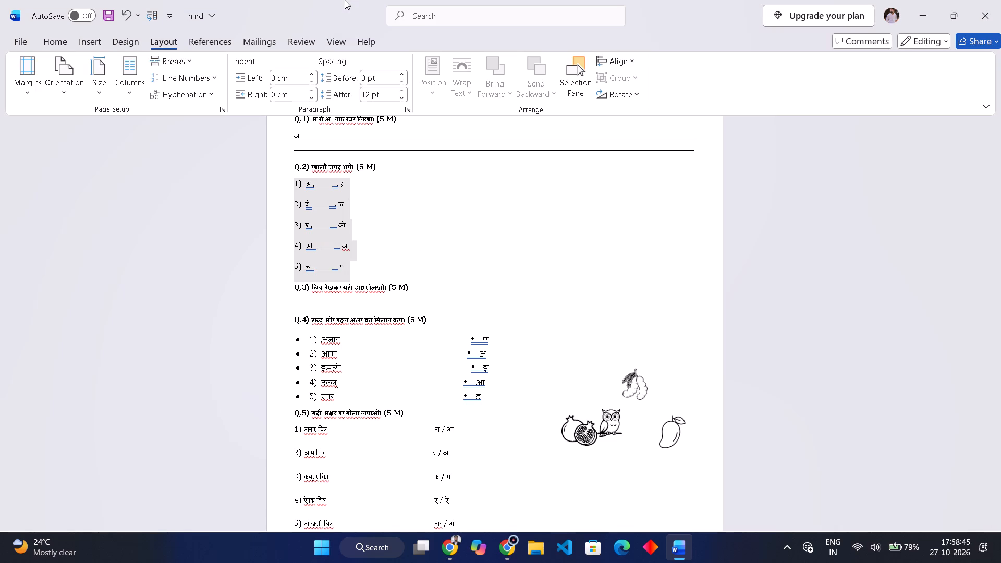
left_click(121, 75)
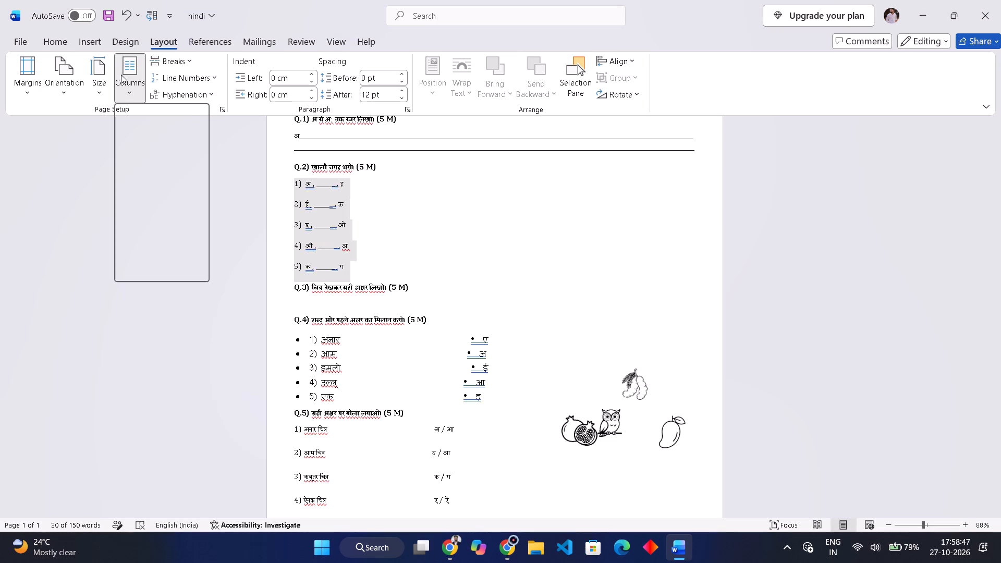
left_click(141, 148)
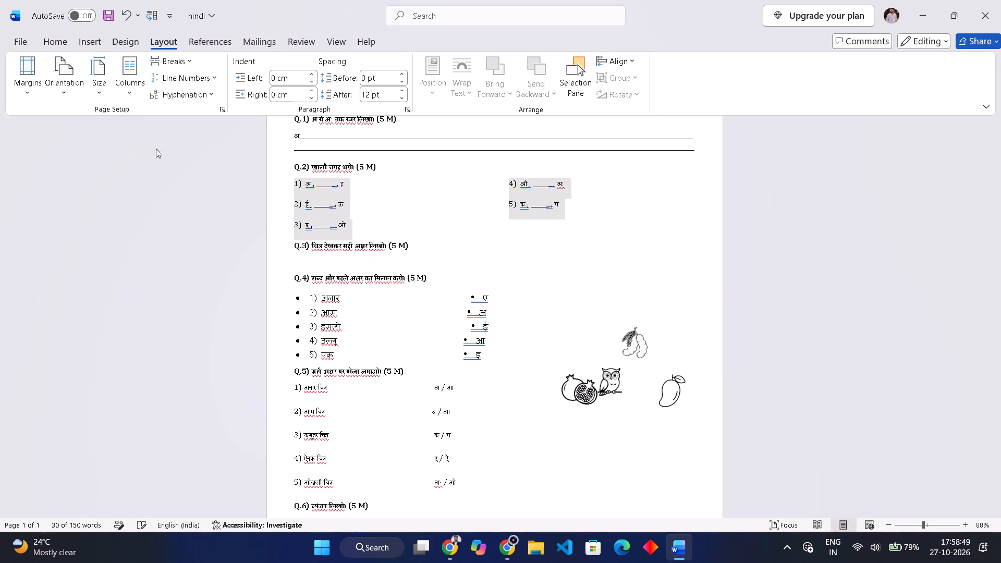
left_click(440, 225)
left_click(376, 231)
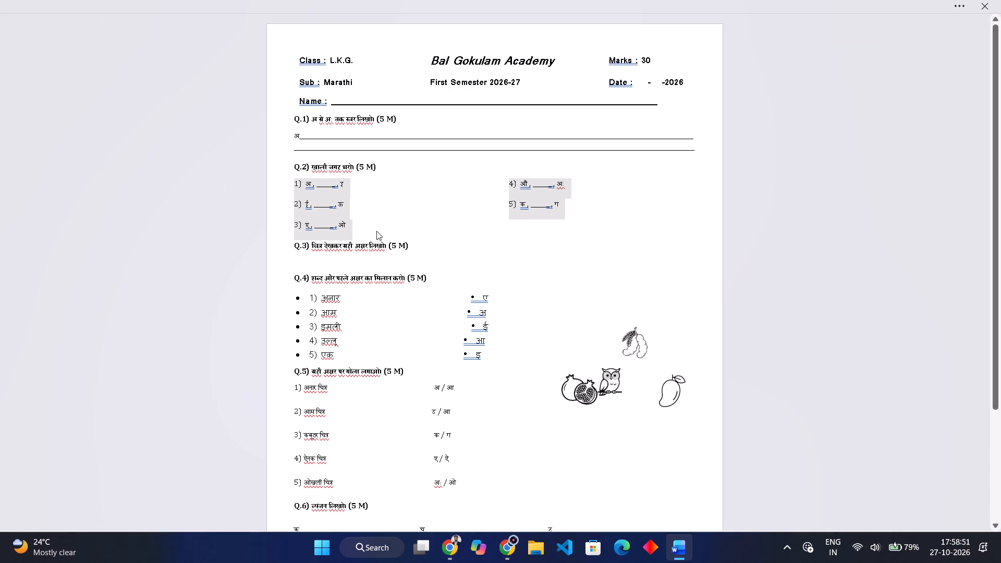
Add two blank lines below the Q.3 heading to make room for the pictures.
left_click(412, 249)
key("Return")
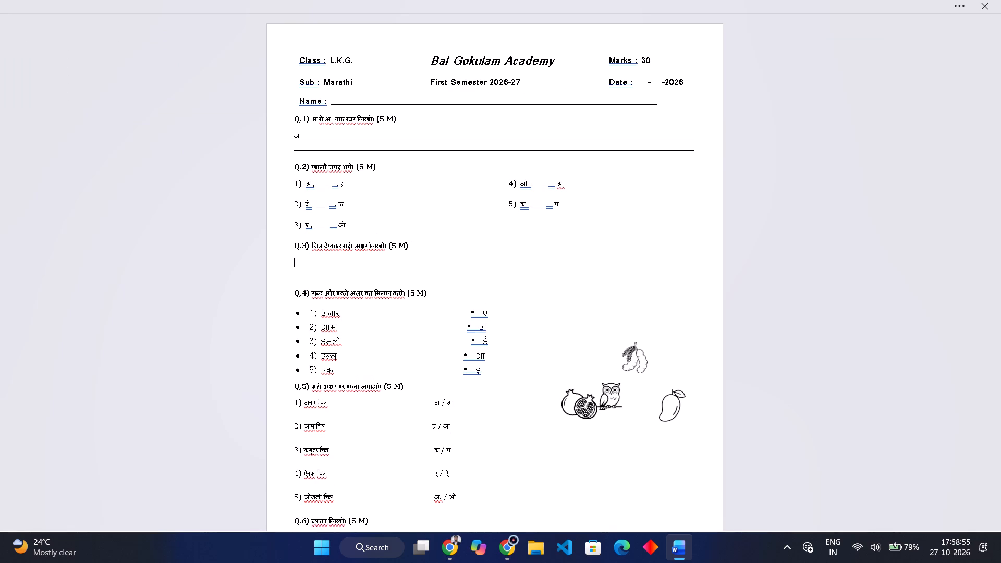
key("Return")
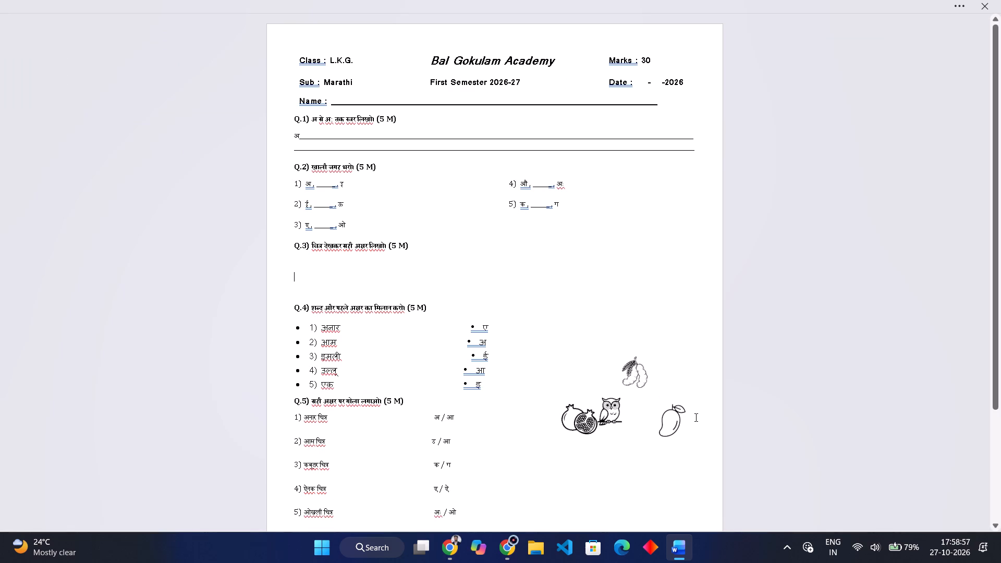
Place the mango picture directly below the start of the Q.3 heading and shrink it slightly.
left_click_drag(666, 424, 355, 293)
scroll(355, 293, "up", 2, "ctrl")
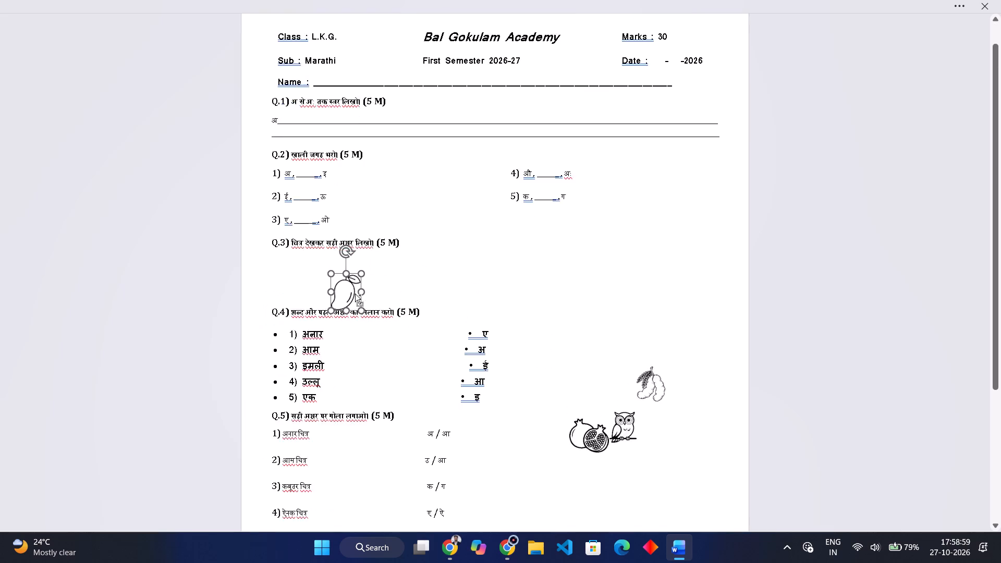
scroll(355, 293, "up", 3, "ctrl")
left_click_drag(298, 291, 249, 264)
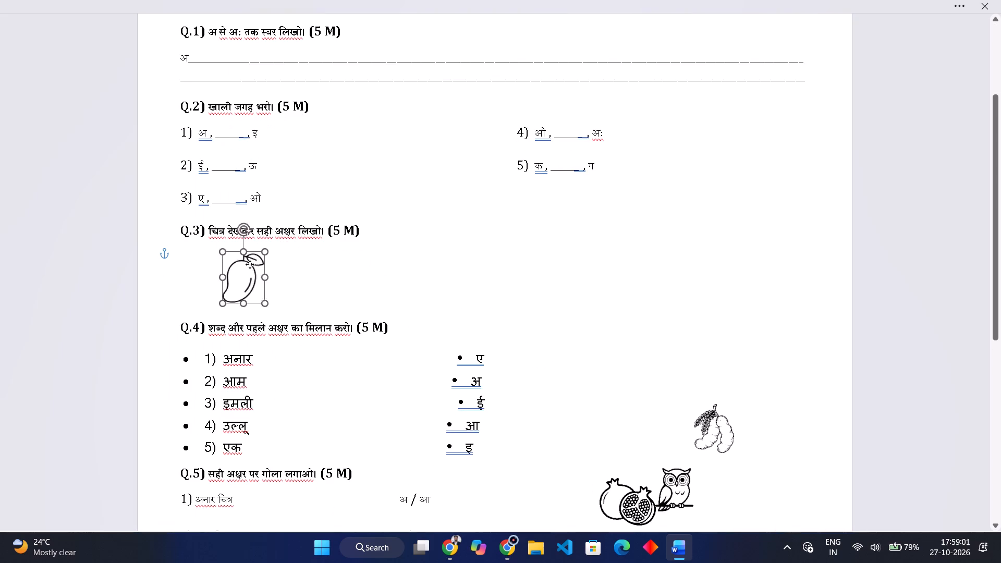
left_click_drag(249, 264, 225, 260)
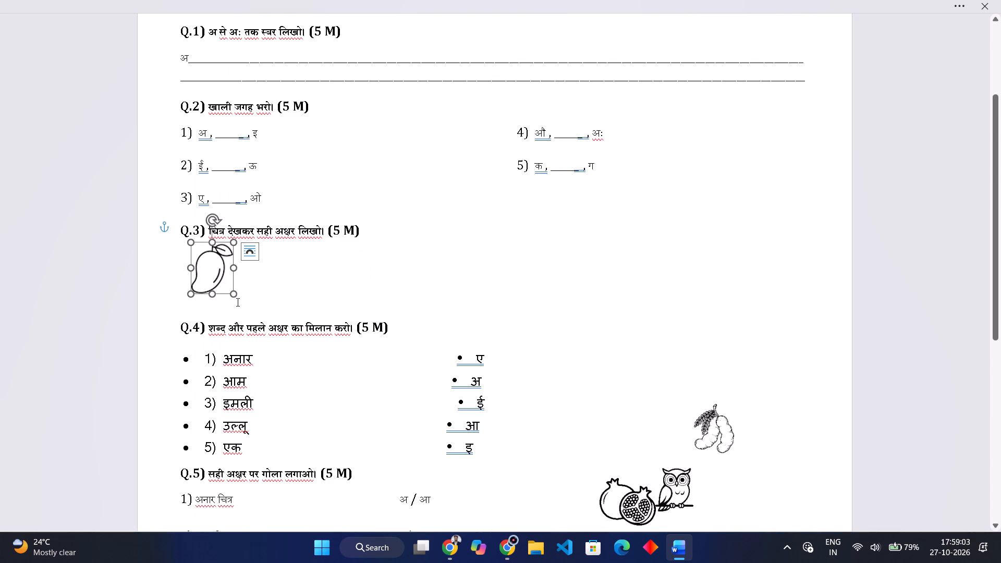
left_click_drag(234, 296, 225, 286)
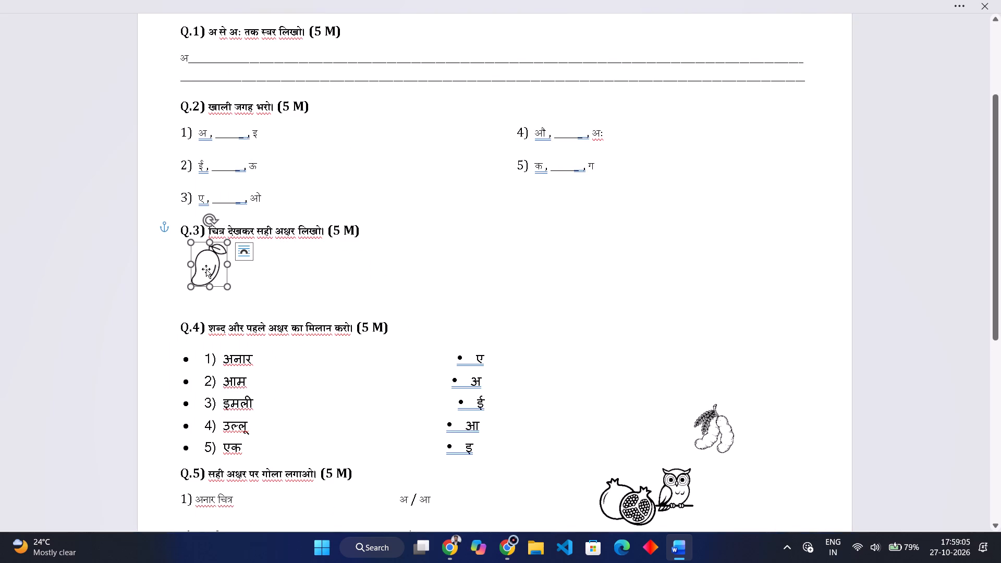
left_click_drag(205, 269, 211, 274)
Place the pomegranate picture beside the mango under Q.3, shrunk slightly and lined up with it.
left_click_drag(621, 499, 299, 270)
left_click_drag(335, 294, 324, 277)
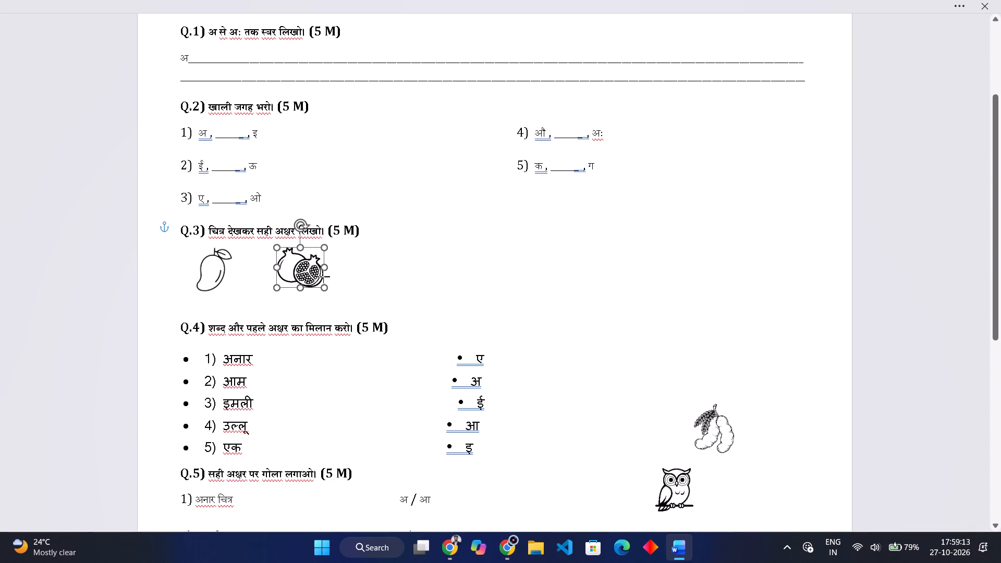
left_click_drag(324, 277, 324, 276)
left_click_drag(307, 268, 311, 272)
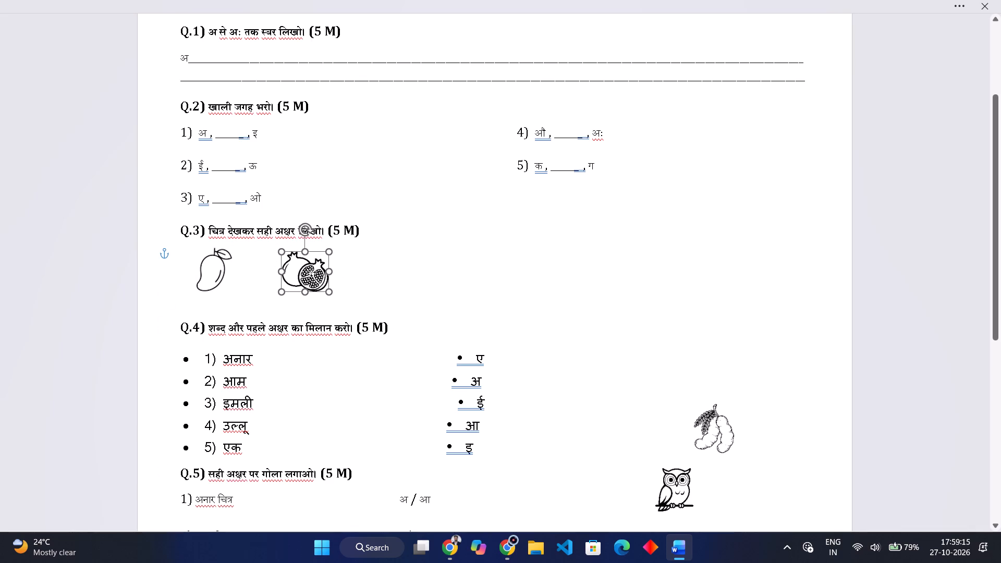
left_click_drag(311, 272, 312, 272)
Place the owl picture after the pomegranate in the Q.3 row and shrink it to match.
left_click_drag(675, 482, 391, 266)
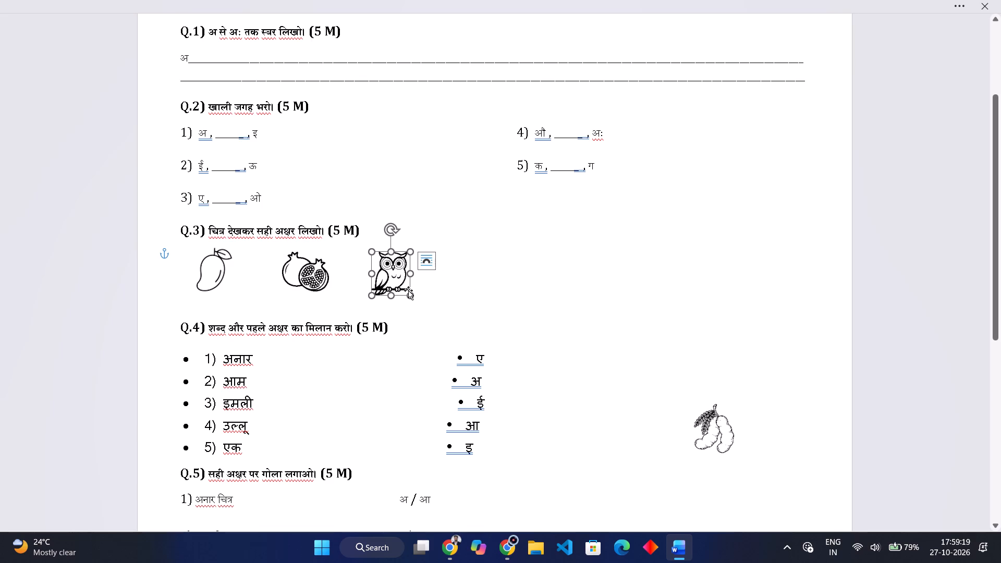
left_click_drag(412, 295, 399, 286)
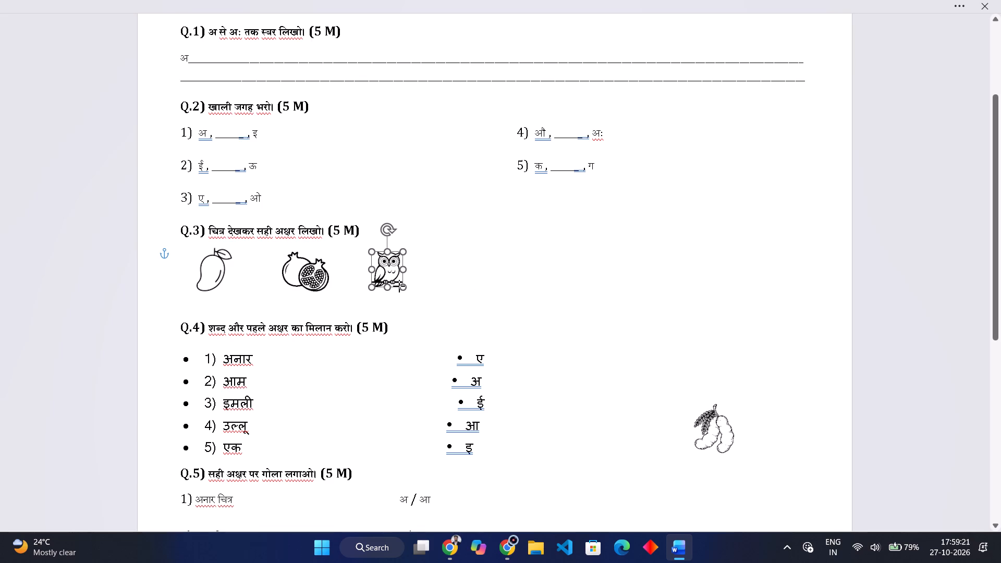
left_click_drag(399, 286, 403, 287)
left_click_drag(385, 266, 395, 267)
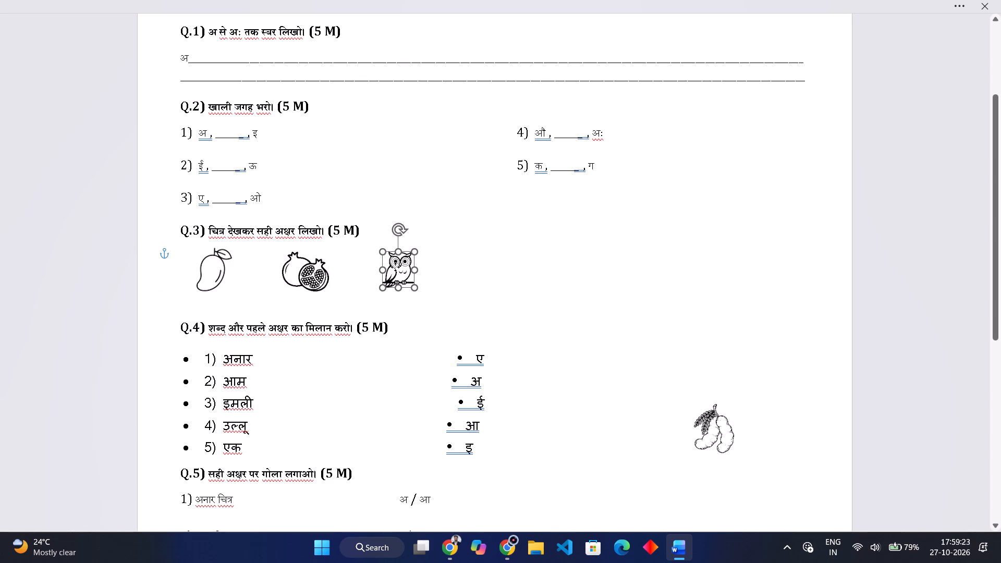
left_click_drag(395, 267, 389, 267)
Place the tamarind picture after the owl in the Q.3 row, shrunk and lined up with the others.
left_click_drag(712, 433, 482, 272)
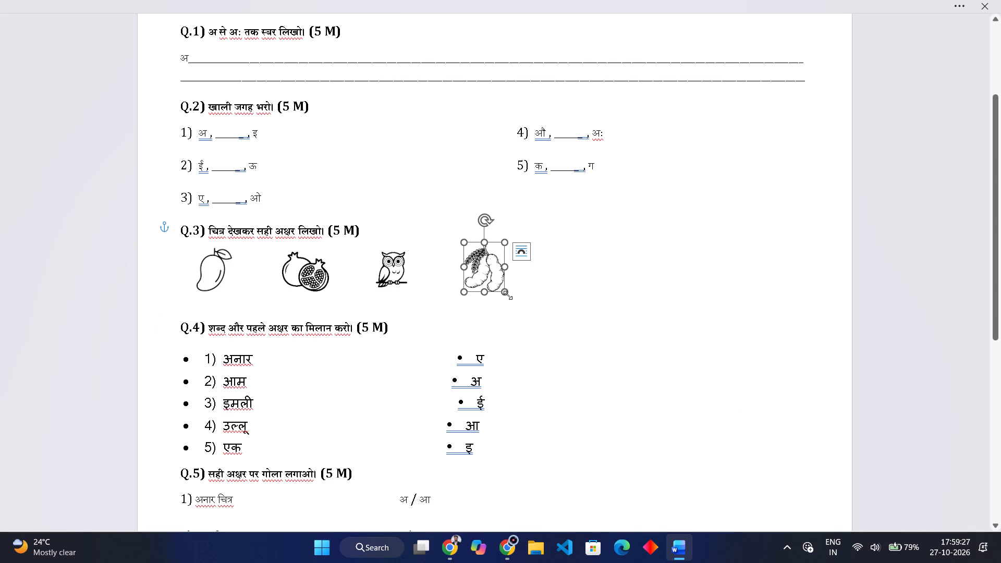
left_click_drag(503, 290, 491, 273)
left_click_drag(475, 261, 474, 270)
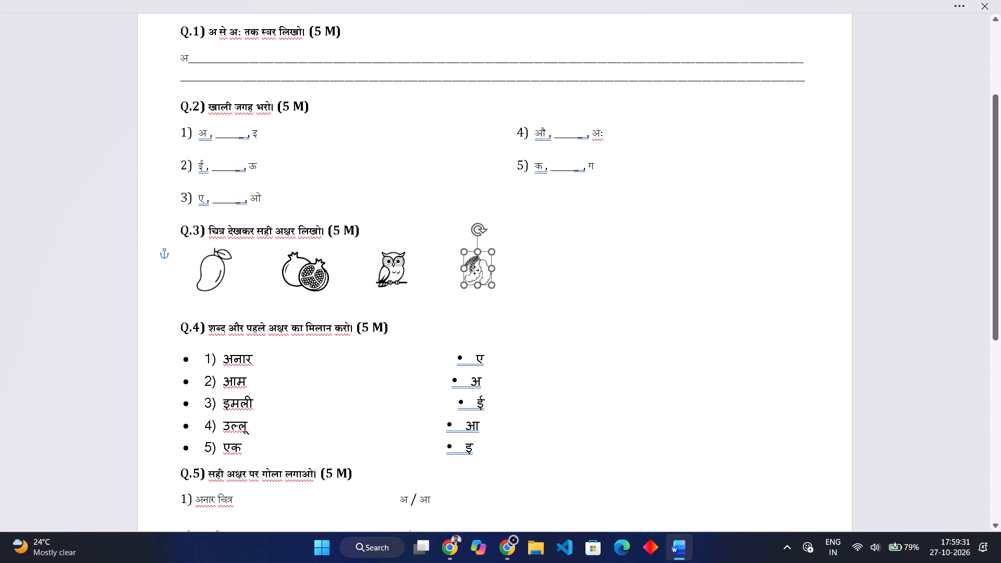
Add three blank lines at the start of the Q.3 picture row, beside the mango.
left_click(199, 254)
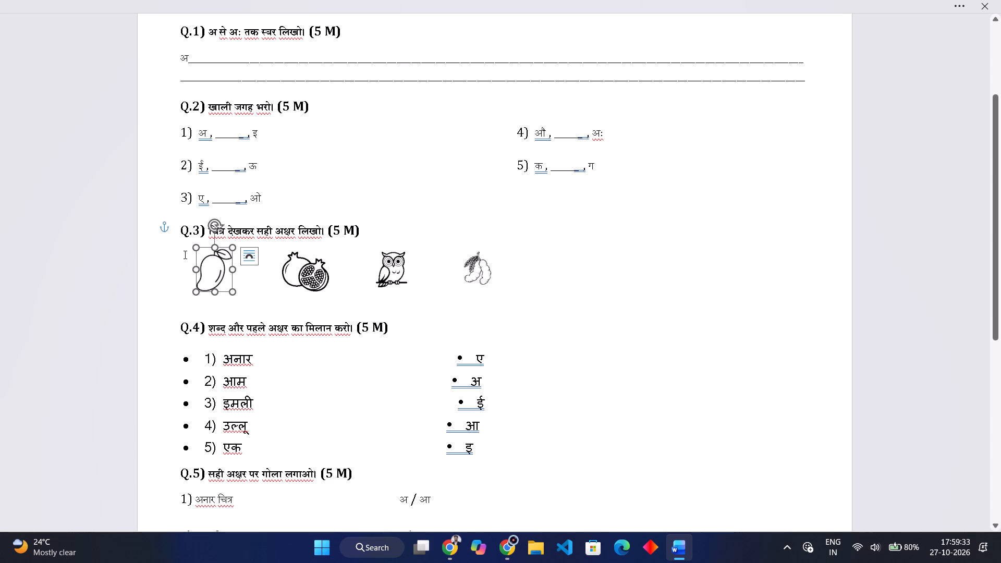
left_click(179, 254)
key("Return")
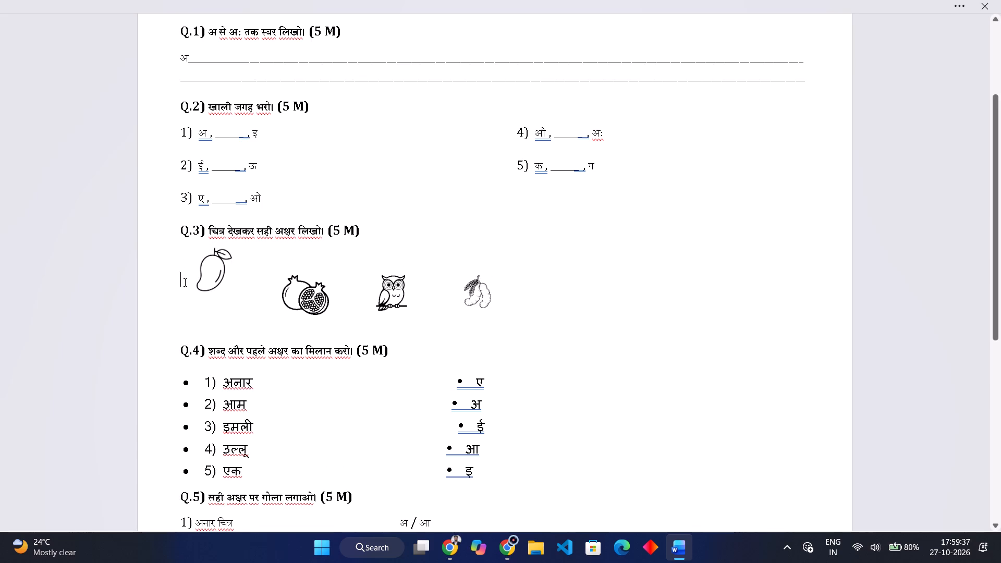
key("Return")
key("Return")
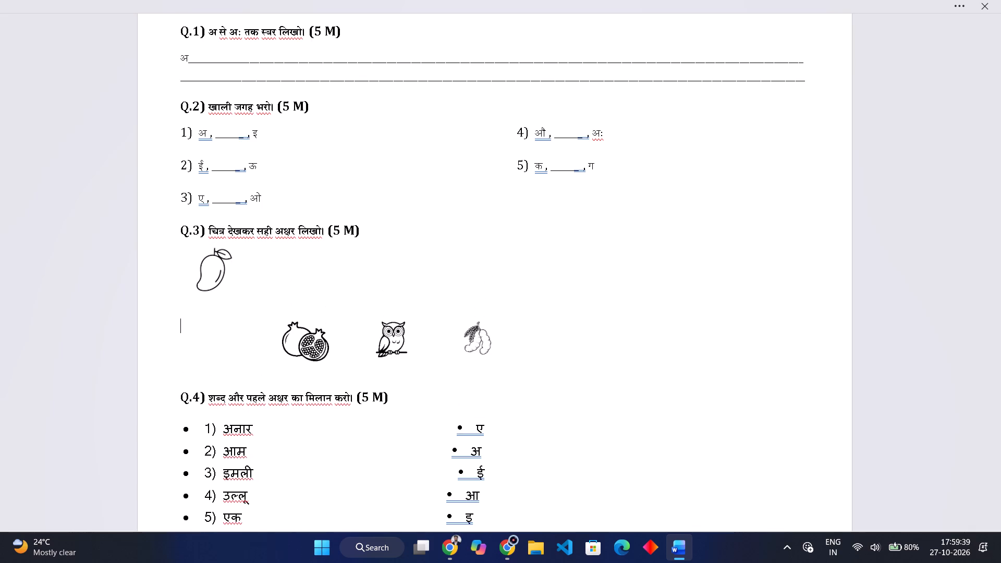
Delete three blank lines directly above the Q.4 heading.
left_click(185, 380)
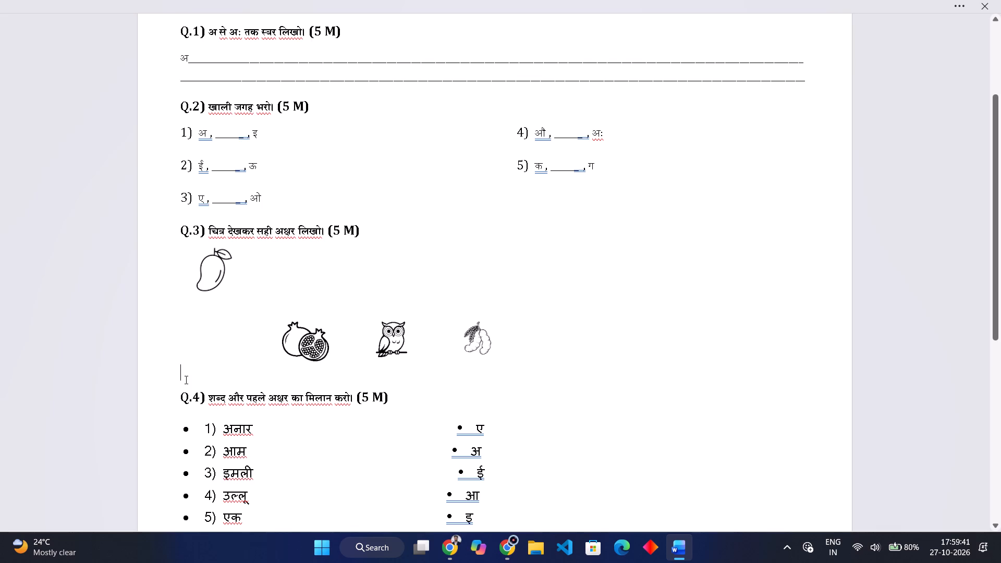
key("BackSpace")
key("BackSpace")
key("BackSpace")
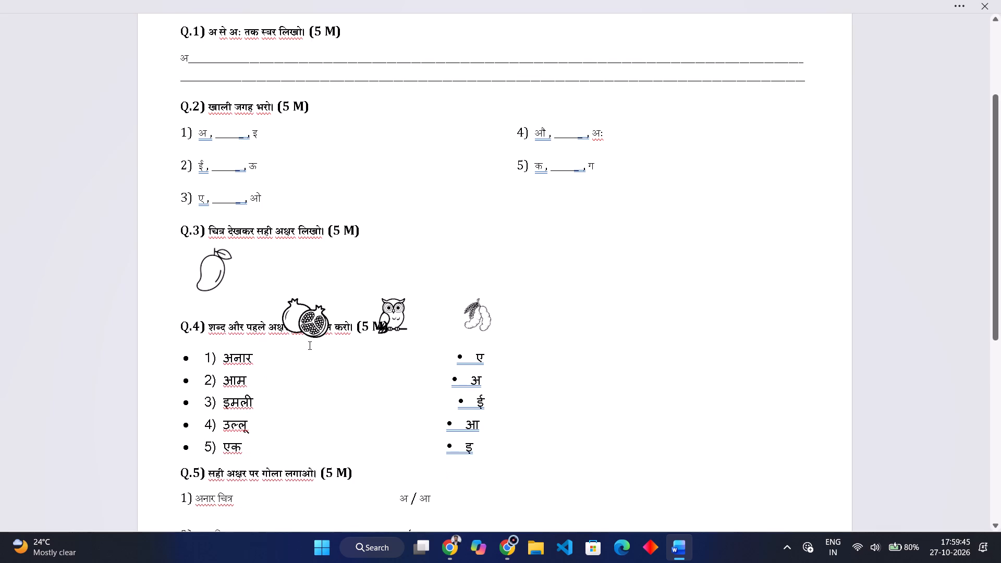
Move the pomegranate, owl and tamarind pictures up off the Q.4 heading, level with the mango under Q.3.
left_click_drag(304, 322, 305, 275)
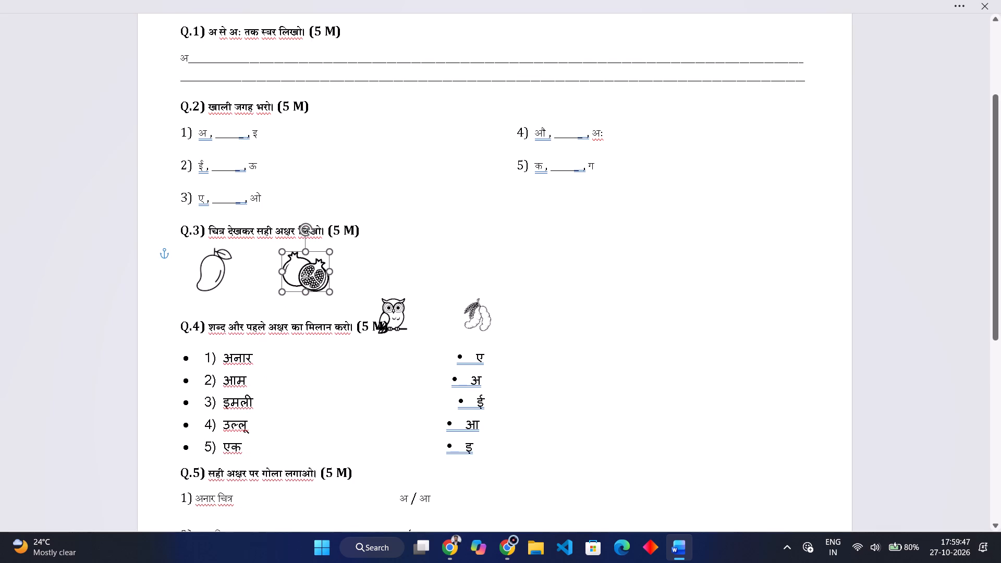
left_click_drag(305, 275, 304, 268)
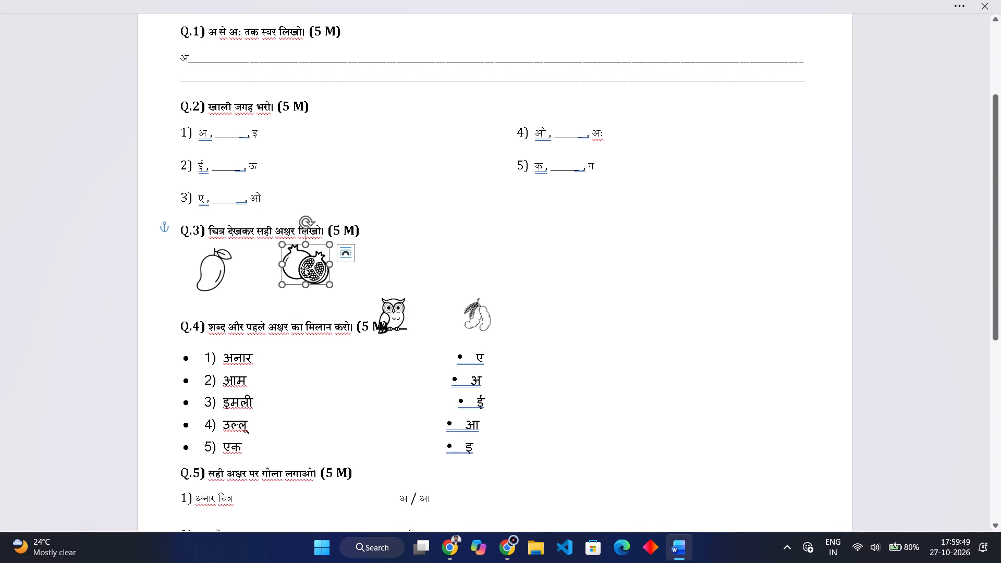
left_click(210, 265)
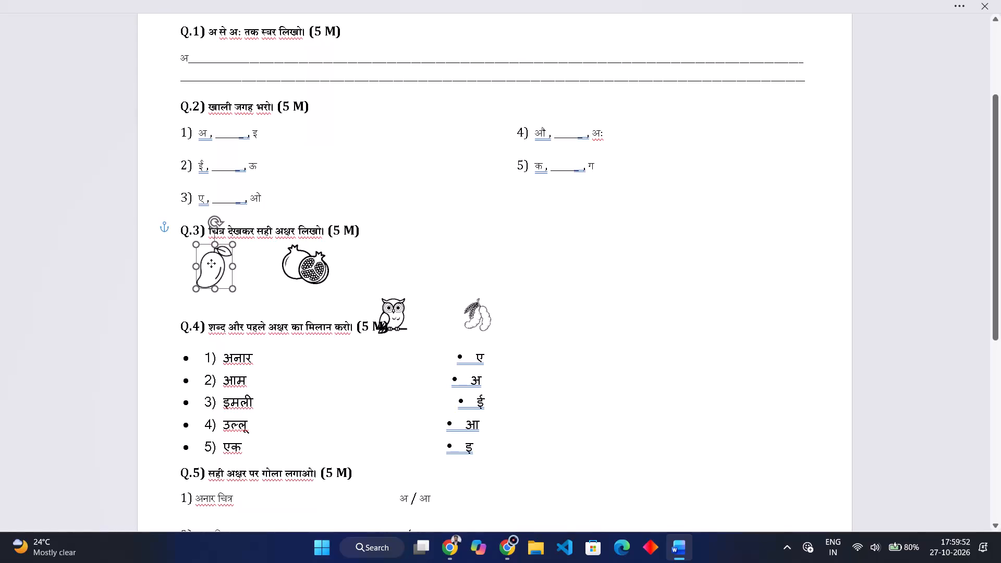
left_click_drag(312, 269, 310, 273)
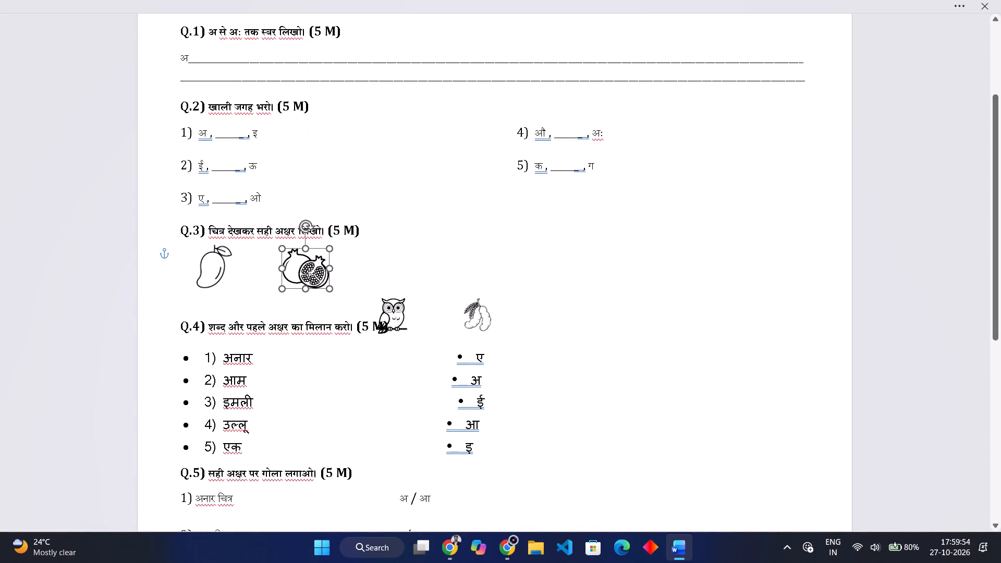
left_click_drag(310, 273, 312, 274)
left_click_drag(389, 308, 392, 256)
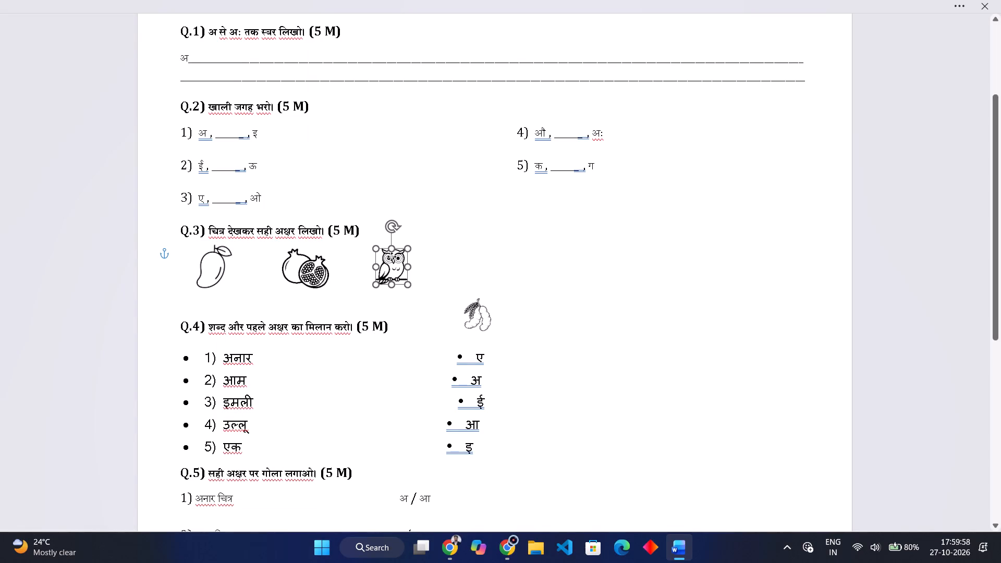
left_click_drag(392, 256, 396, 256)
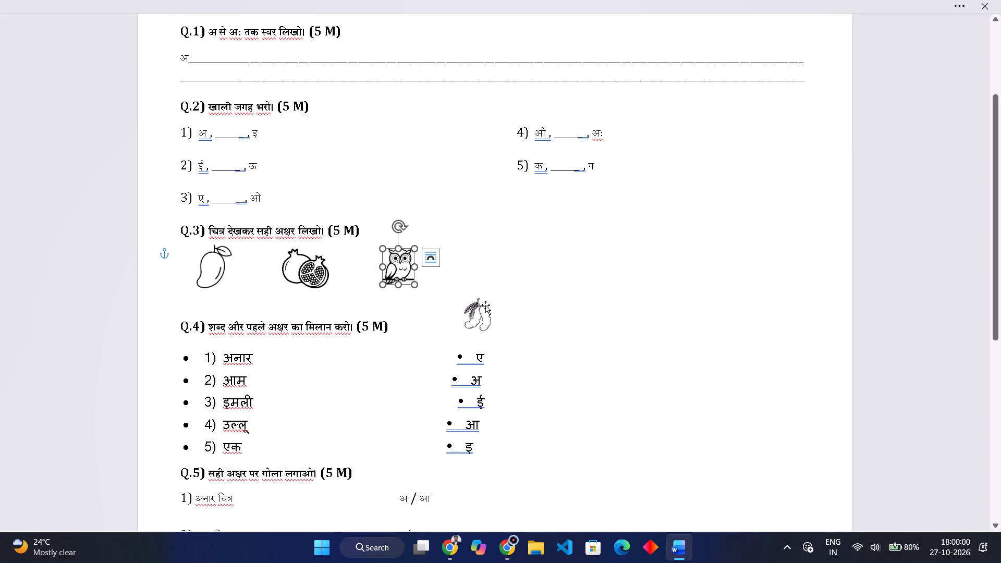
left_click_drag(476, 312, 632, 258)
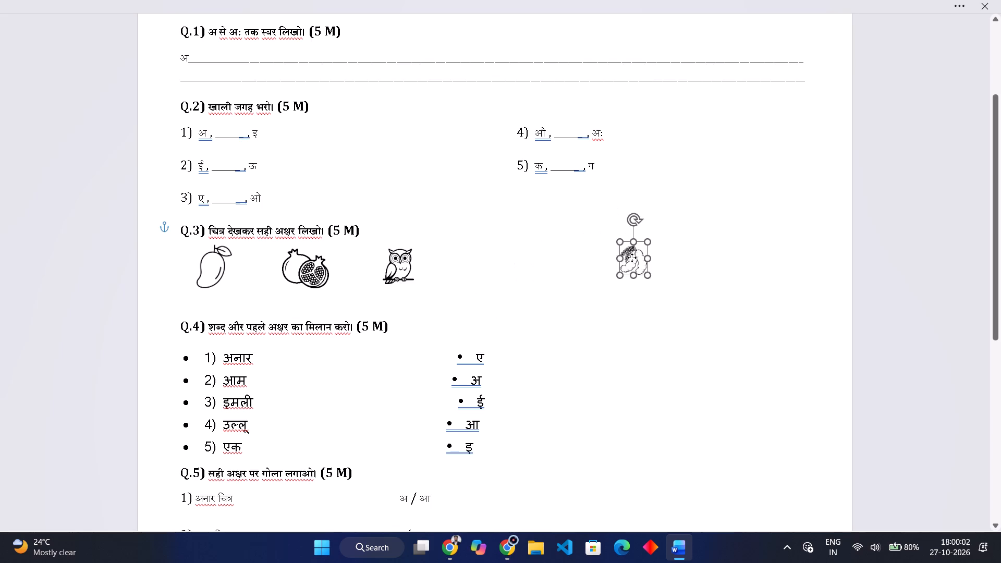
left_click_drag(632, 258, 557, 264)
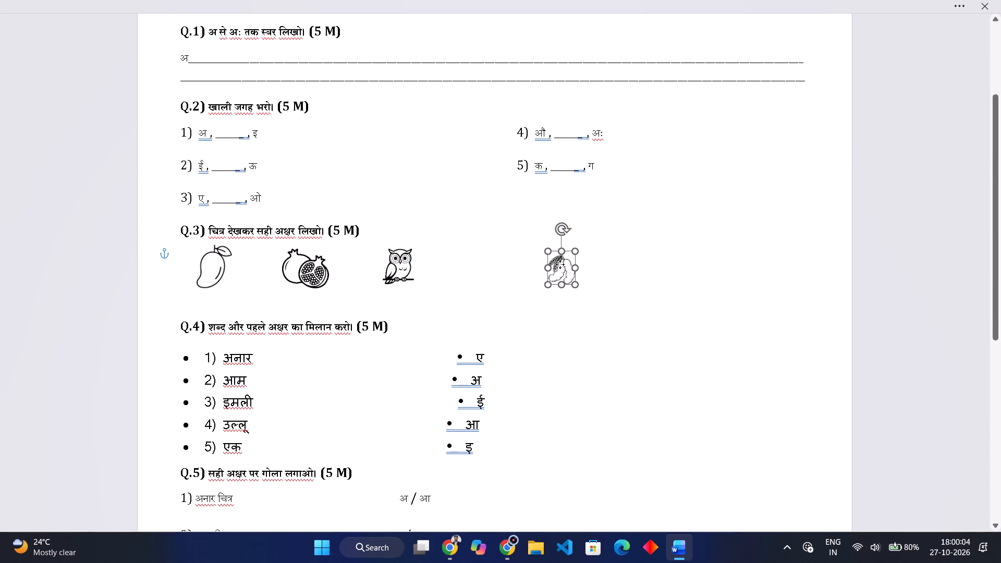
left_click_drag(557, 264, 549, 263)
Spread the pomegranate, owl and tamarind pictures out across the Q.3 row with roughly even gaps.
left_click_drag(403, 263, 451, 267)
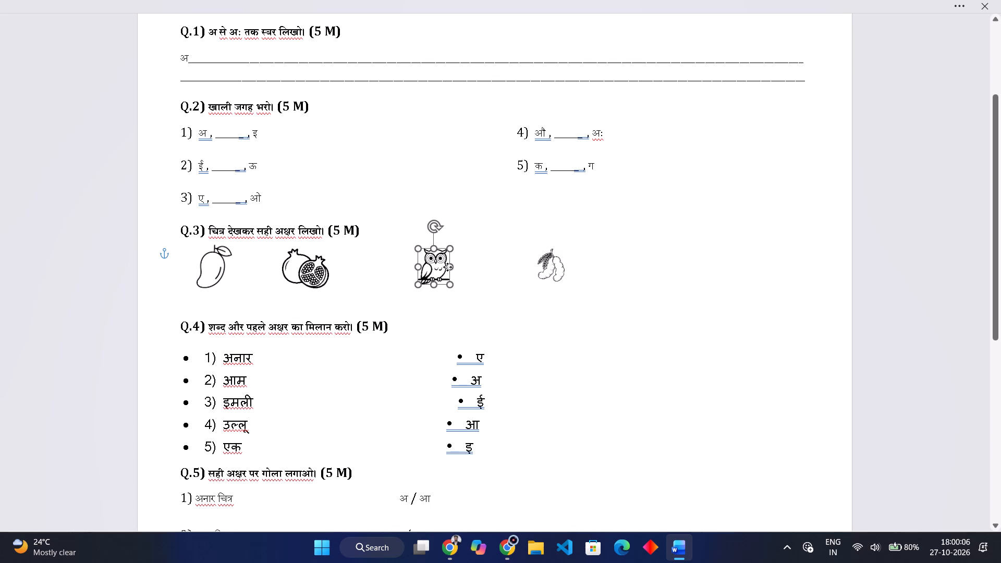
left_click_drag(451, 267, 436, 267)
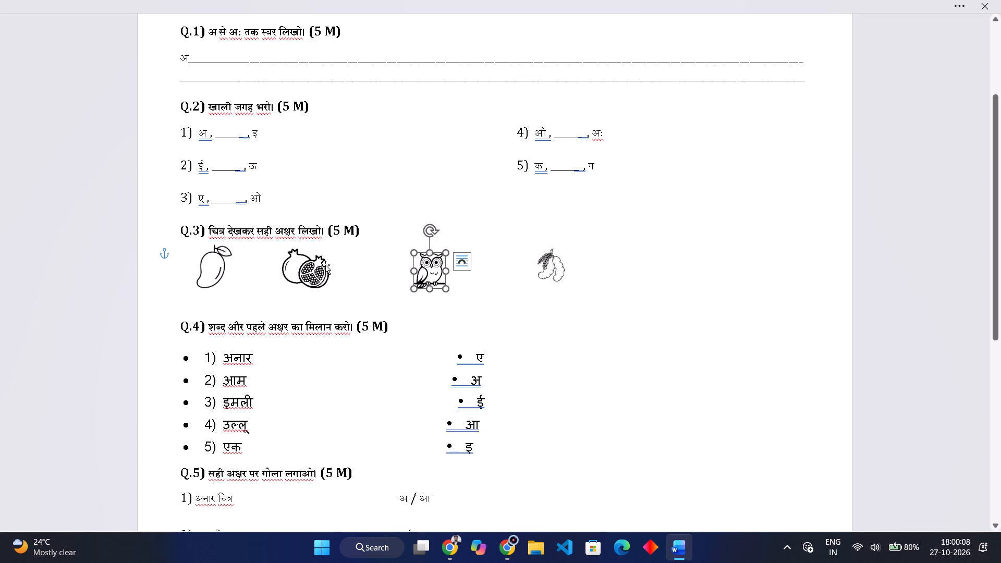
left_click_drag(310, 267, 328, 266)
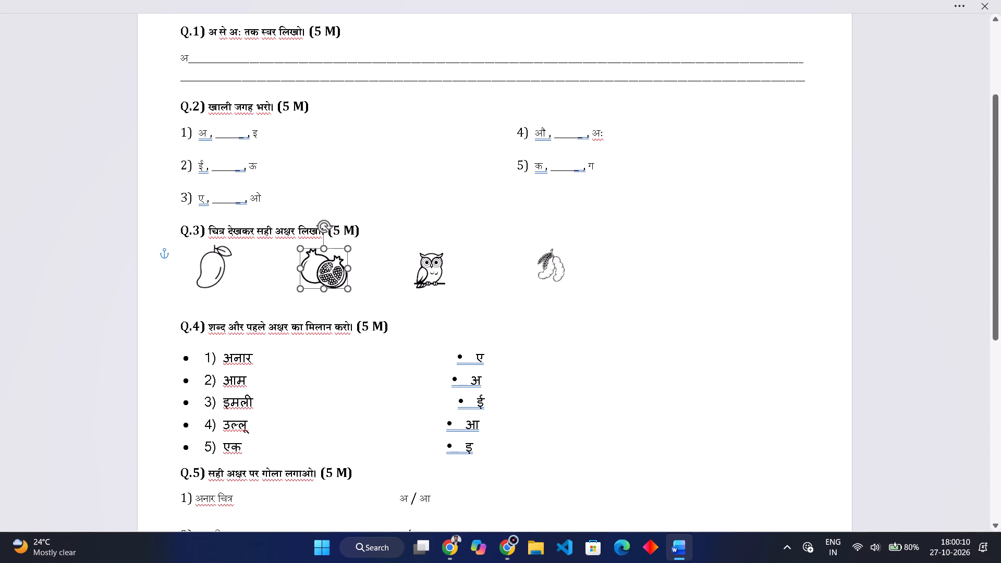
left_click_drag(328, 266, 329, 265)
left_click_drag(432, 273, 450, 273)
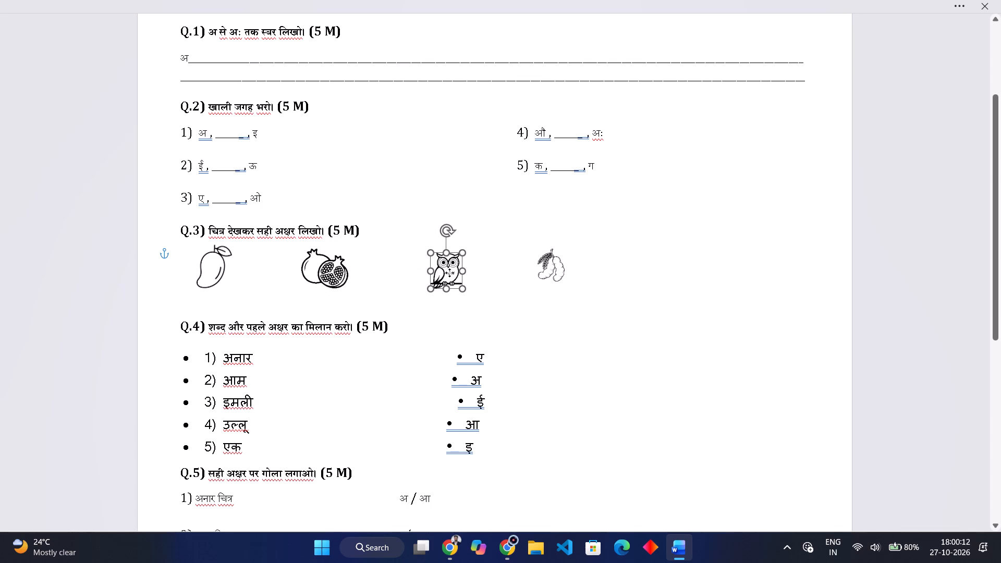
left_click_drag(450, 273, 450, 271)
left_click_drag(552, 265, 595, 271)
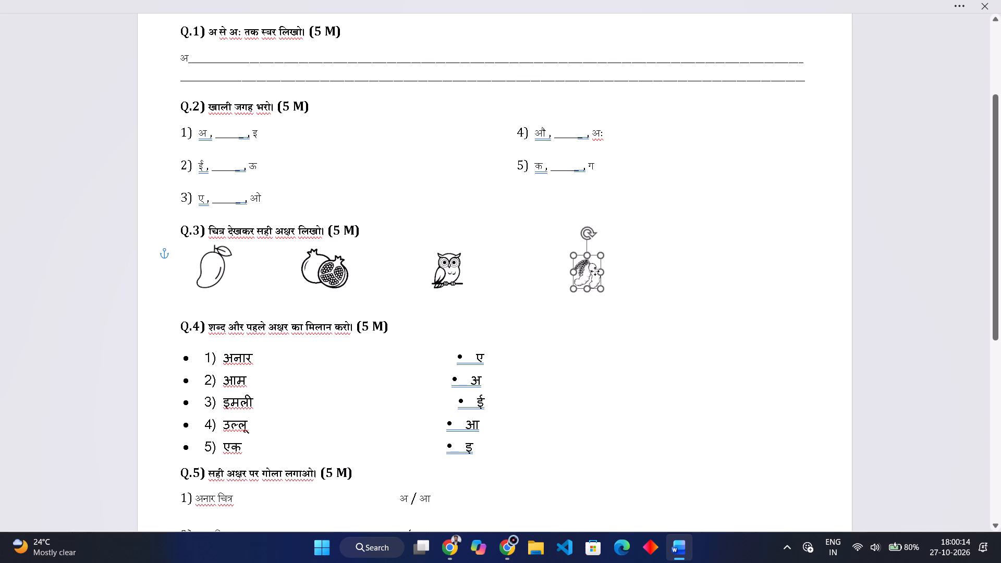
left_click_drag(595, 271, 666, 277)
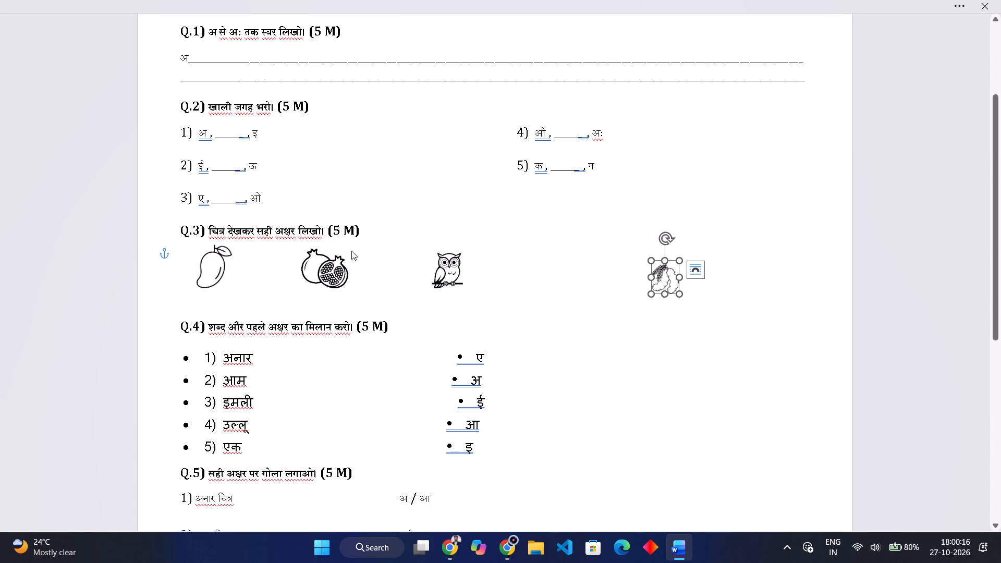
left_click_drag(321, 275, 332, 275)
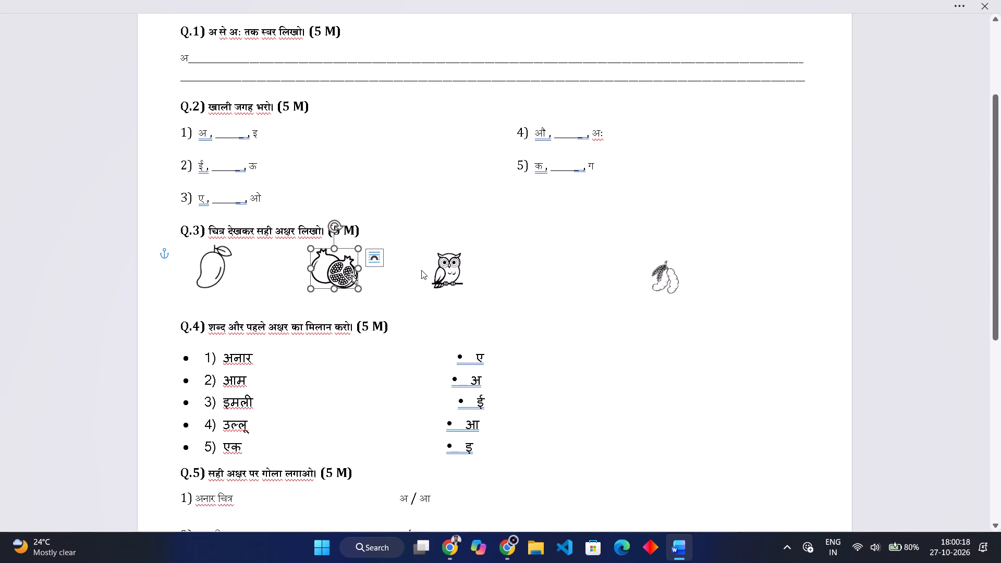
left_click_drag(462, 266, 504, 261)
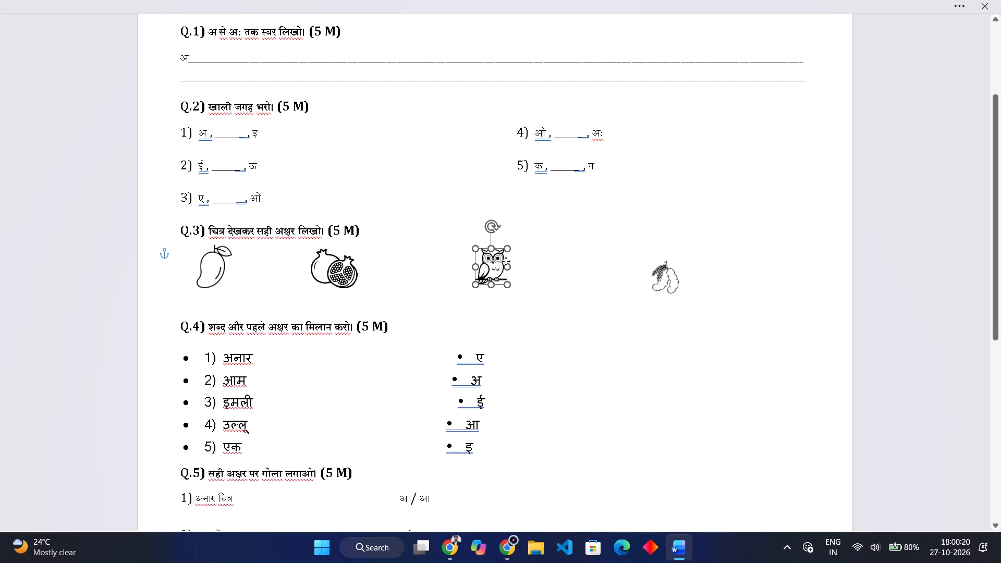
left_click_drag(504, 261, 496, 263)
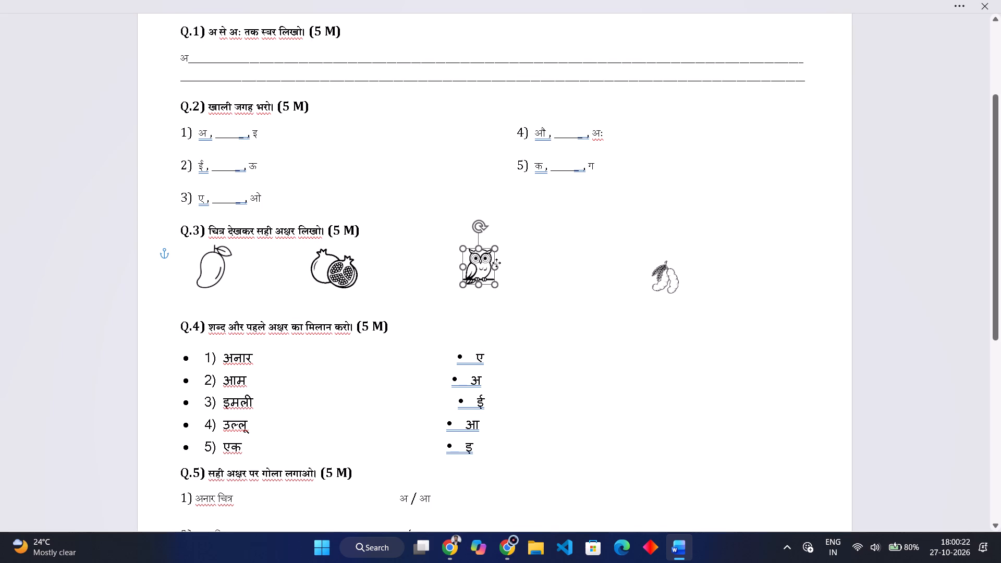
left_click_drag(496, 263, 491, 261)
left_click_drag(661, 274, 621, 259)
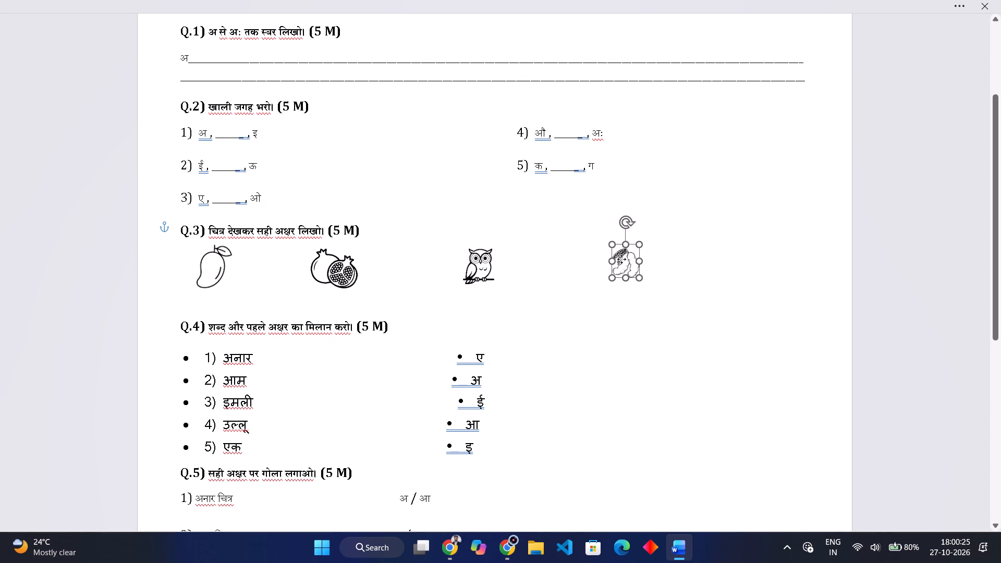
left_click_drag(621, 259, 603, 262)
left_click(594, 323)
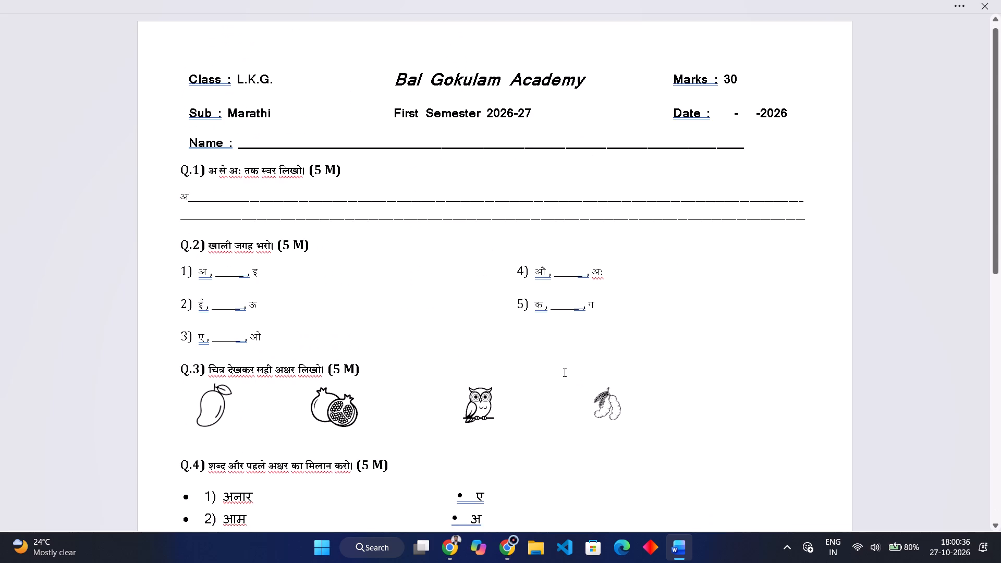
Change the subject in the paper's header from Marathi to Hindi.
left_click(275, 126)
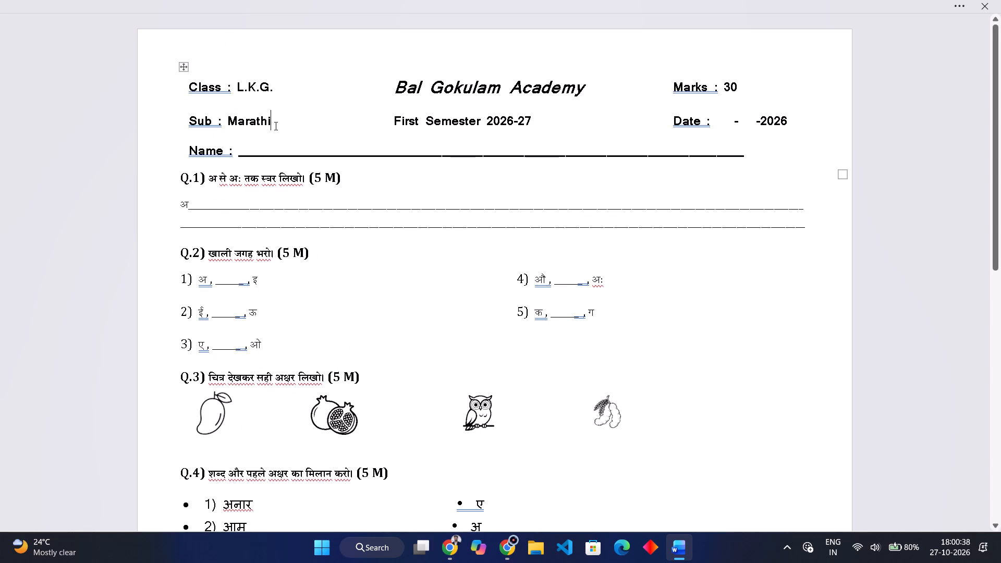
key("BackSpace")
key("BackSpace")
key("BackSpace")
key("BackSpace")
key("BackSpace")
key("BackSpace")
key("BackSpace")
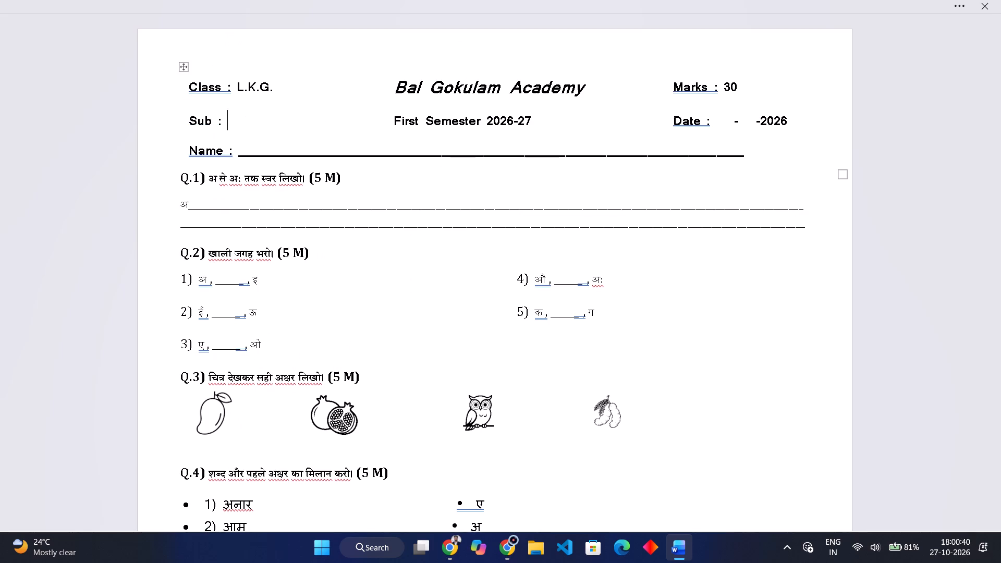
type("Hindi")
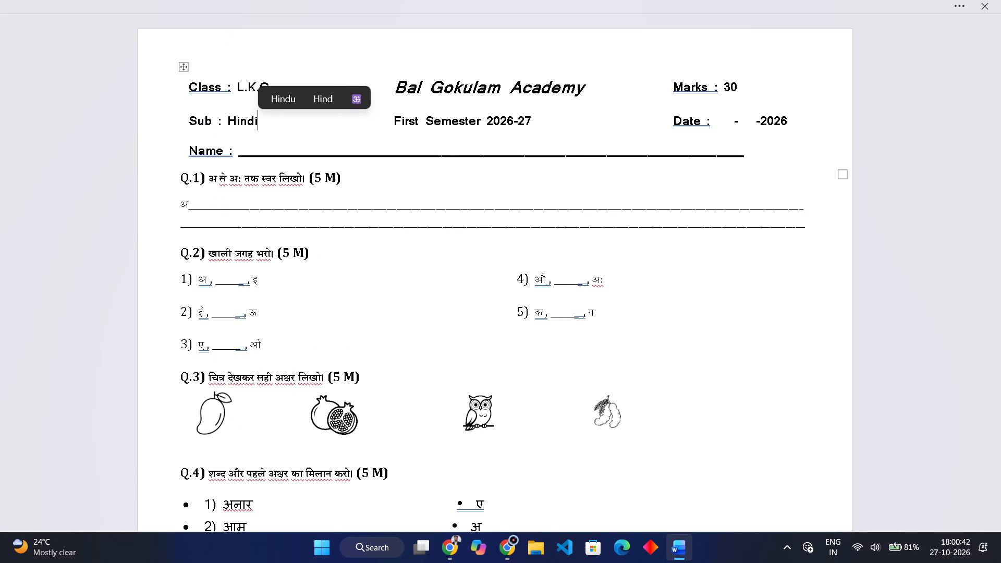
key("space")
Copy the Q.3 pomegranate picture and place the duplicate beside item 1 of Q.5.
scroll(547, 345, "down", 1)
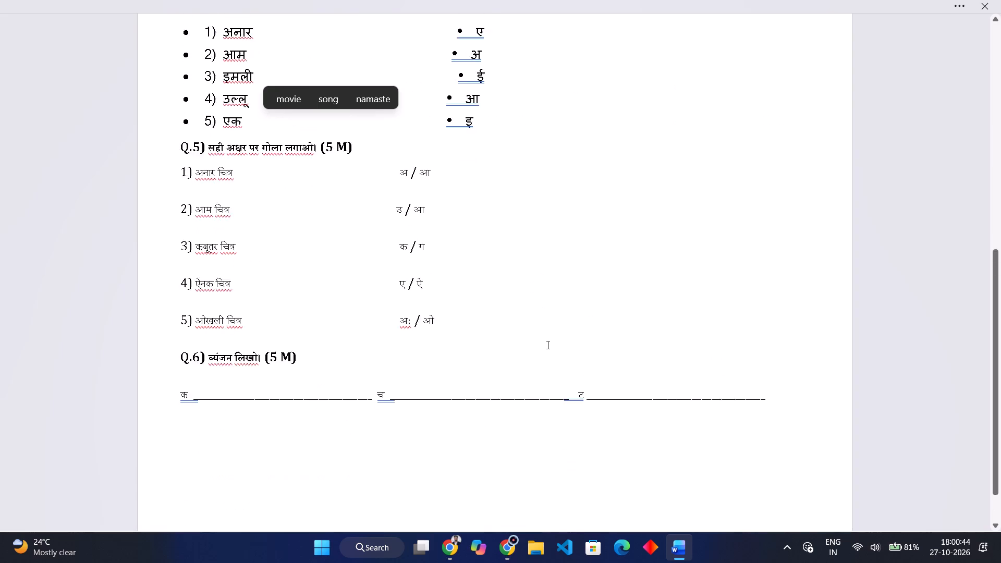
scroll(547, 345, "down", 2)
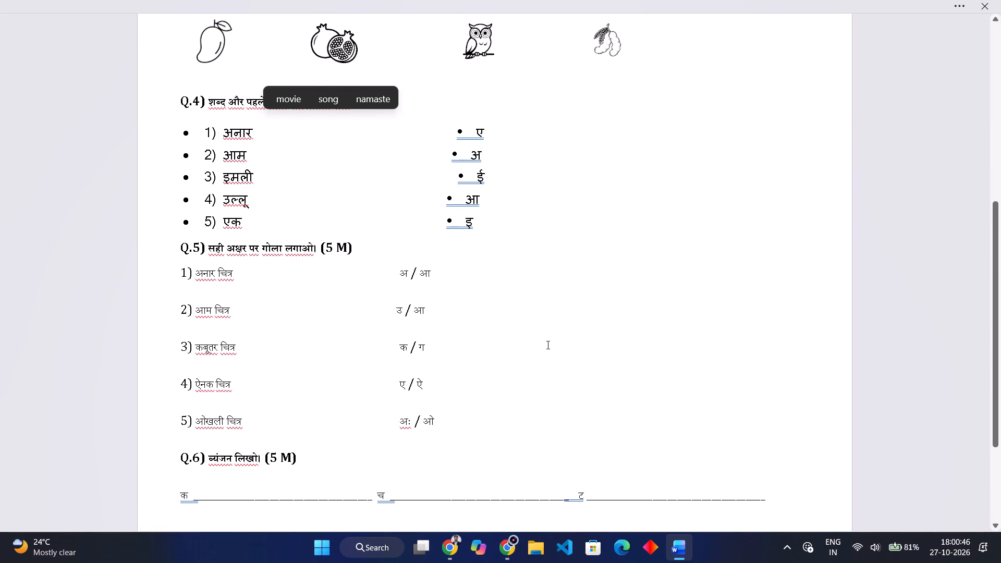
scroll(547, 345, "down", 2)
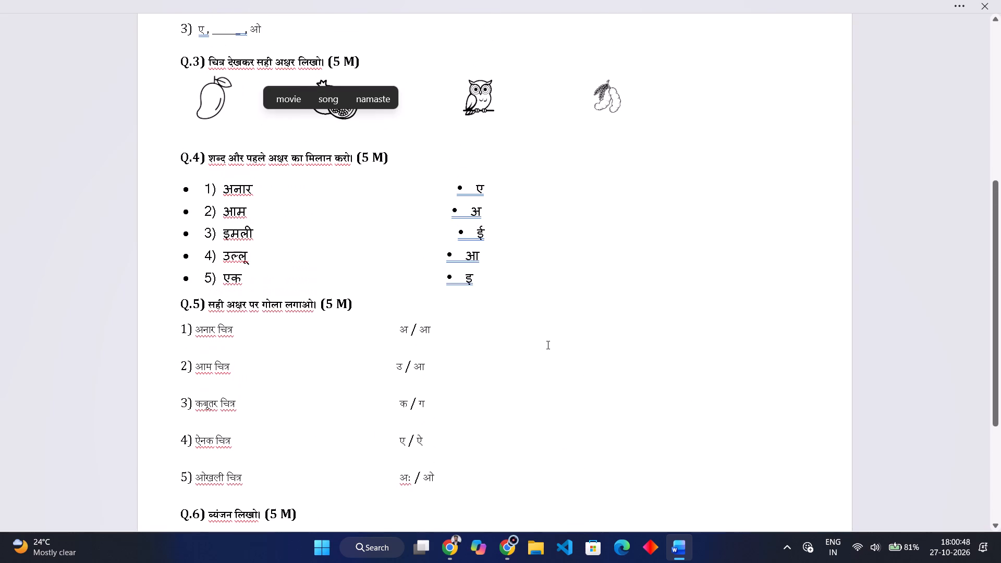
scroll(547, 345, "down", 2)
left_click(333, 112)
left_click(375, 147)
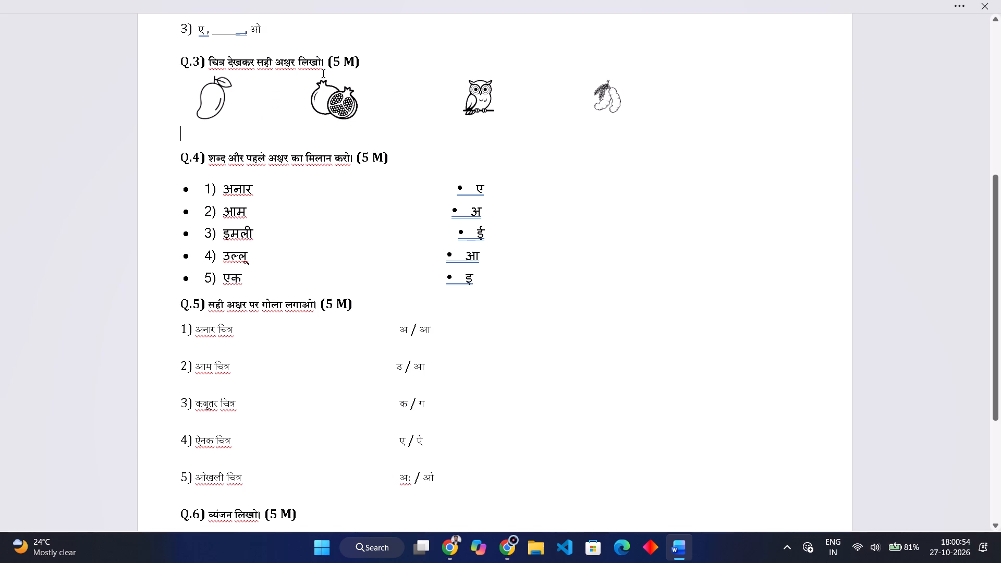
left_click(326, 89)
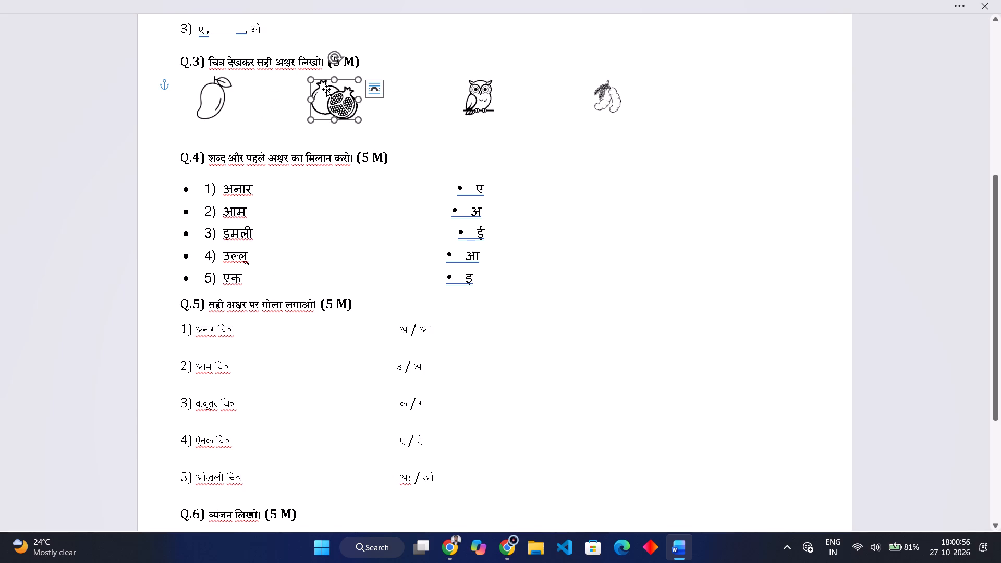
key("ctrl+c")
key("ctrl+v")
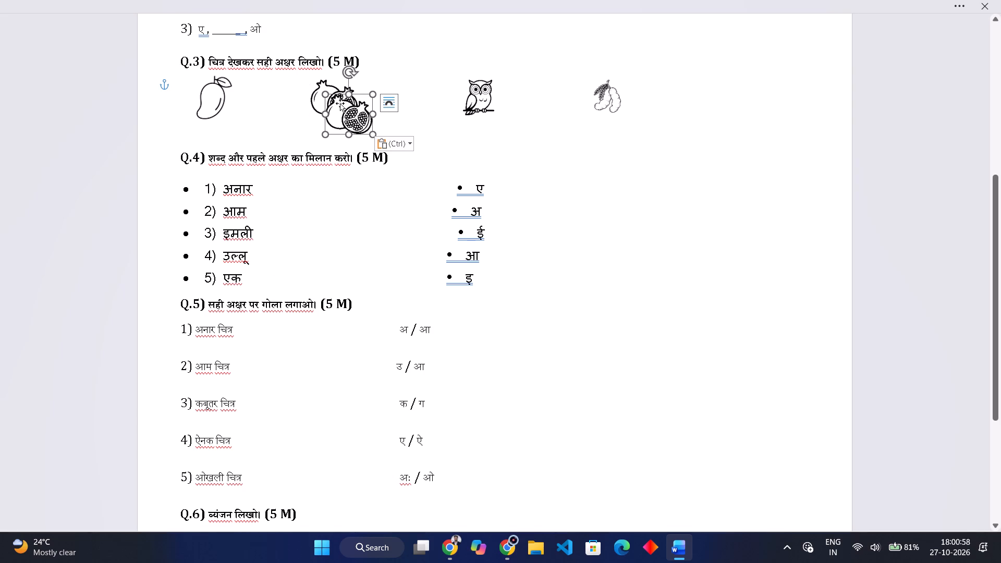
left_click_drag(342, 108, 290, 349)
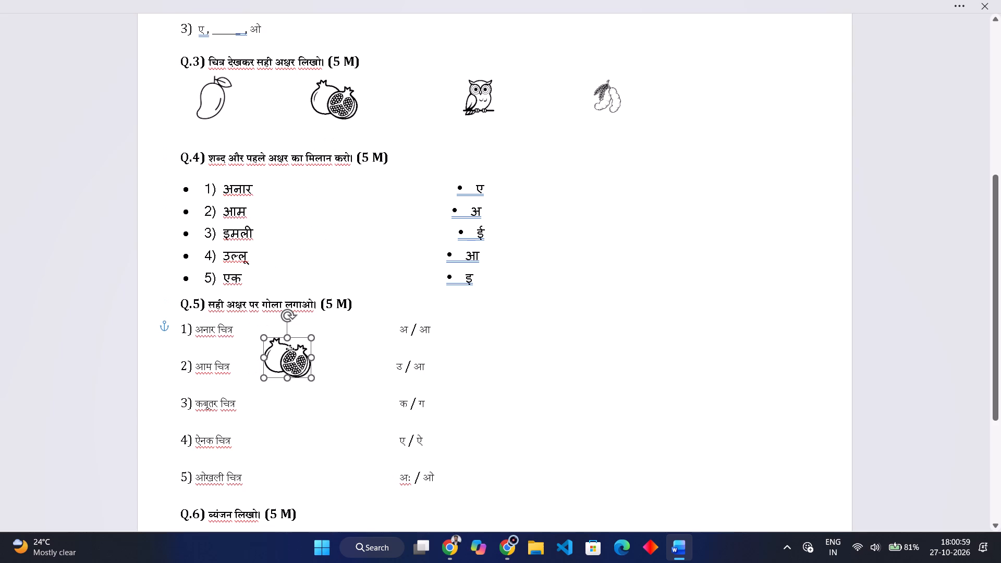
left_click_drag(290, 349, 290, 348)
Delete the placeholder text अनार चित्र from item 1 of Q.5, keeping its number.
left_click(247, 331)
key("BackSpace")
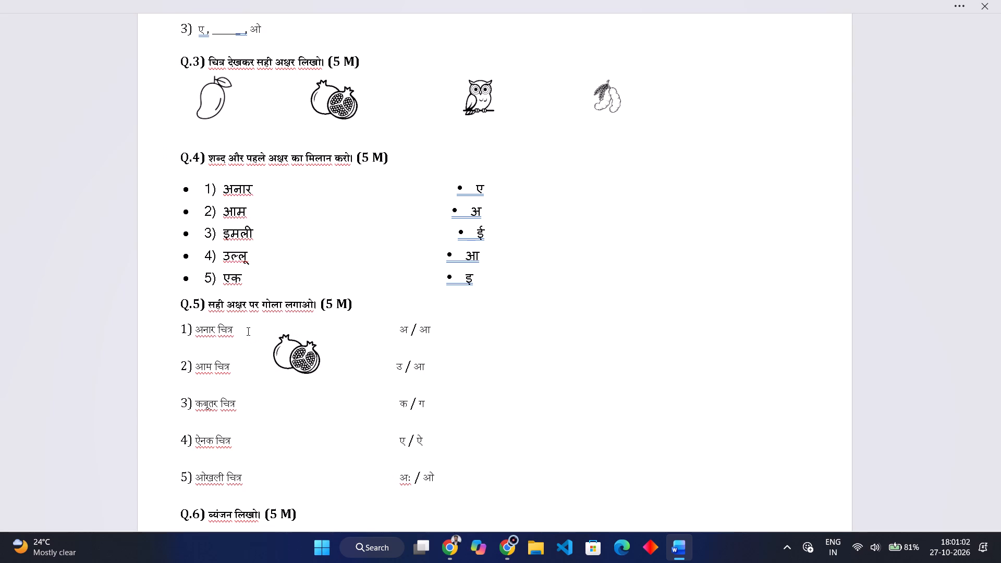
key("BackSpace")
key("BackSpace")
key("BackSpace")
key("BackSpace")
key("BackSpace")
key("BackSpace")
key("BackSpace")
key("BackSpace")
key("BackSpace")
key("BackSpace")
key("BackSpace")
key("BackSpace")
key("BackSpace")
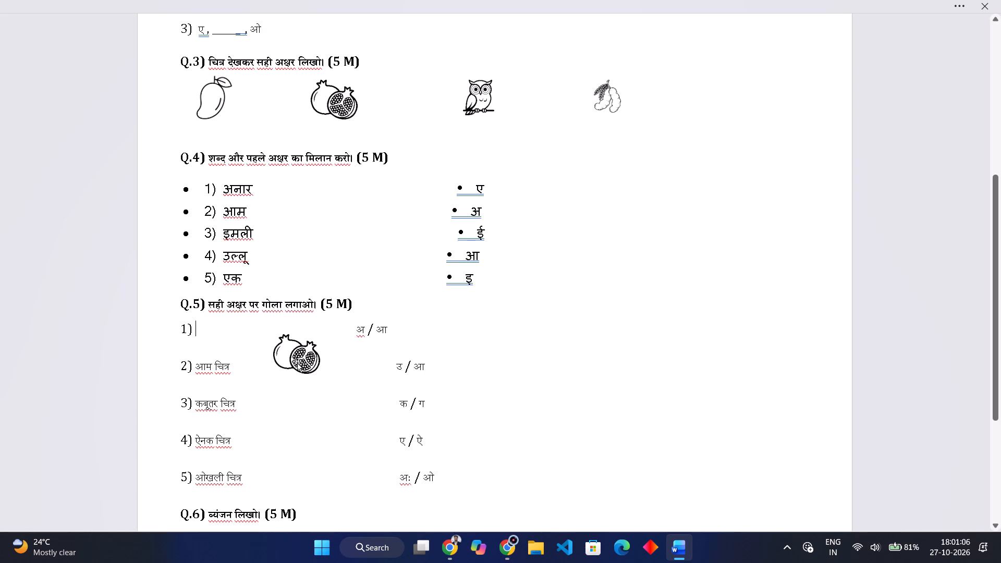
Move the duplicated pomegranate picture right next to the number of item 1 in Q.5 and shrink it slightly.
left_click_drag(297, 360, 229, 341)
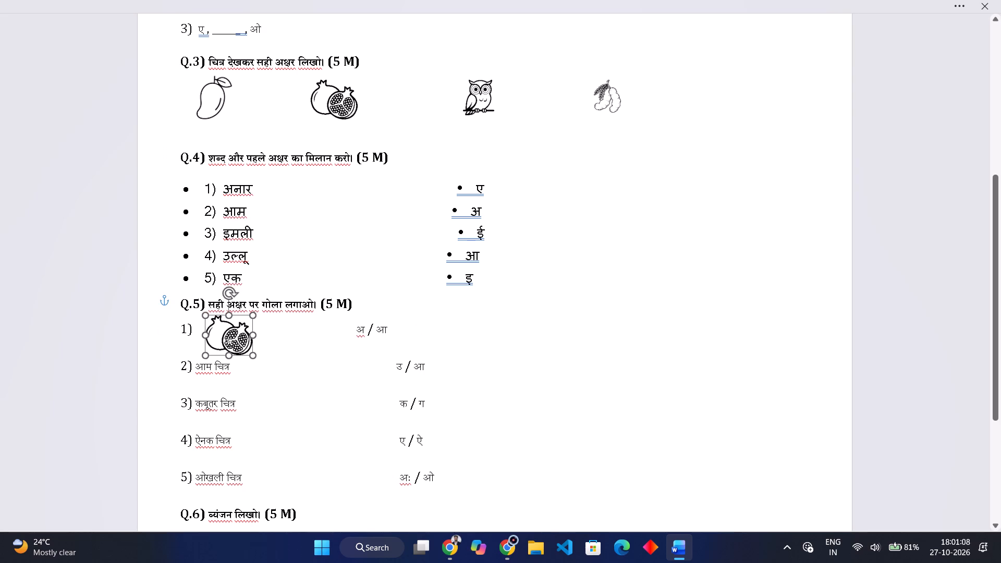
left_click_drag(229, 341, 226, 341)
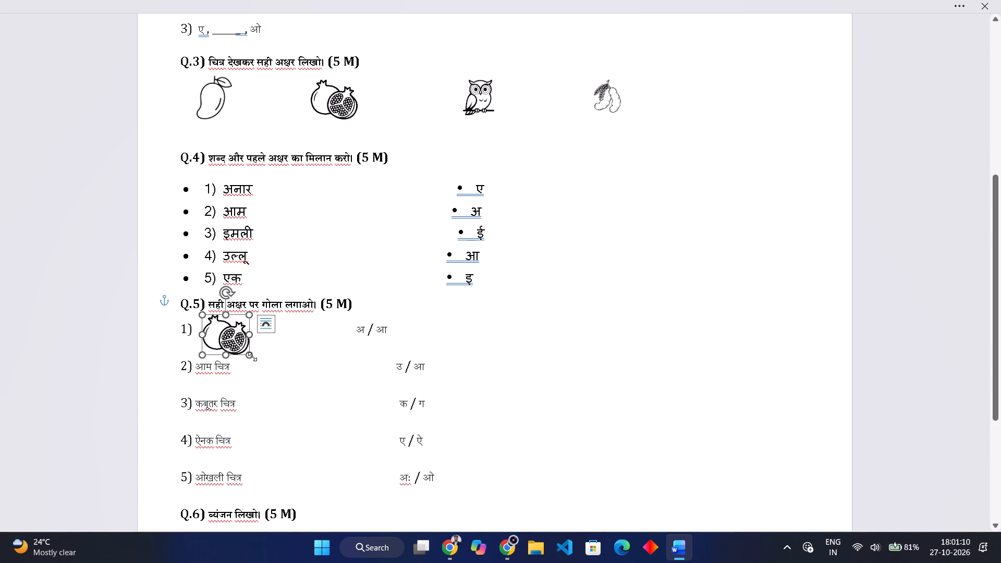
left_click_drag(252, 357, 236, 348)
left_click(220, 329)
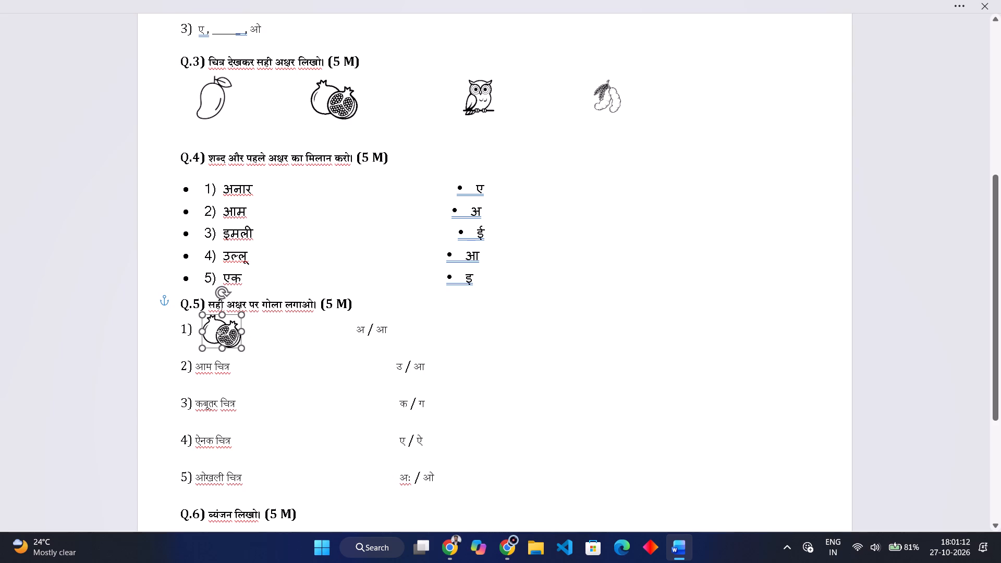
Copy the Q.3 mango picture and place the duplicate beside item 2 of Q.5.
left_click(207, 107)
key("ctrl+c")
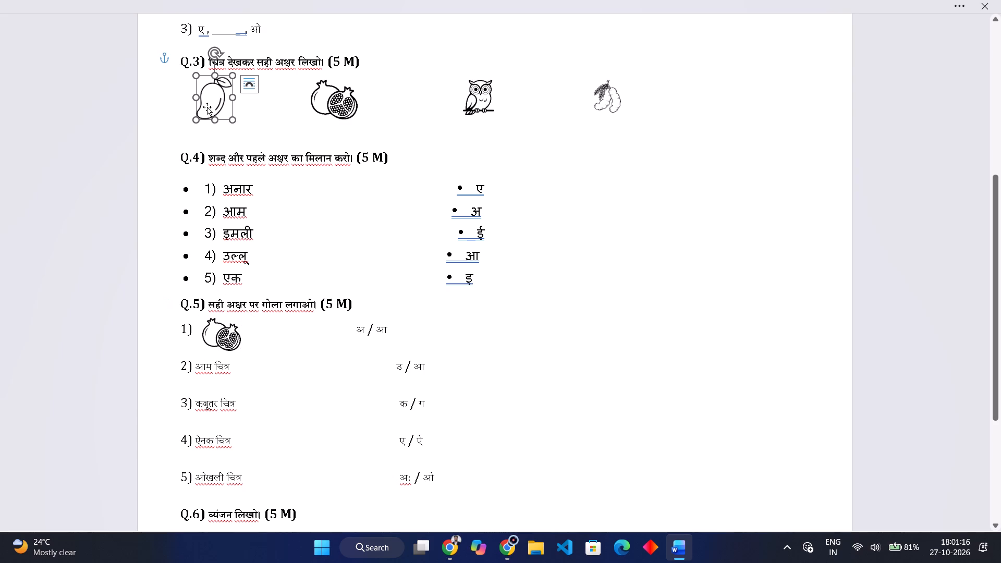
key("ctrl+v")
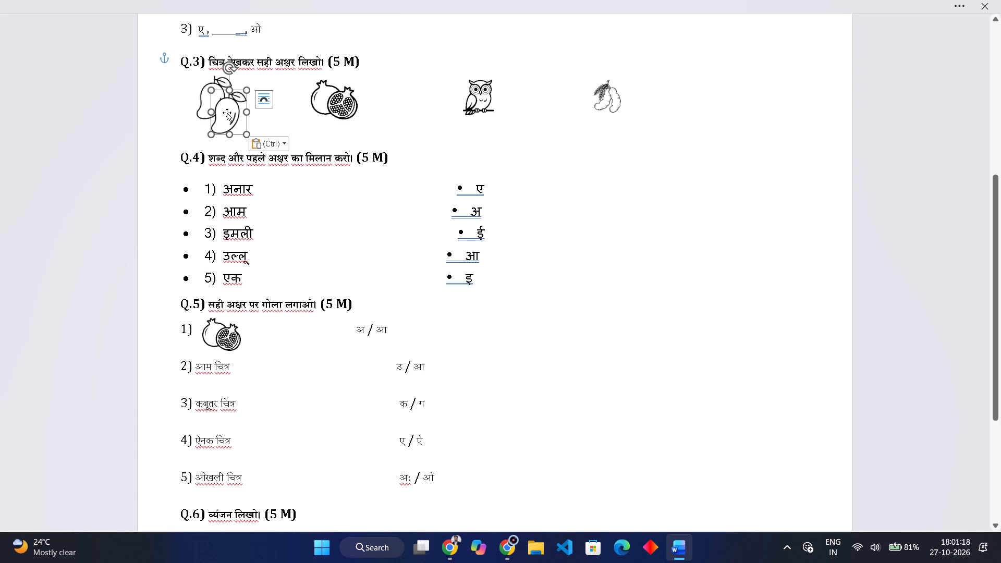
left_click_drag(227, 113, 263, 367)
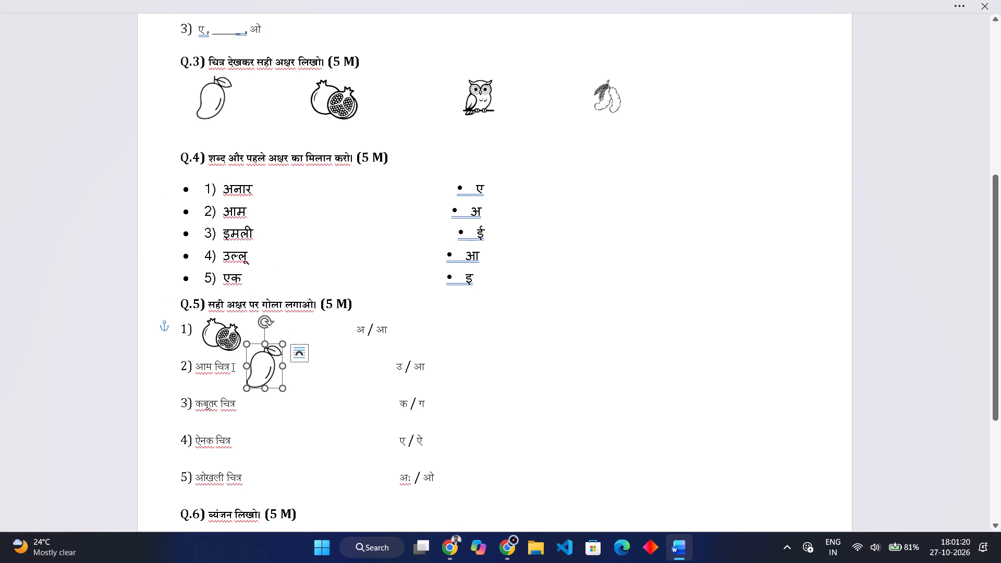
Delete the placeholder text आम चित्र from item 2 of Q.5, keeping its number.
left_click(232, 367)
key("BackSpace")
key("BackSpace")
key("BackSpace")
key("BackSpace")
key("BackSpace")
key("BackSpace")
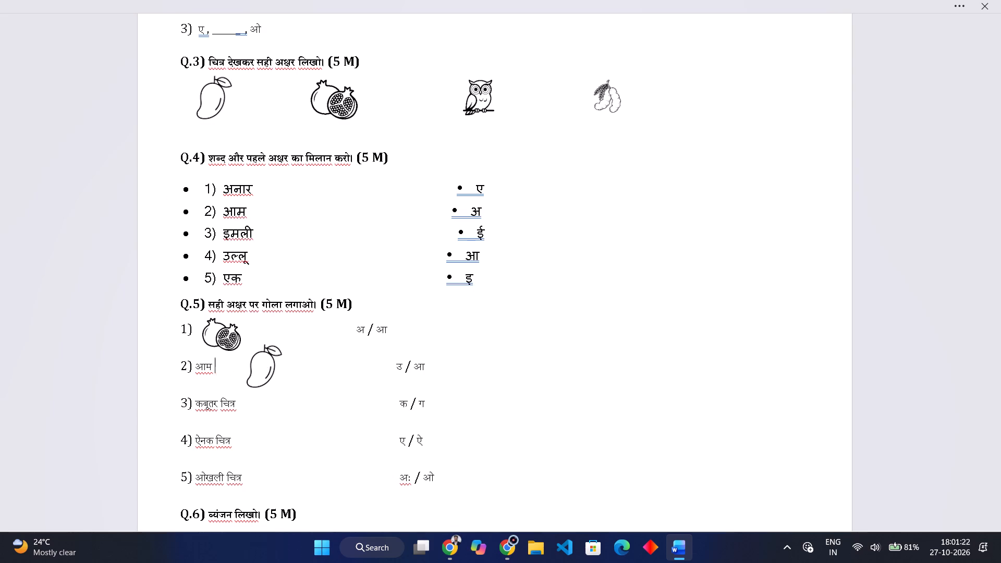
key("BackSpace")
key("BackSpace")
key("BackSpace")
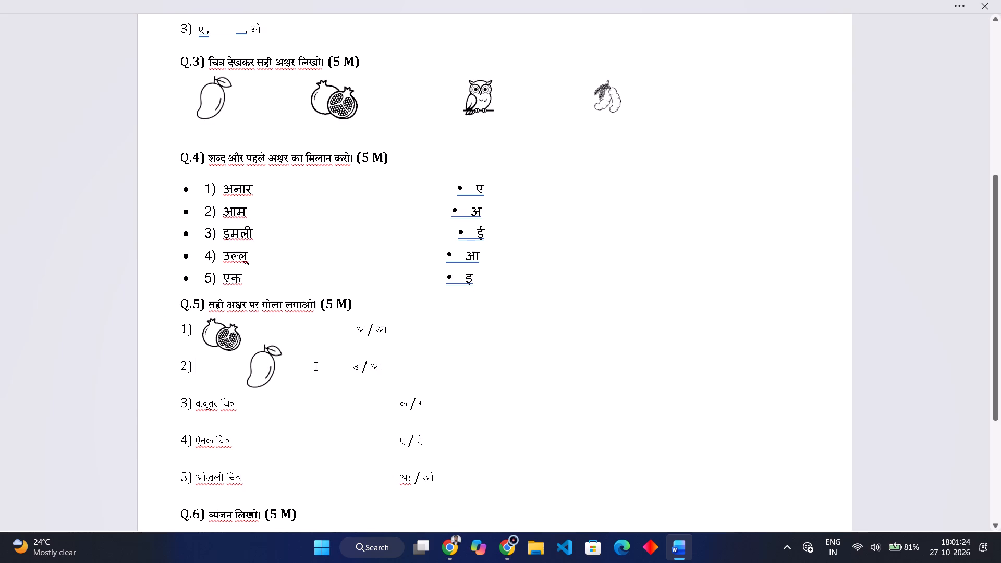
Shrink the duplicated mango picture and move it right next to the number of item 2, below the pomegranate.
left_click(265, 368)
left_click_drag(281, 389, 273, 373)
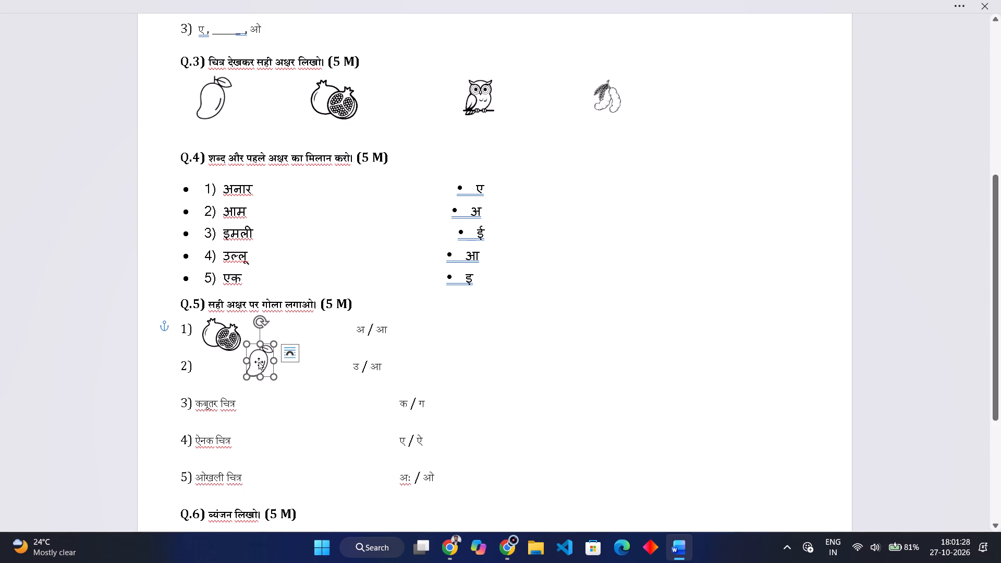
left_click_drag(258, 360, 210, 372)
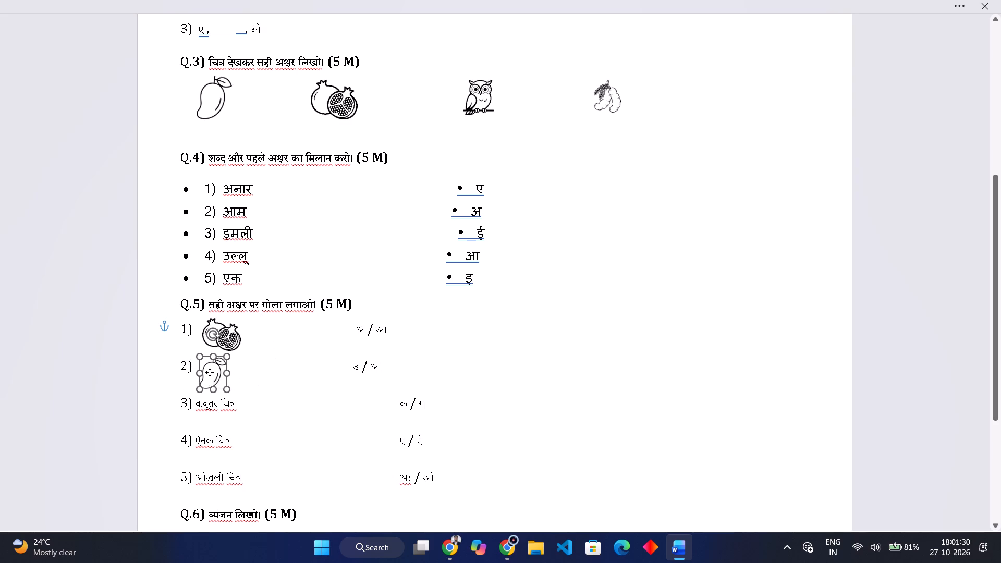
left_click_drag(210, 372, 210, 373)
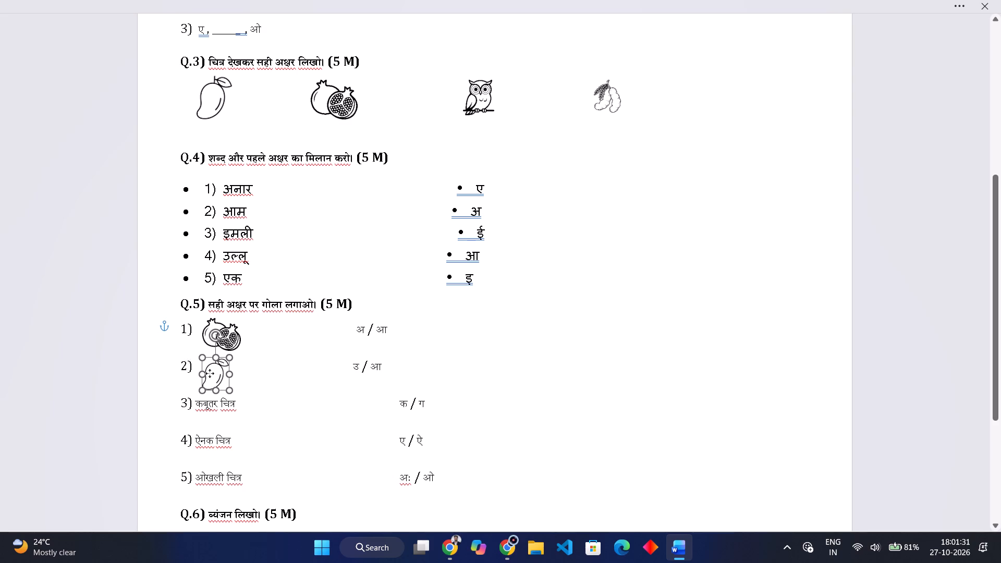
left_click_drag(210, 373, 212, 373)
left_click(372, 470)
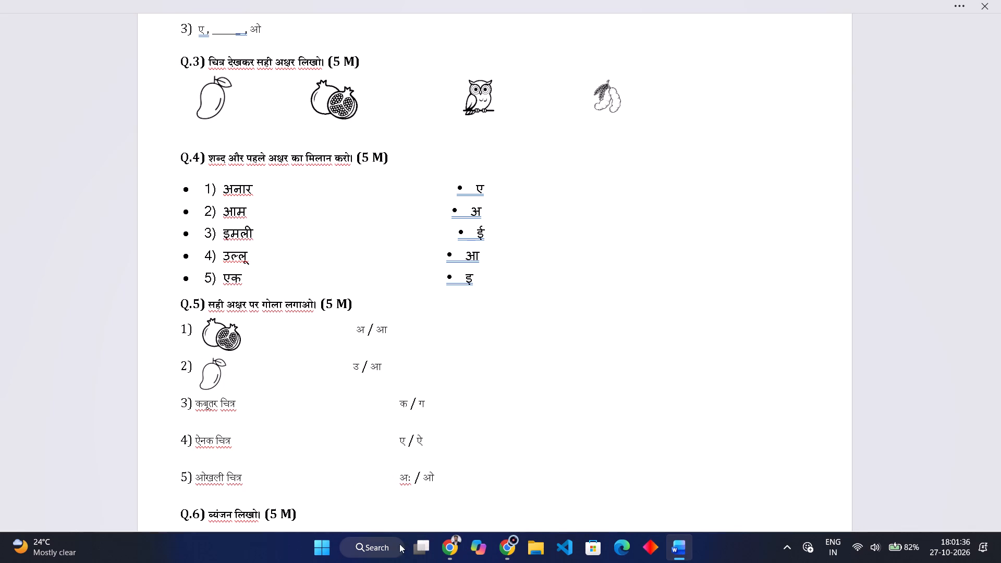
Switch to Chrome, search Google for canva and open the Canva home page in the browser instead of the desktop app.
left_click(452, 546)
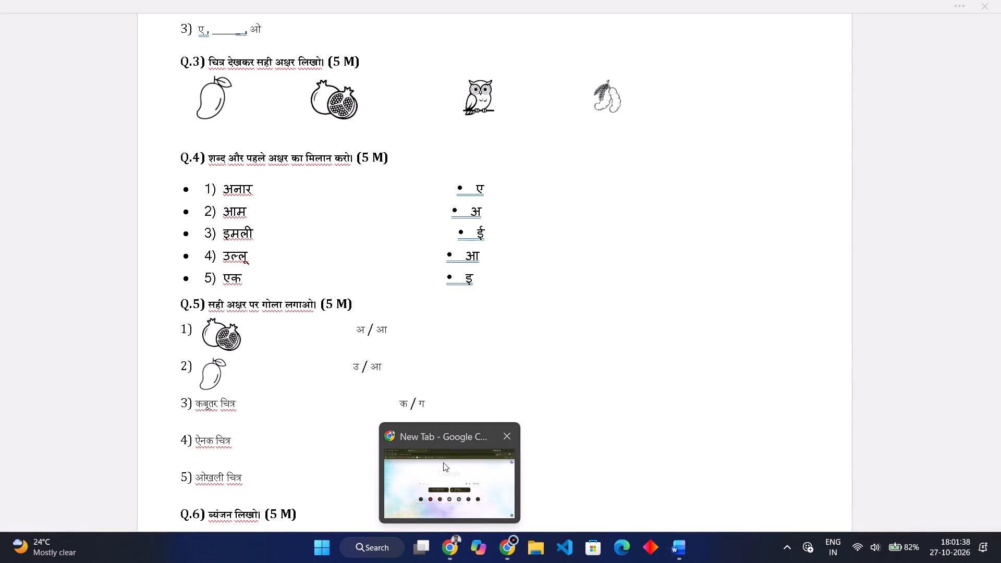
left_click(443, 462)
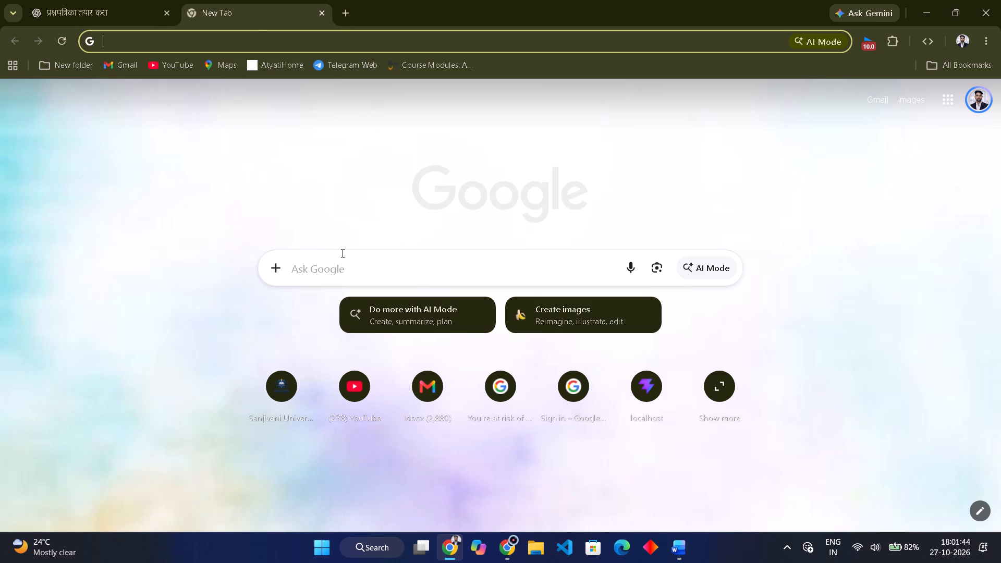
left_click(335, 270)
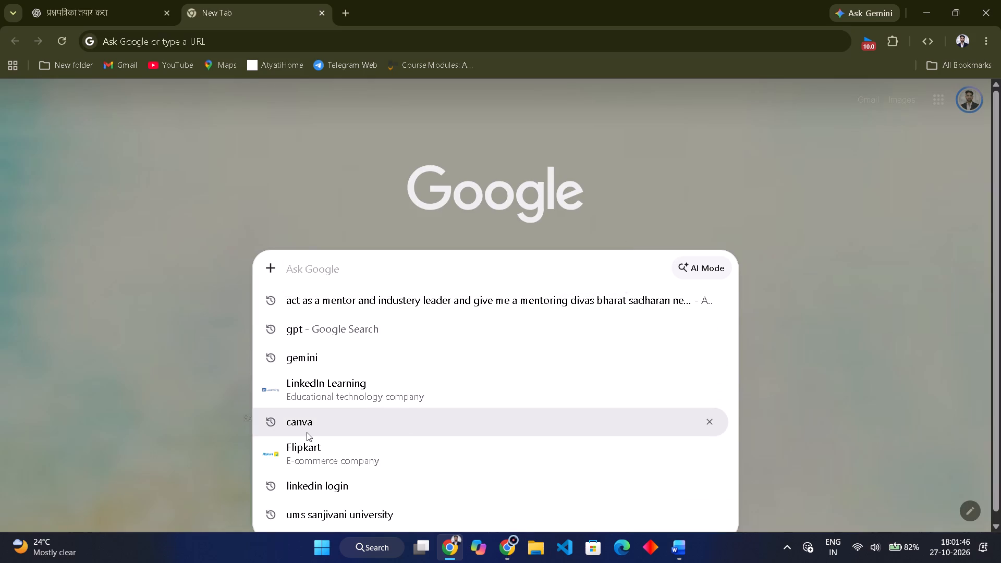
left_click(307, 432)
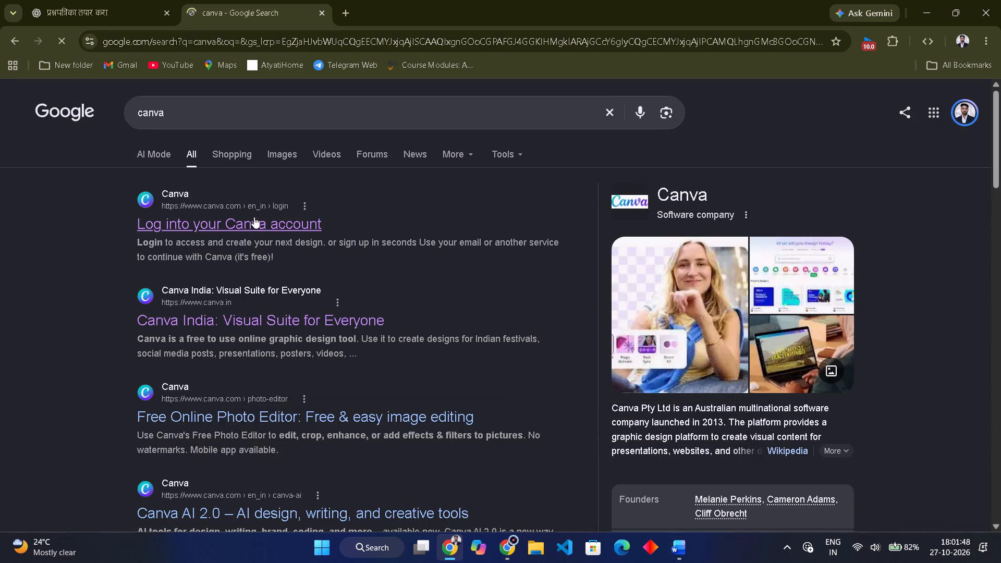
left_click(258, 228)
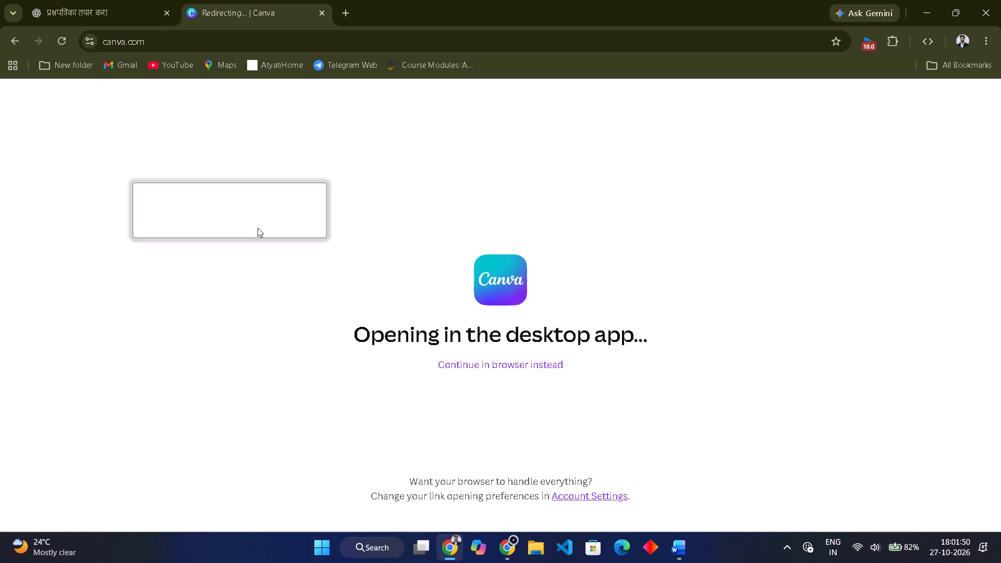
left_click(481, 372)
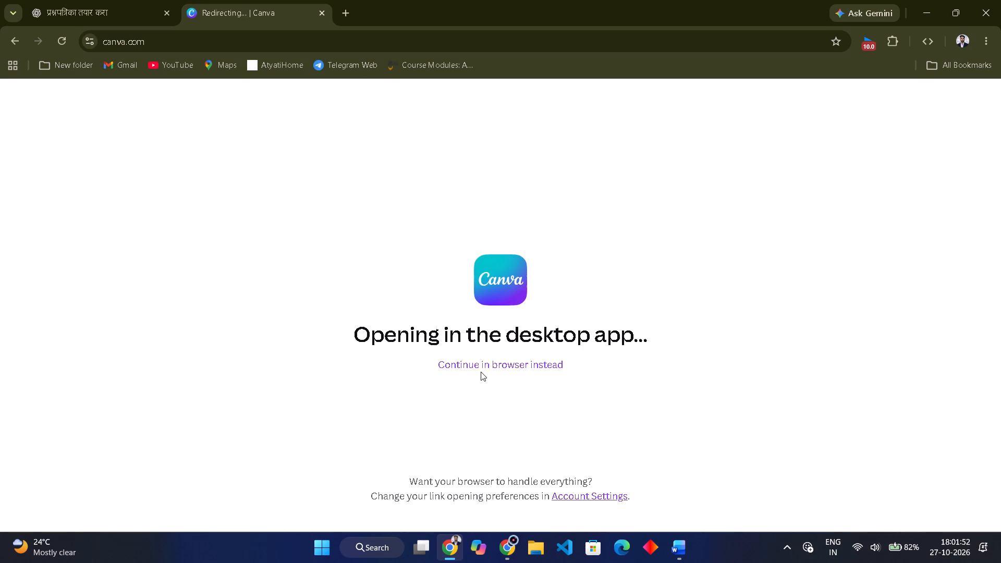
left_click(481, 364)
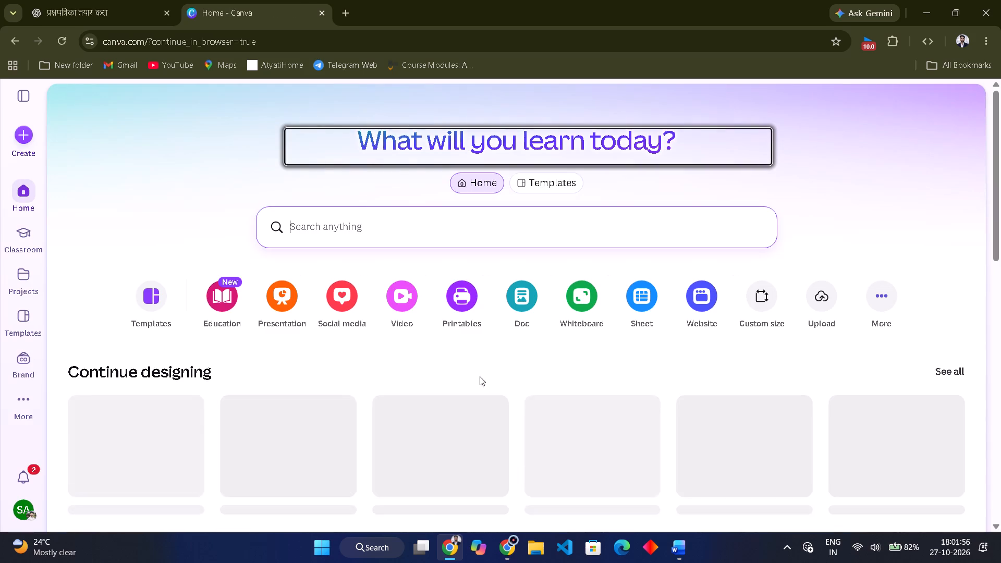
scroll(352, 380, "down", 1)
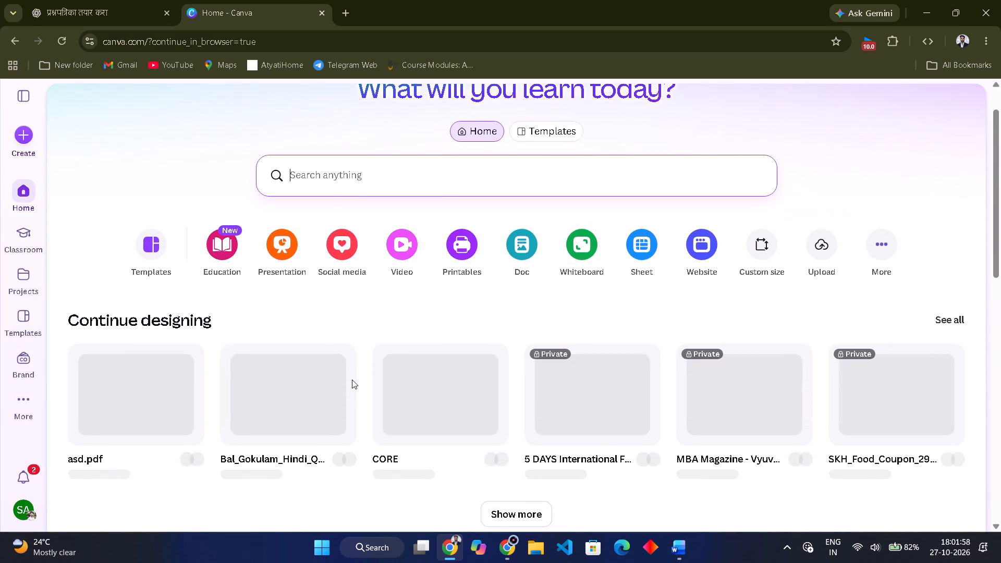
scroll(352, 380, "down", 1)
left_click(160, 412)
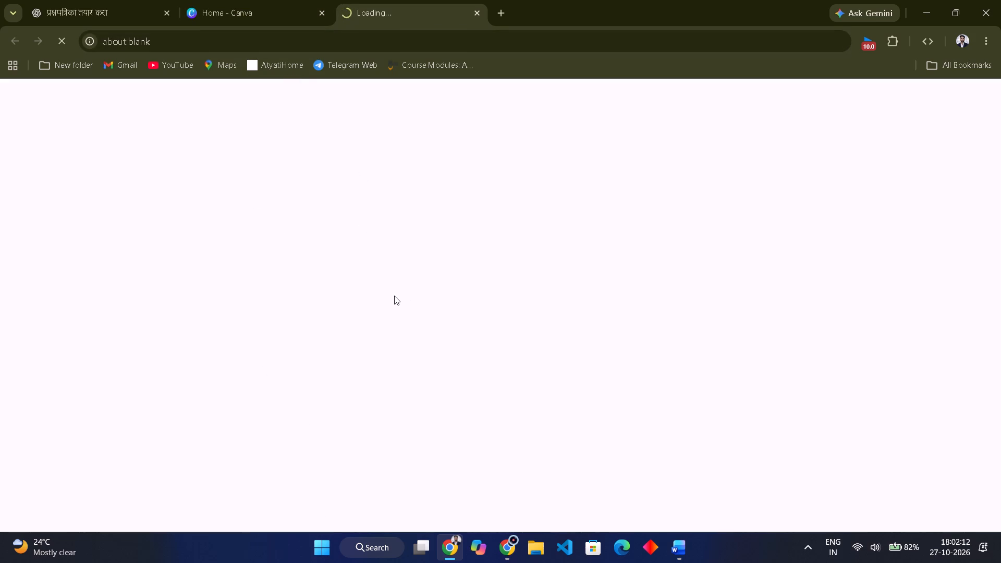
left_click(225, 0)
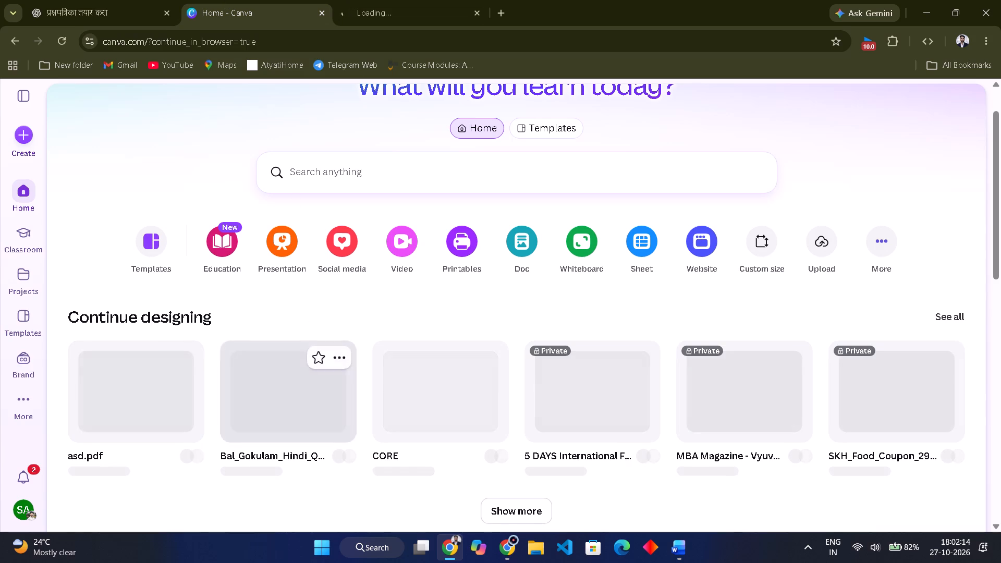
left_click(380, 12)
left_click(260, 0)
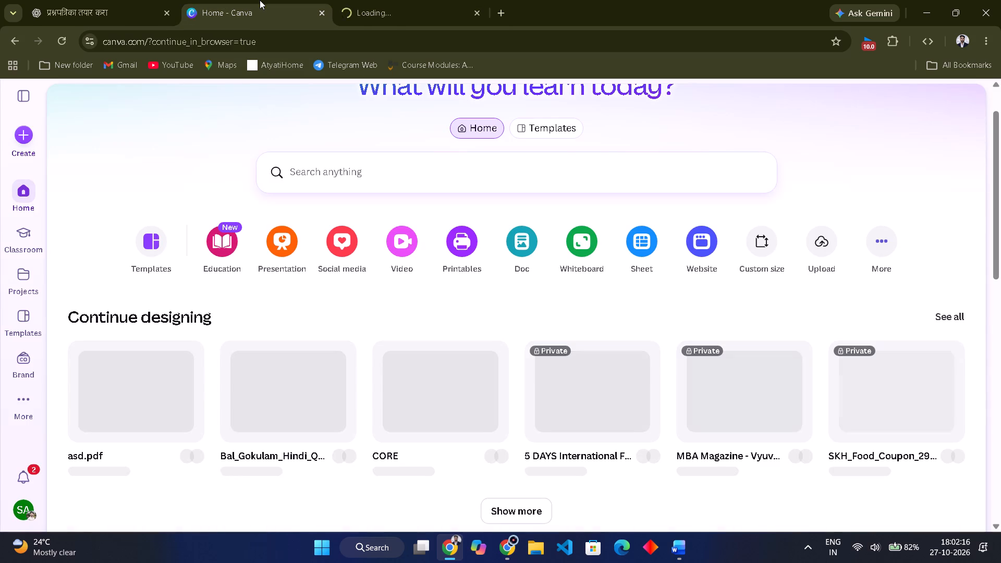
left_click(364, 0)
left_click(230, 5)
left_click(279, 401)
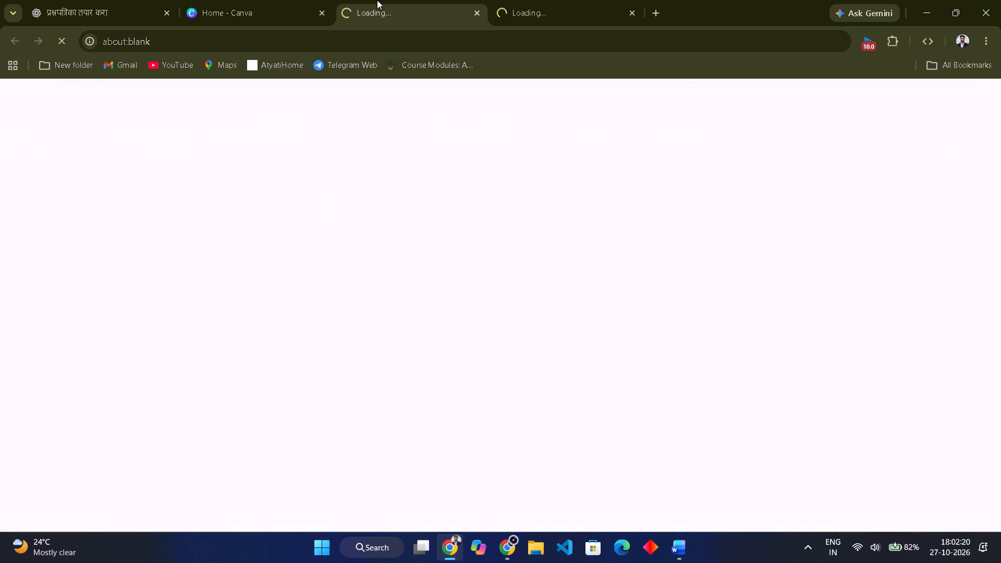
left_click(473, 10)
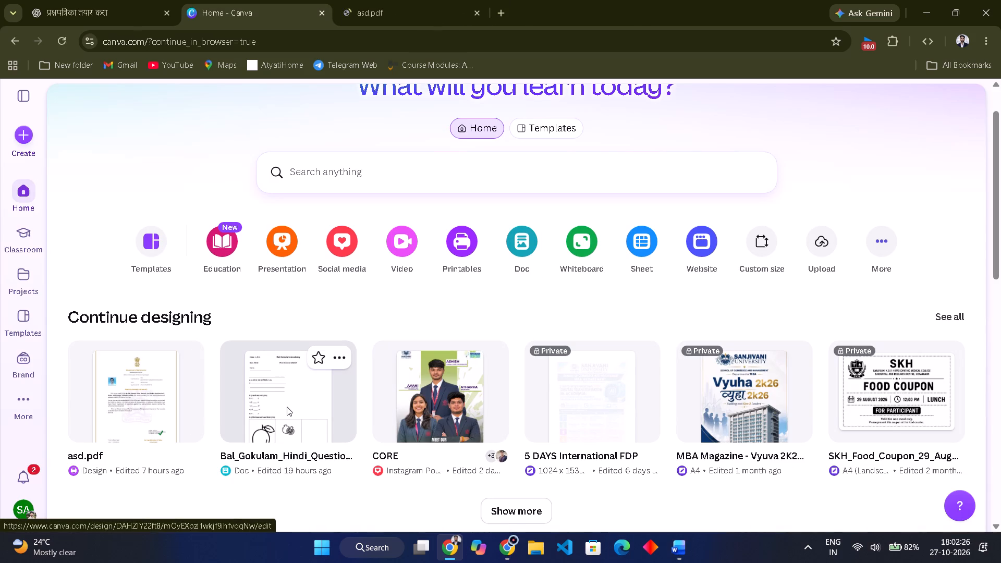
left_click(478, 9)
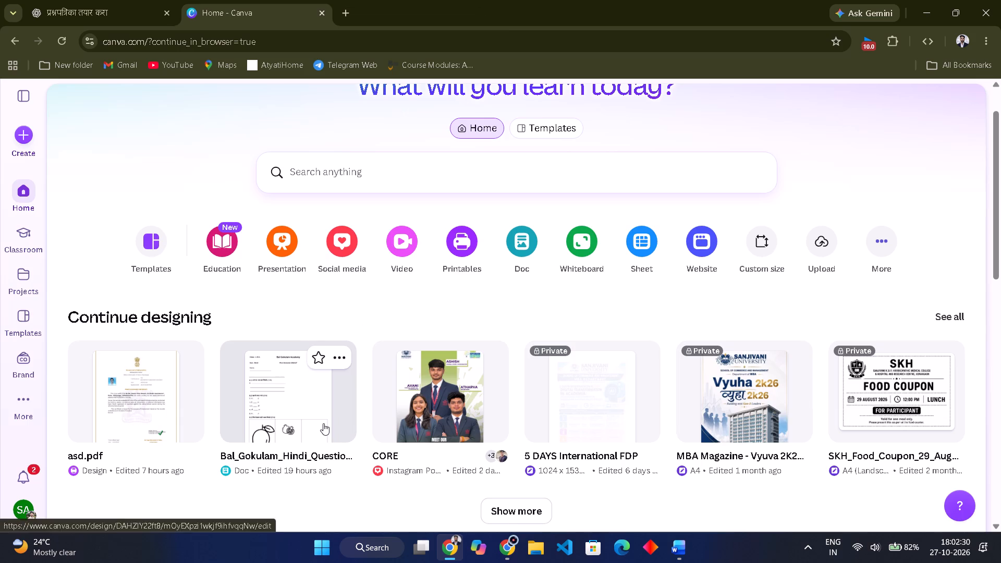
Open the recent Bal_Gokulam_Hindi_Question_Paper design from the Canva home page.
left_click(323, 423)
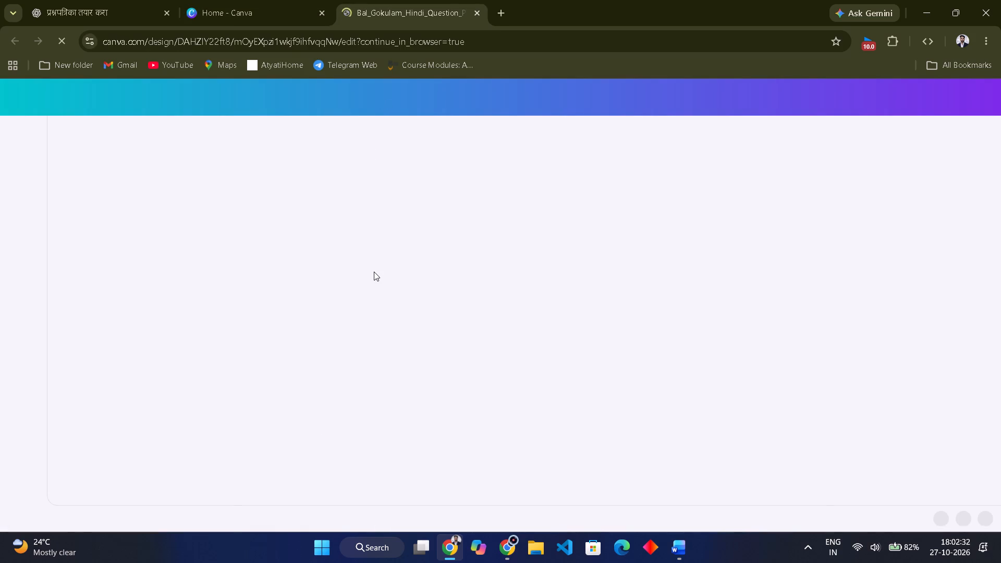
scroll(374, 272, "down", 2)
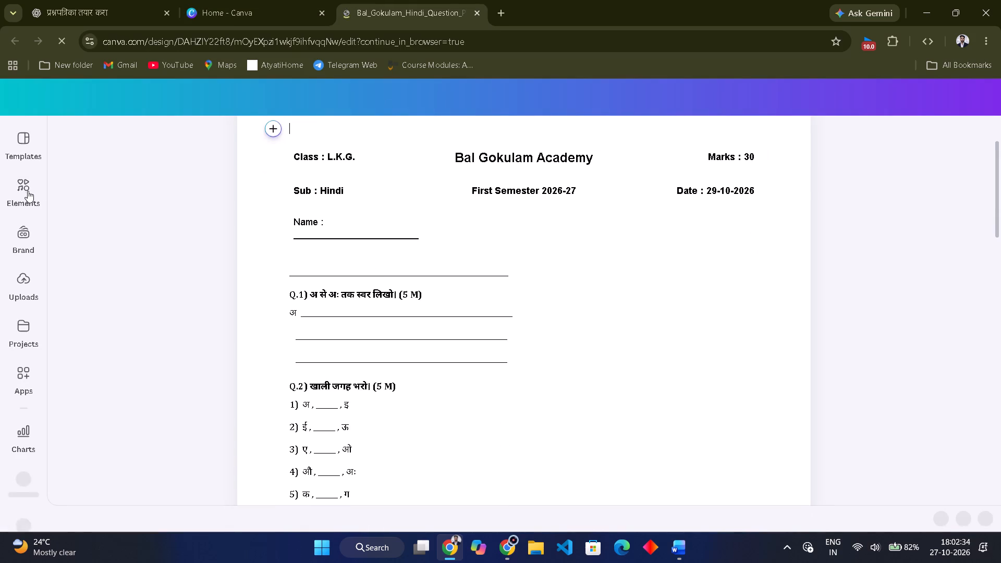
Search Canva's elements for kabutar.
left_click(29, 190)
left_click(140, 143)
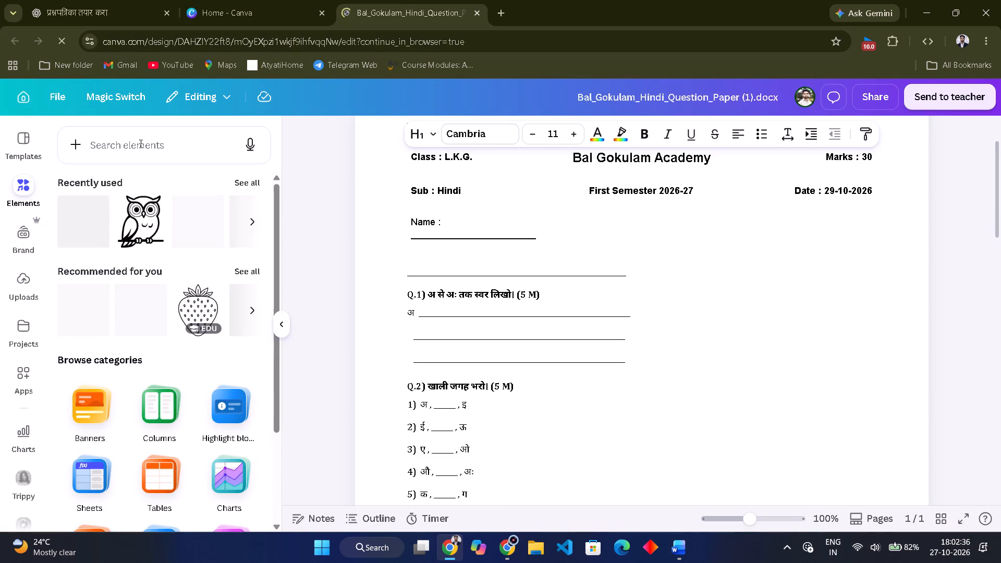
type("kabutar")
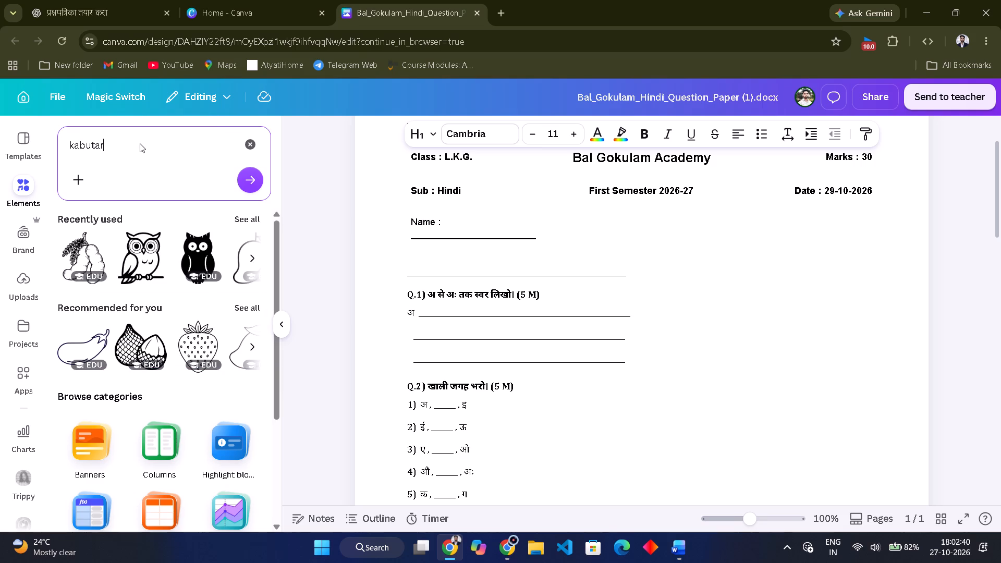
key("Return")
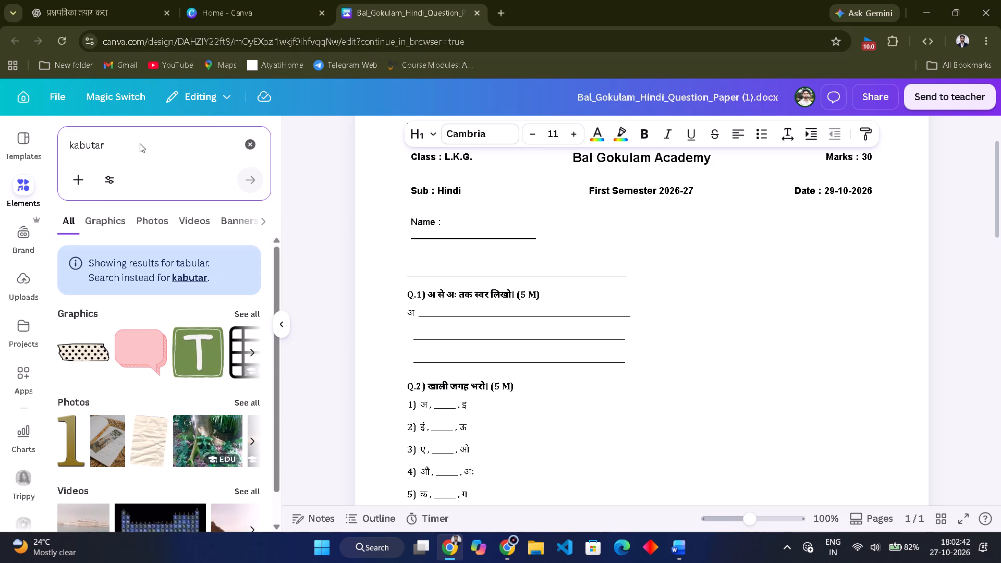
Replace the elements search term with the suggested term pigeon.
left_click(140, 143)
key("BackSpace")
key("BackSpace")
key("BackSpace")
key("BackSpace")
key("BackSpace")
key("BackSpace")
key("BackSpace")
key("BackSpace")
key("BackSpace")
key("BackSpace")
key("BackSpace")
key("BackSpace")
key("BackSpace")
key("BackSpace")
key("BackSpace")
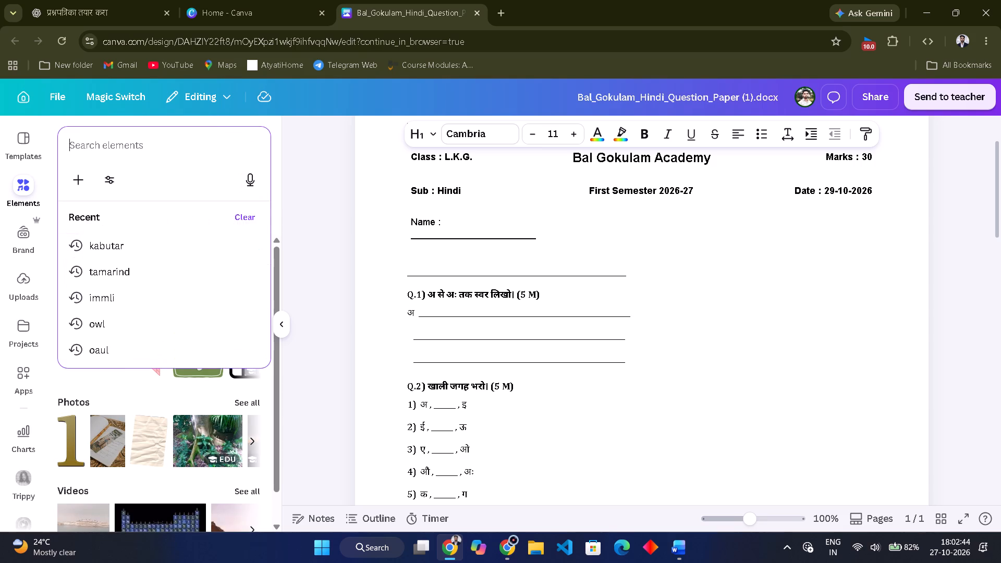
type("pig")
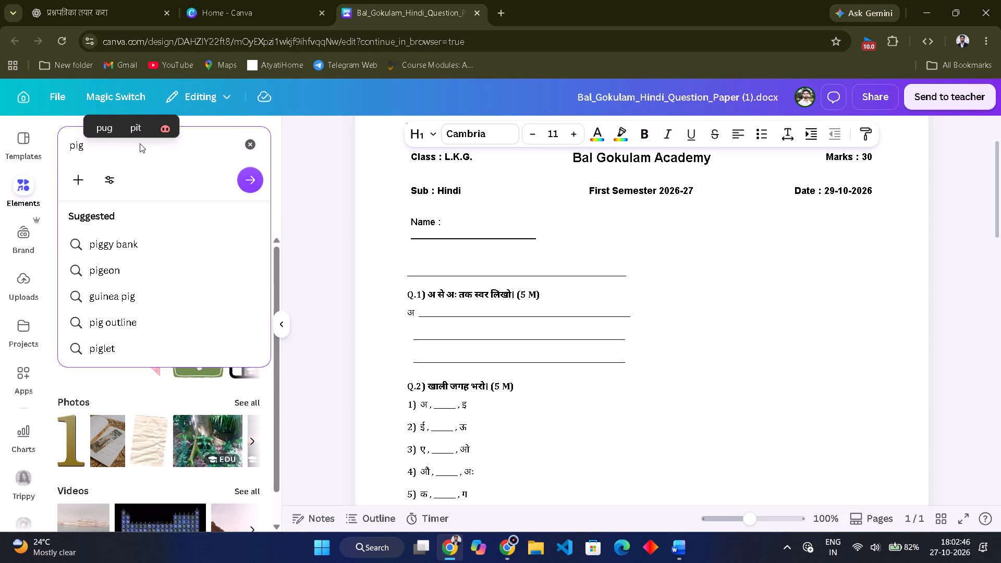
left_click(125, 265)
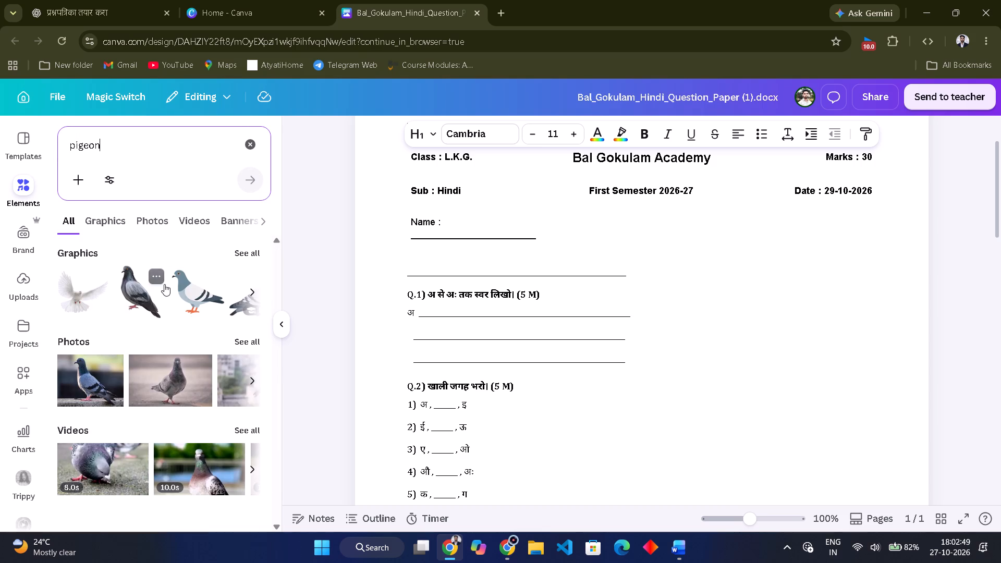
Add the black-and-white outline pigeon graphic to the Canva design and copy it.
scroll(164, 284, "left", 4)
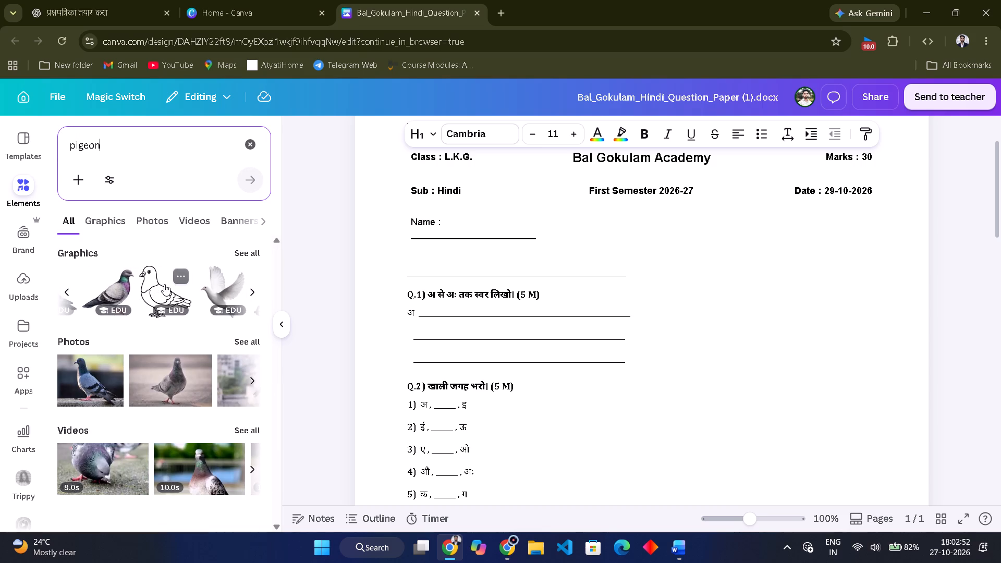
left_click(164, 284)
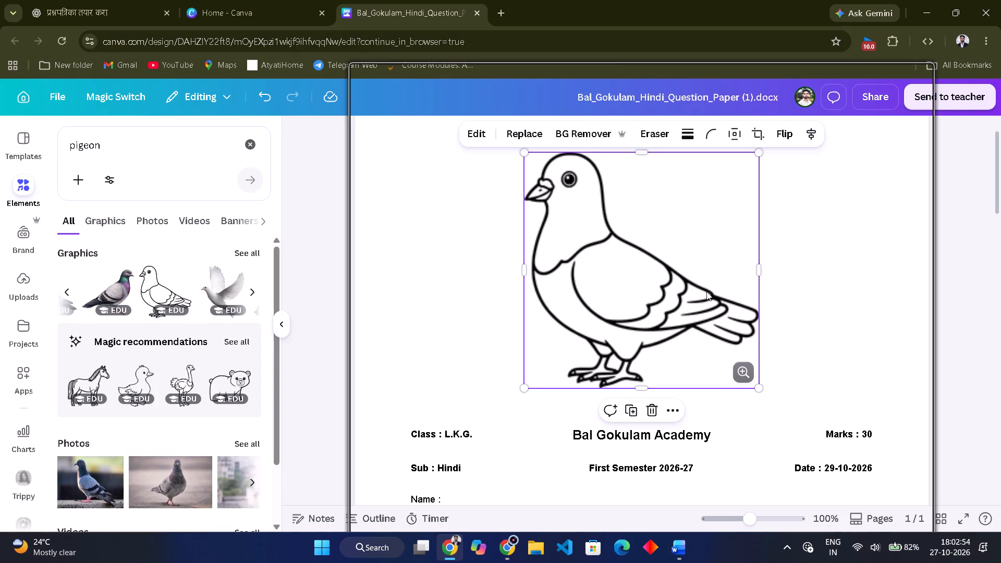
left_click(706, 291)
key("ctrl+c")
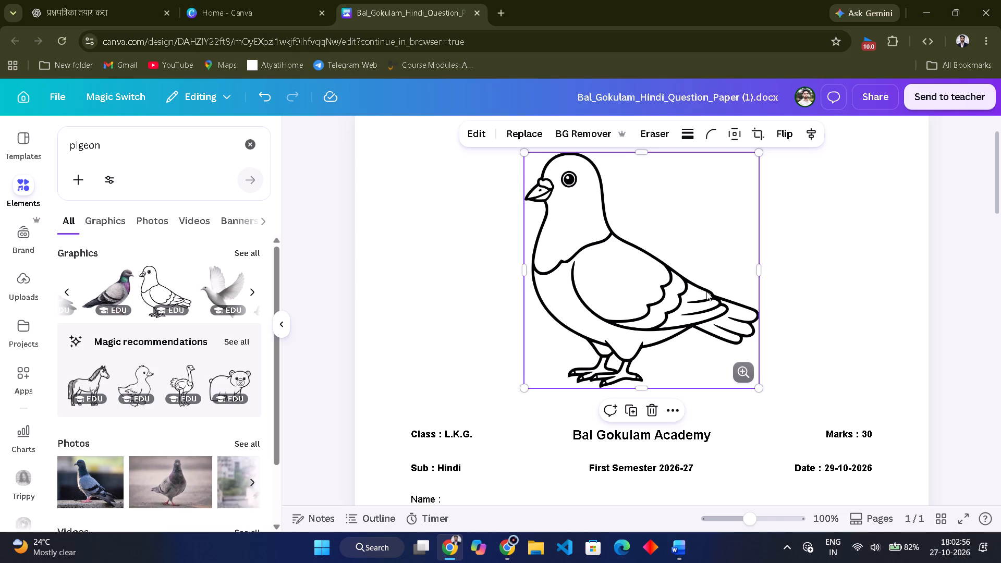
Switch to the hindi document in Word and try to paste the copied pigeon picture for Q.5 item 3.
left_click(678, 546)
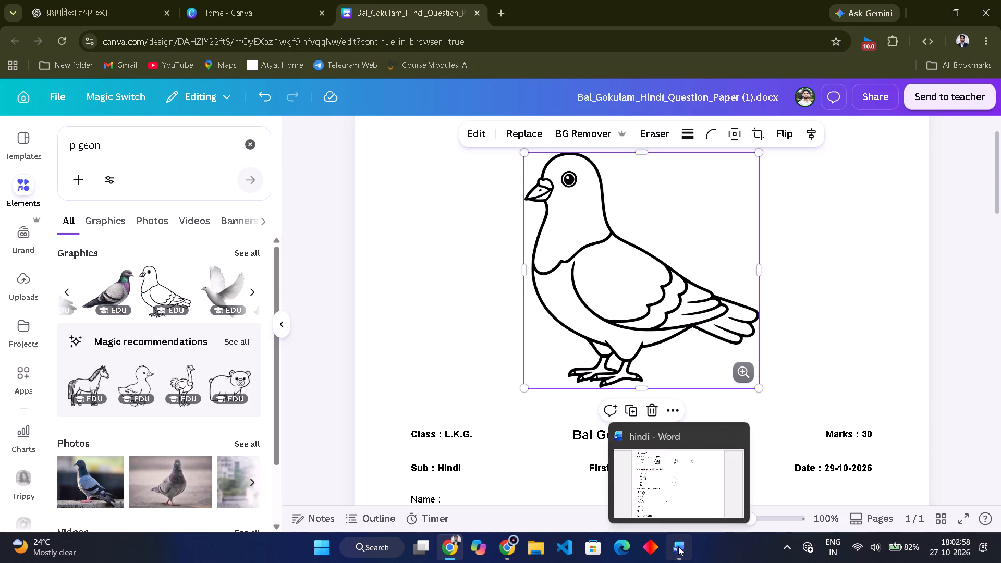
key("ctrl+v")
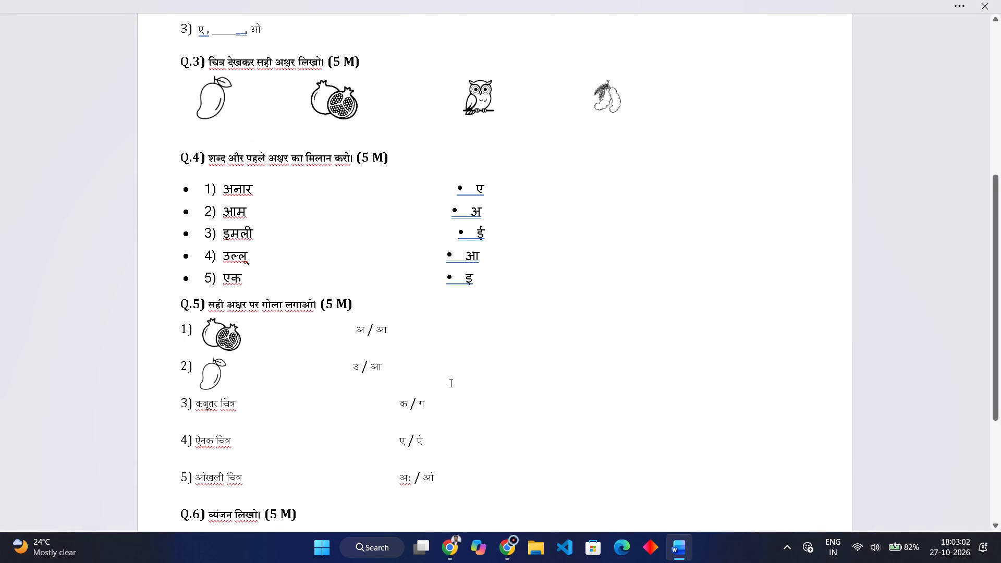
scroll(450, 383, "down", 5, "ctrl")
scroll(450, 383, "down", 1)
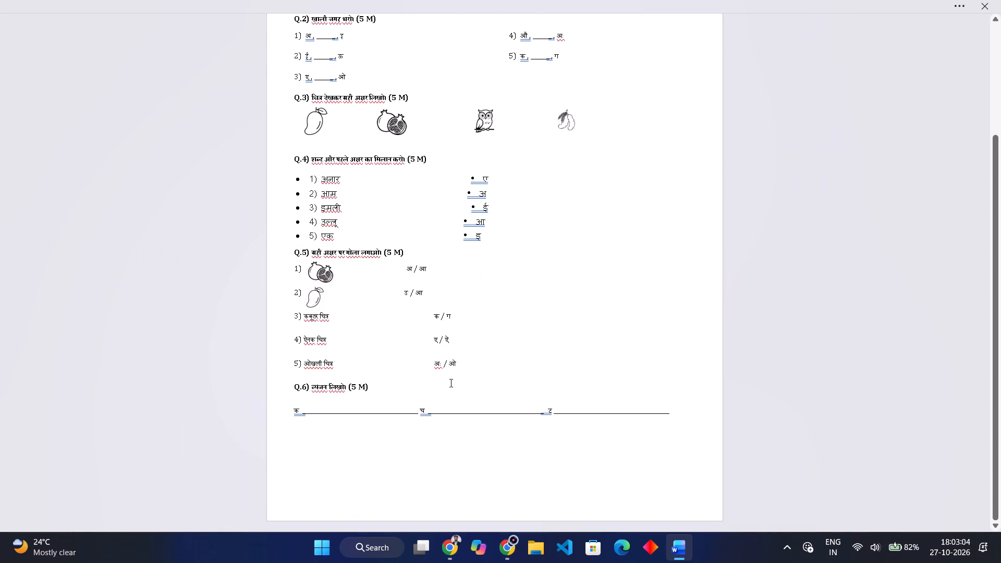
scroll(450, 383, "down", 1)
left_click(534, 384)
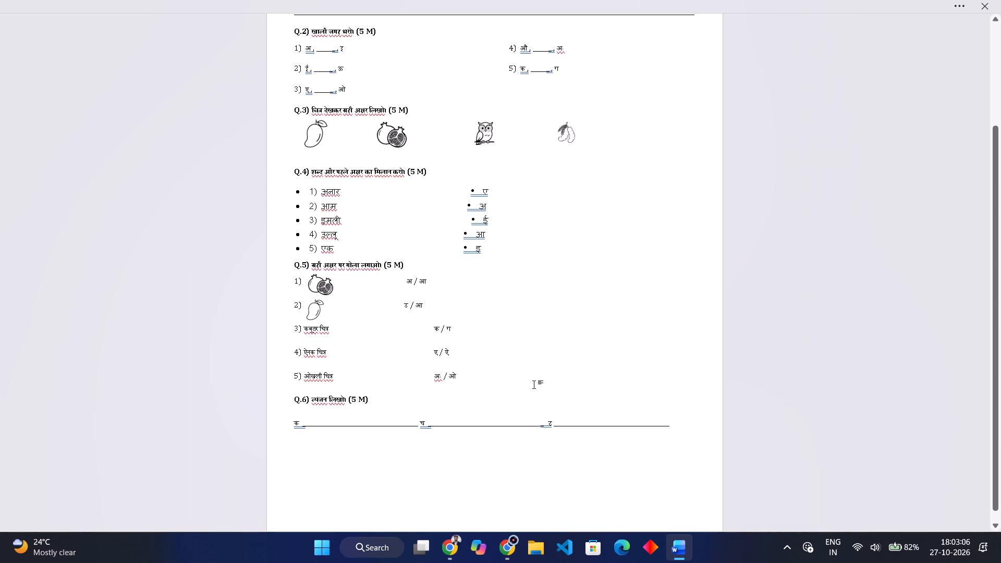
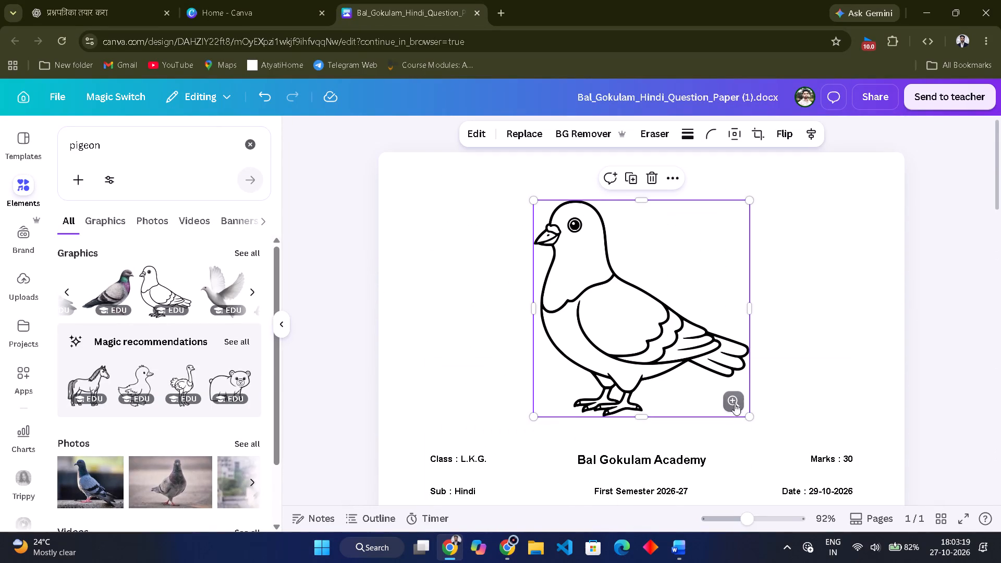
Shrink the pigeon graphic at the top of the Canva design to about a third of its size.
left_click_drag(748, 419, 620, 309)
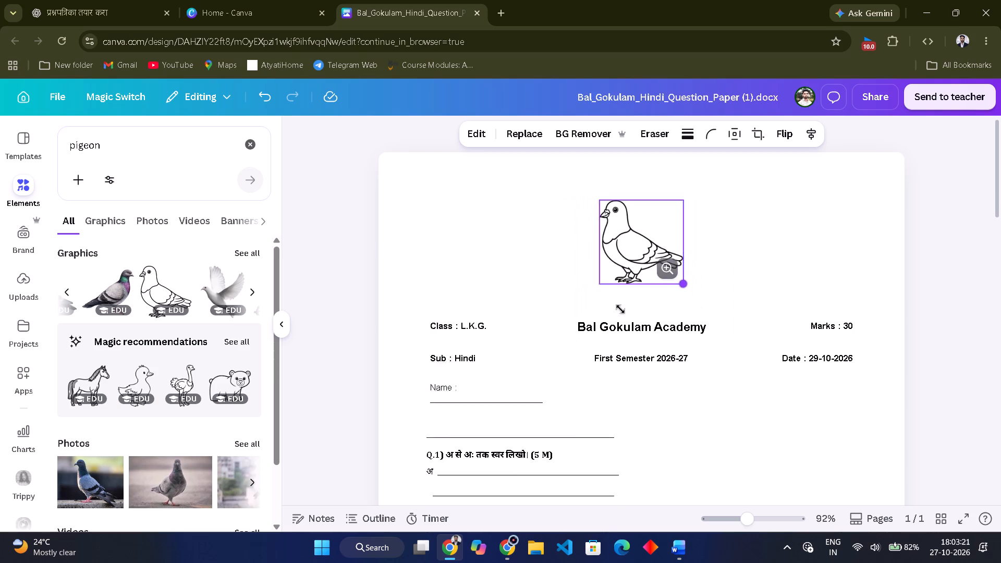
left_click_drag(620, 309, 615, 299)
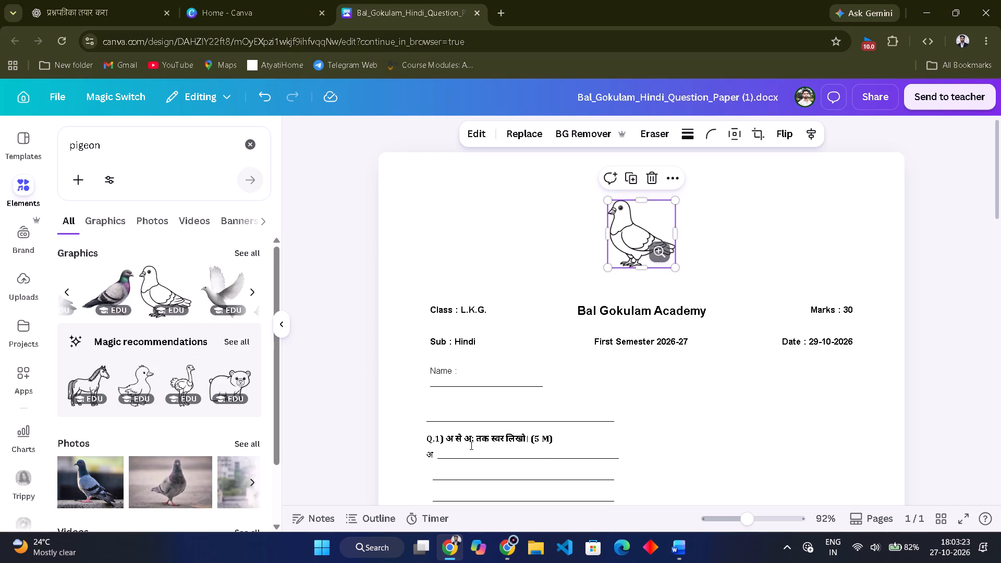
Switch to the Word question paper and try to copy the word ऐनक from Q.5 item 4.
left_click(682, 544)
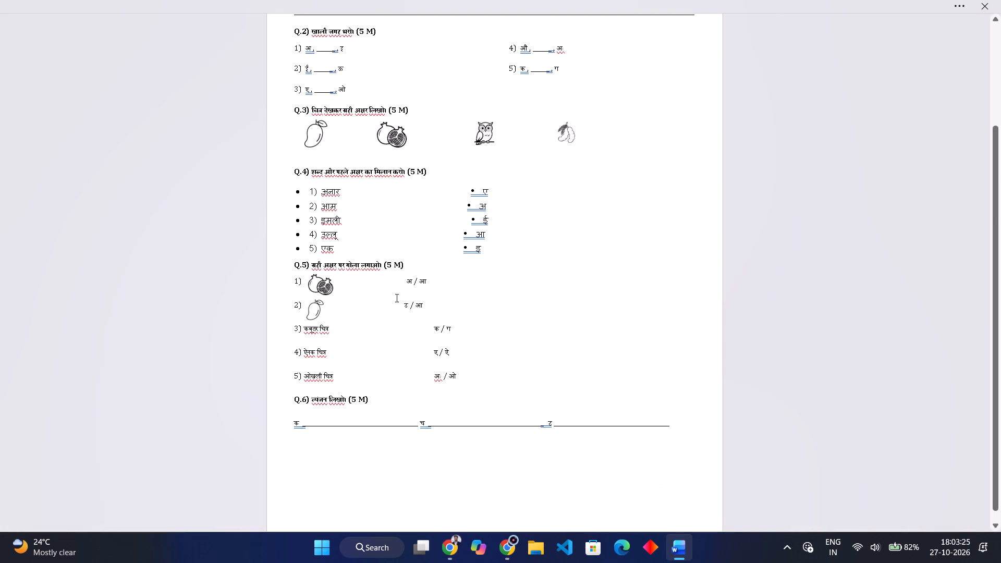
scroll(351, 260, "up", 4, "ctrl")
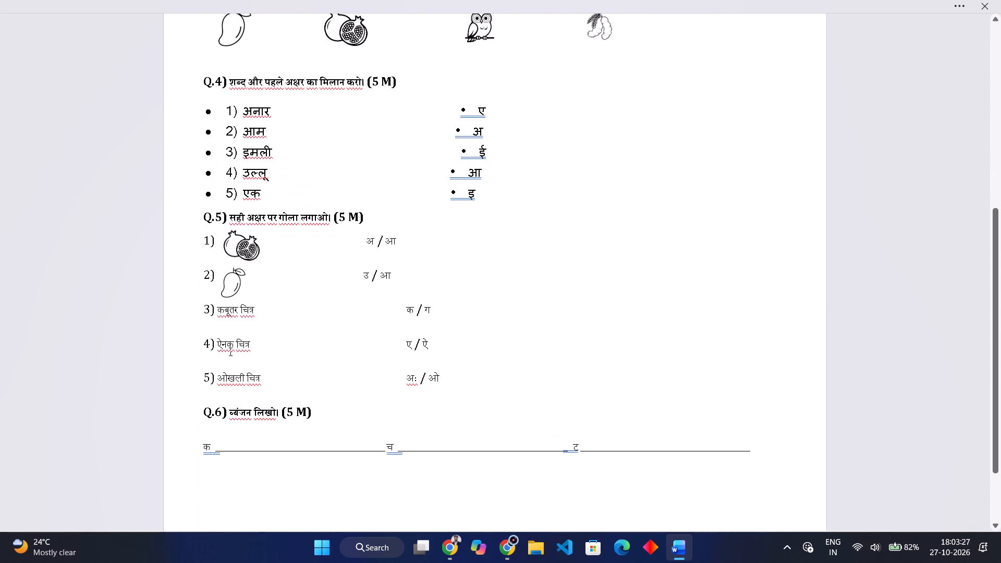
double_click(229, 349)
triple_click(229, 349)
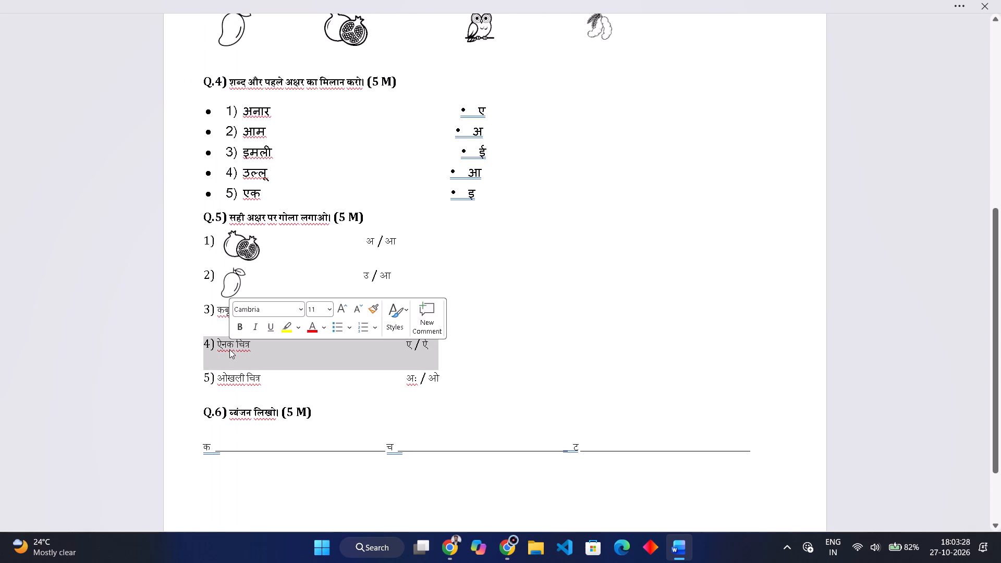
double_click(229, 349)
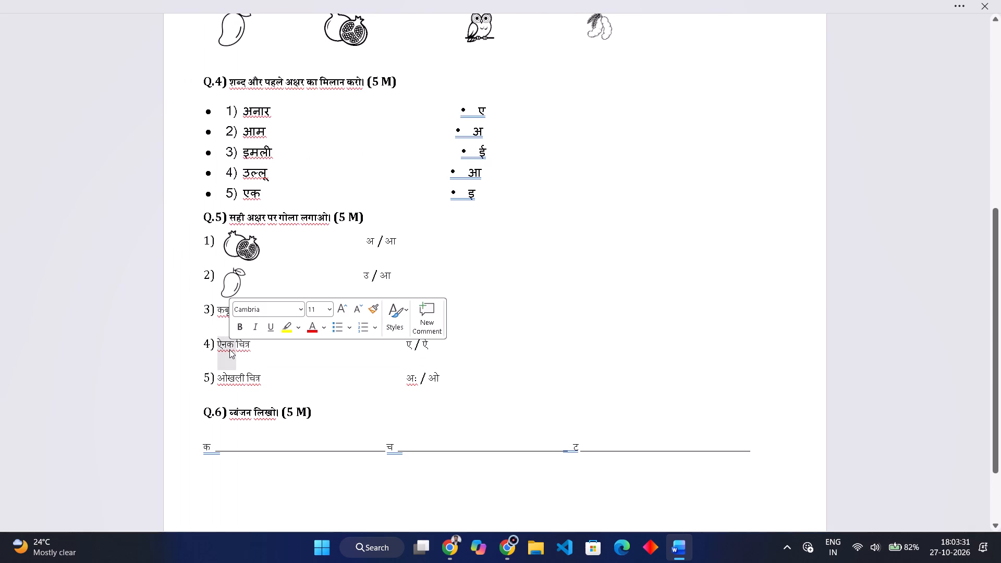
key("c")
Switch to Chrome, open a new tab and try to paste the copied word into the Google search box.
left_click(453, 559)
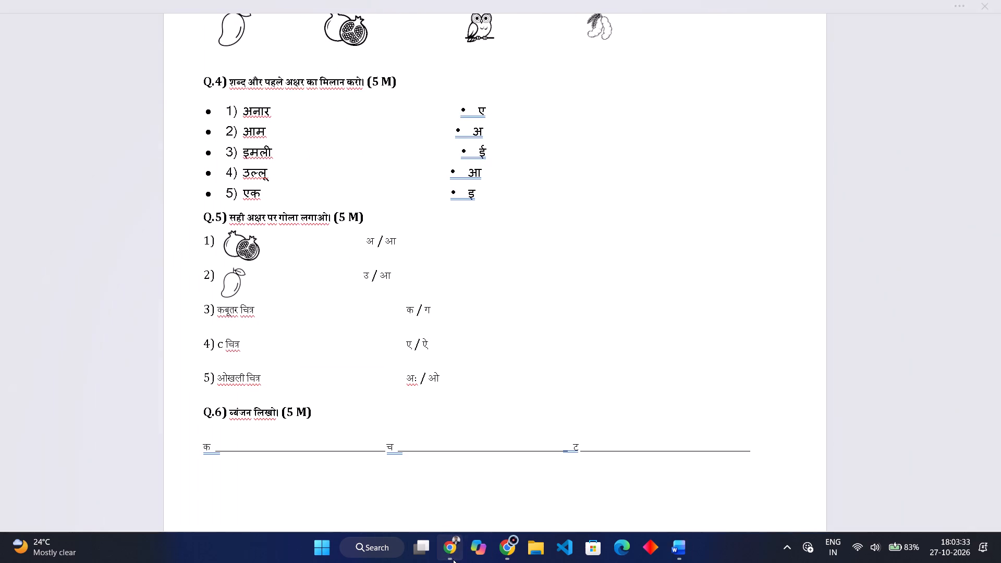
left_click(497, 8)
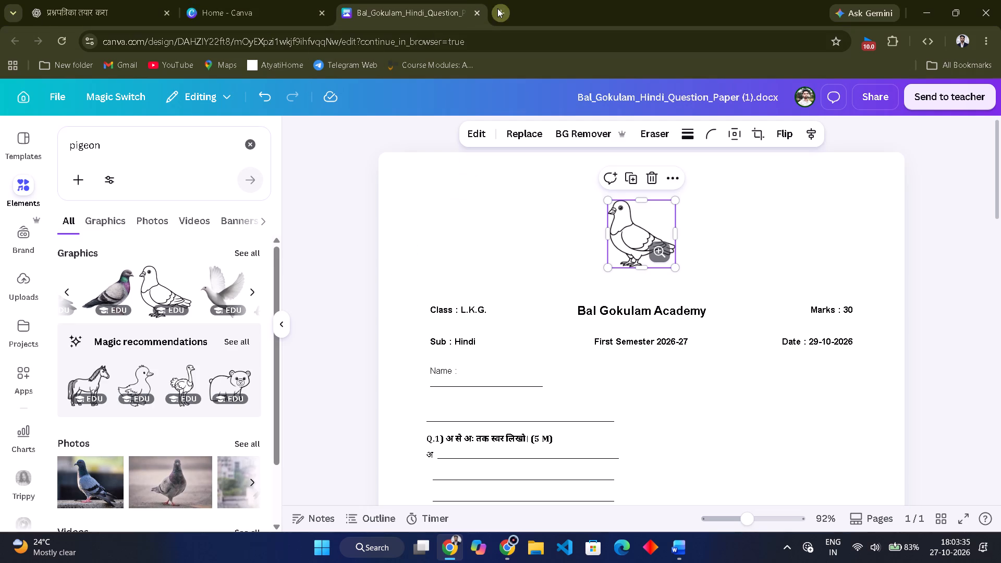
left_click(339, 271)
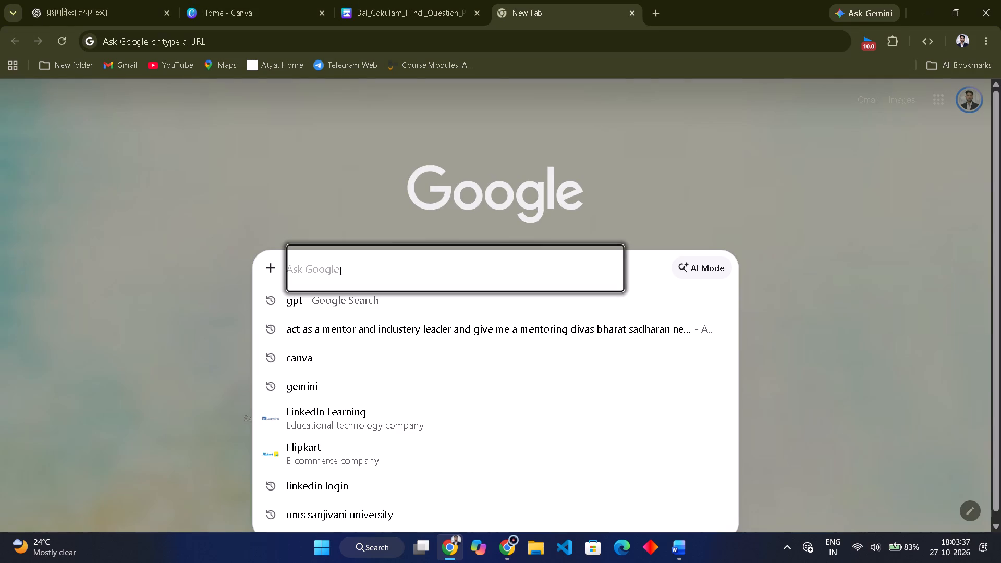
key("ctrl+v")
key("ctrl+v")
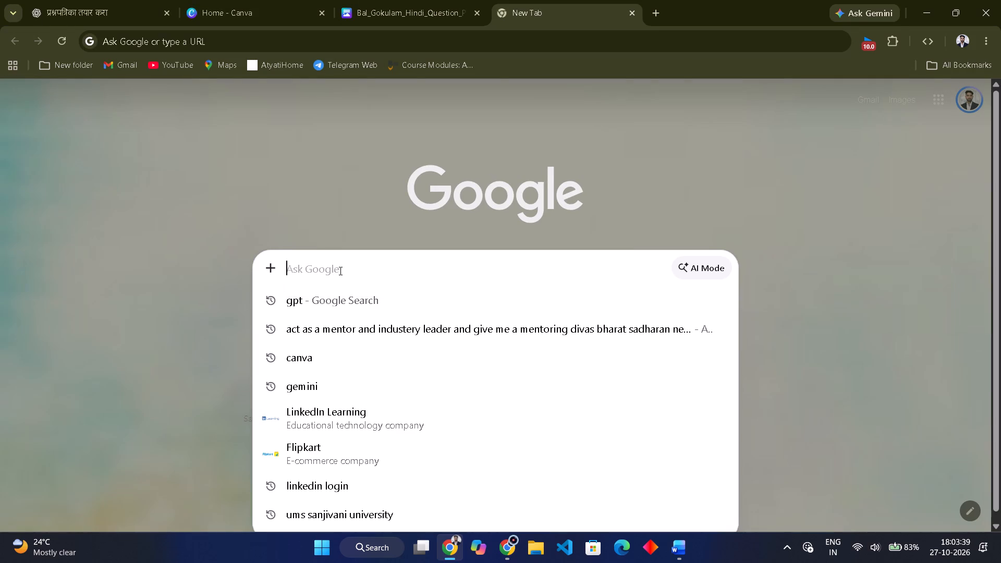
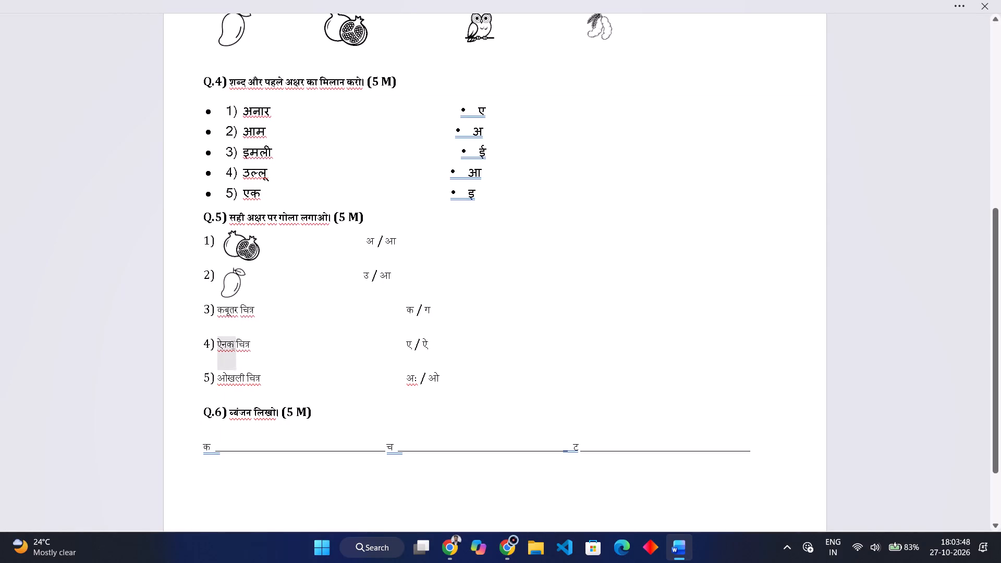
Copy ऐनक चित्र from Q.5 item 4 and search Google for it in Chrome.
left_click_drag(236, 345, 268, 345)
key("ctrl+c")
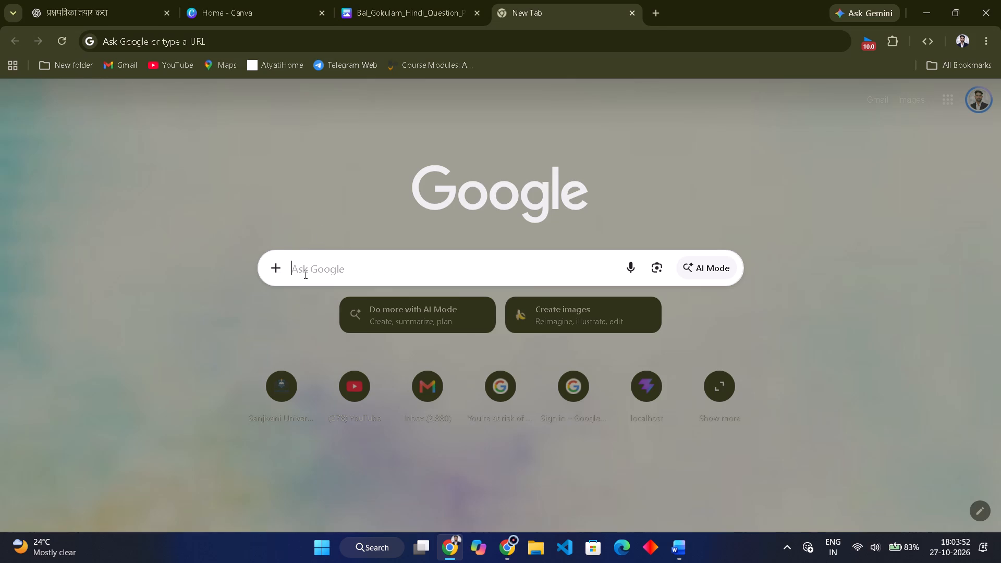
left_click(306, 273)
key("ctrl+v")
key("Return")
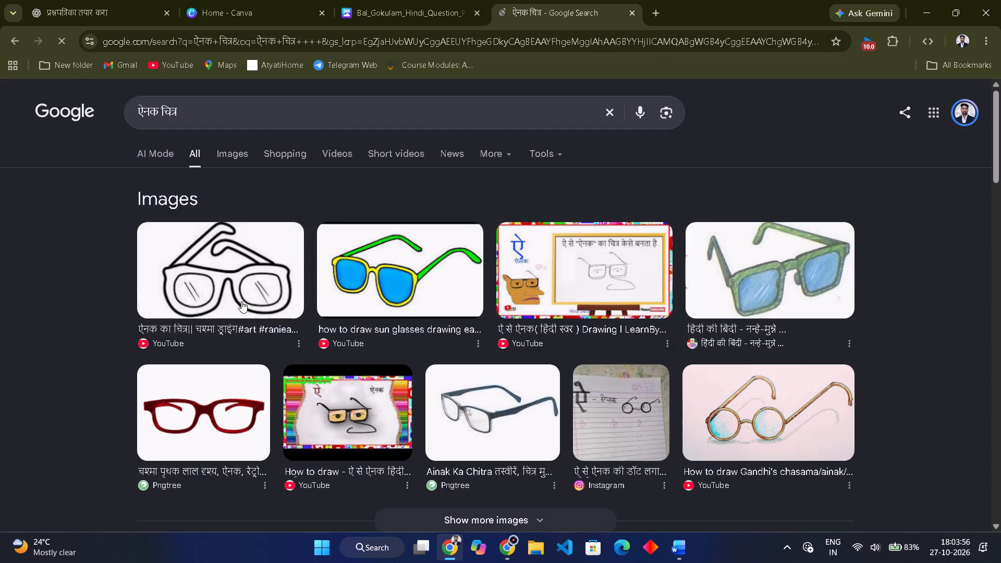
Save the black-and-white outline drawing of glasses from the image results to the Downloads folder.
right_click(230, 290)
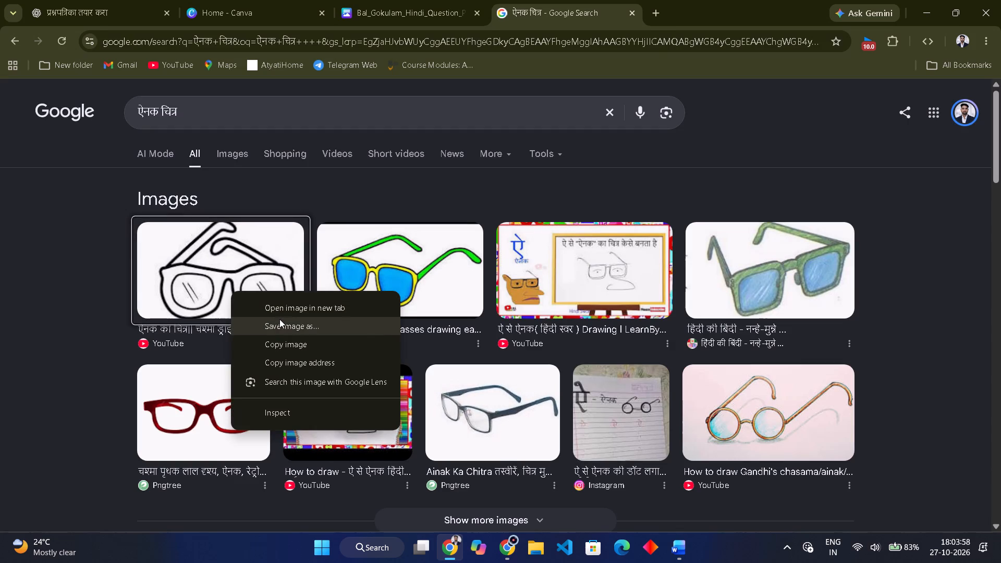
left_click(280, 319)
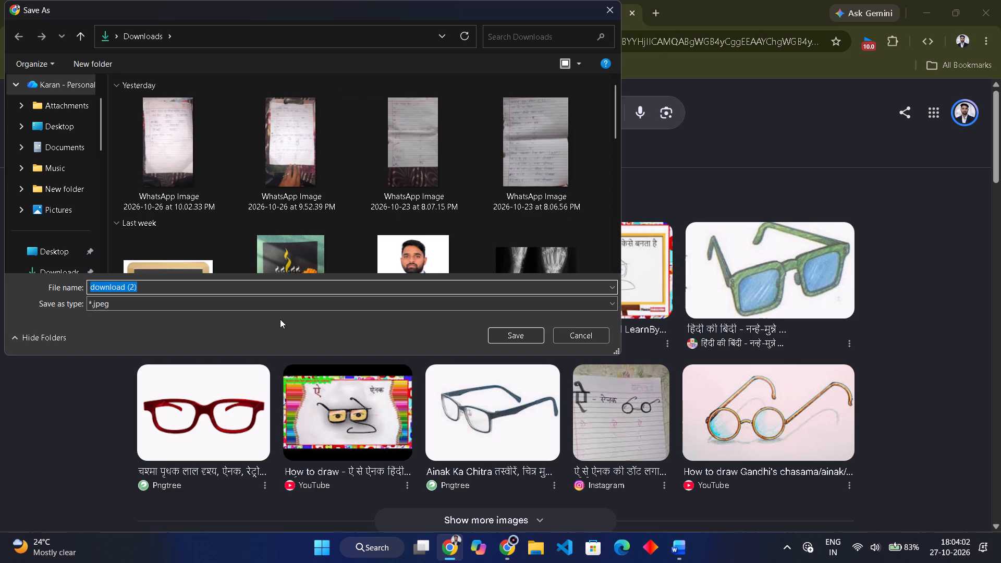
left_click(518, 332)
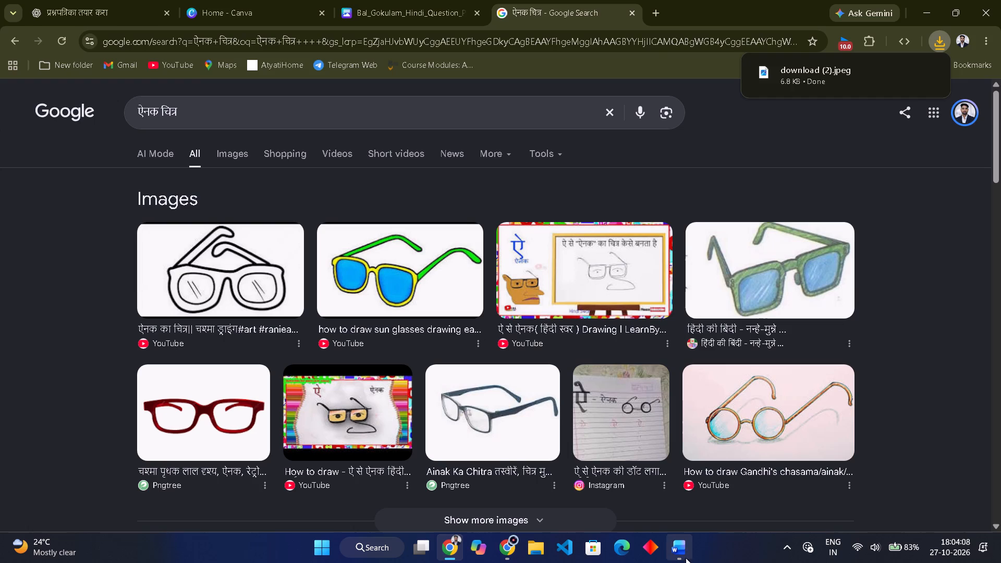
Copy the word ओखली from Q.5 item 5 in Word and search Google for it in Chrome.
left_click(678, 543)
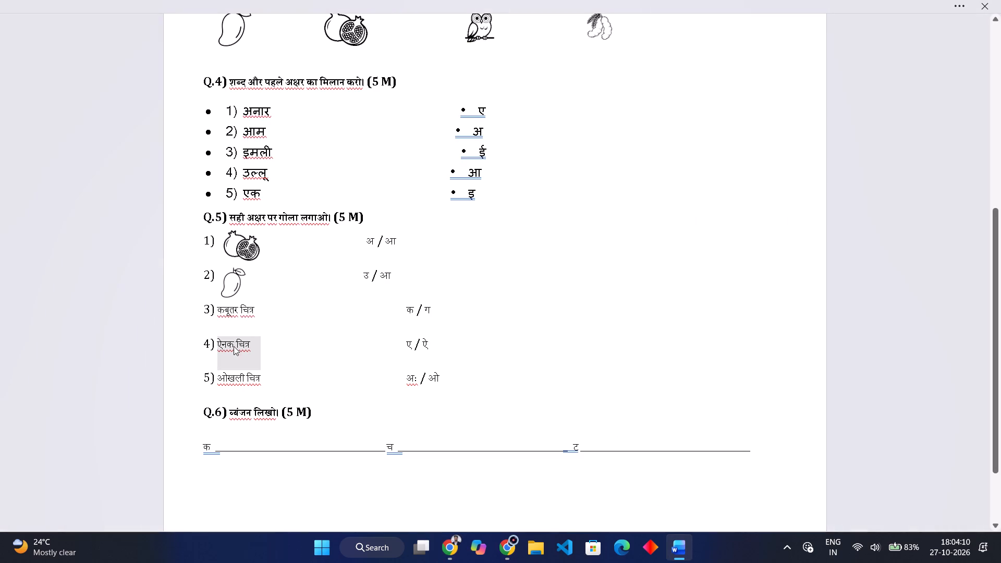
left_click(231, 374)
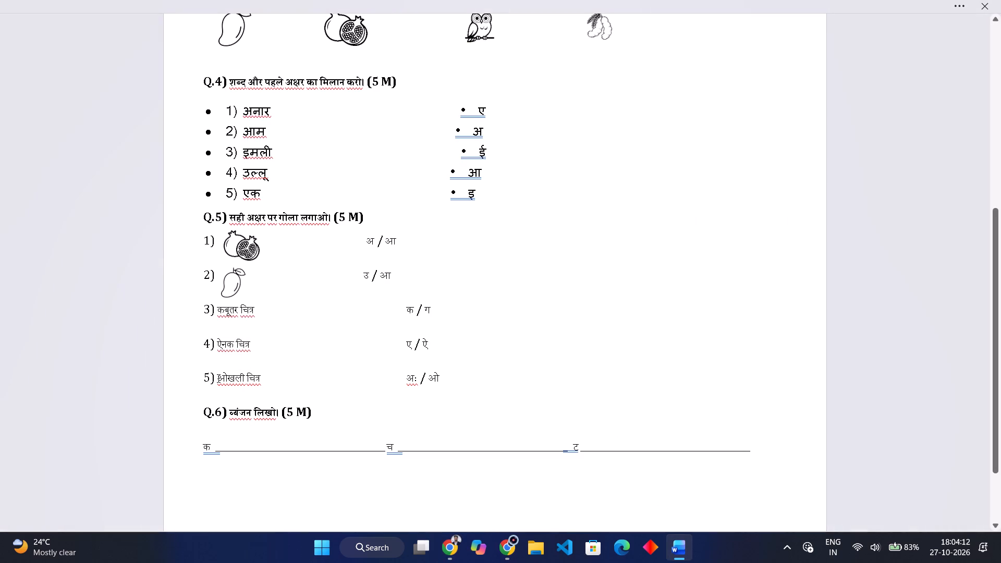
left_click_drag(217, 378, 239, 380)
key("ctrl+c")
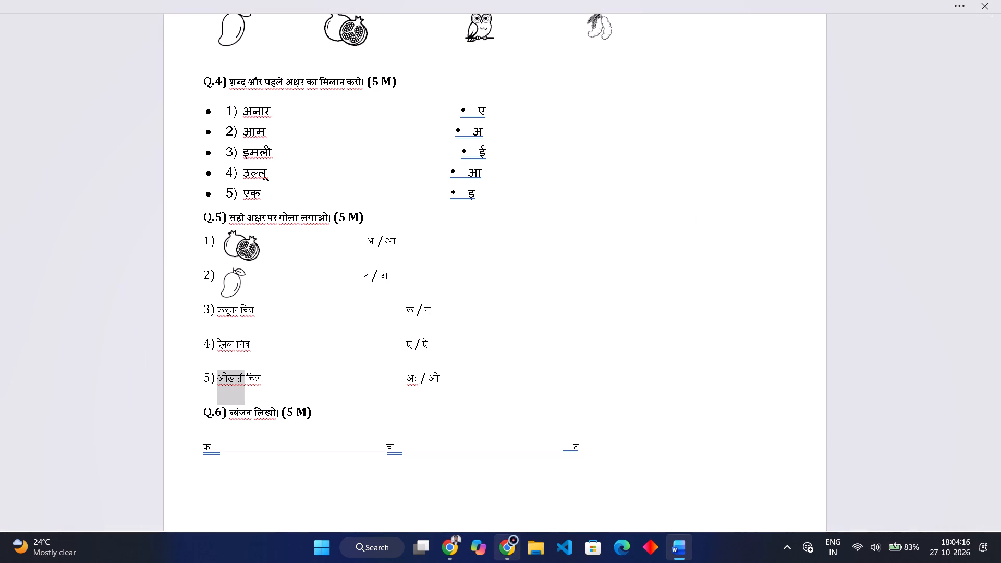
left_click(453, 547)
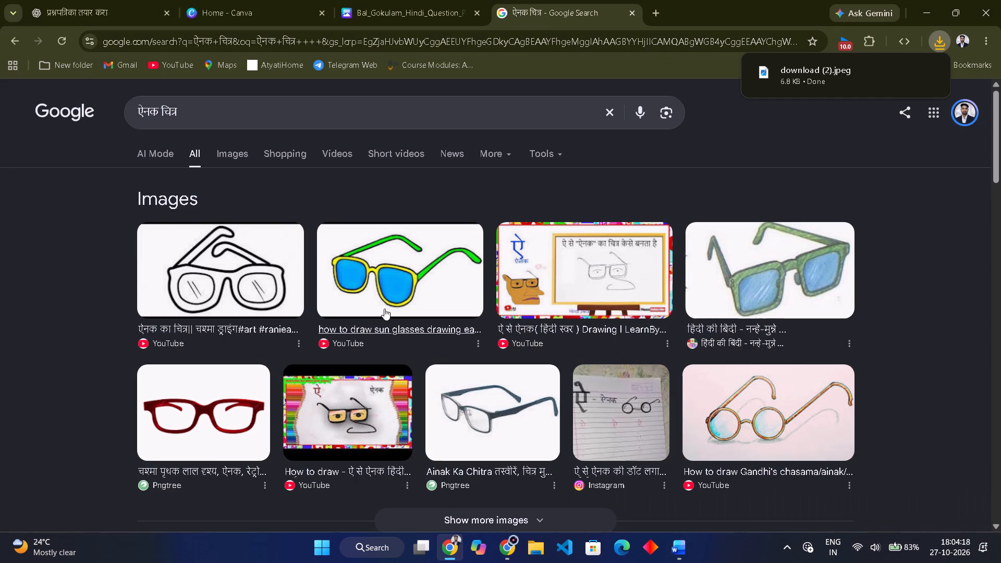
left_click(237, 115)
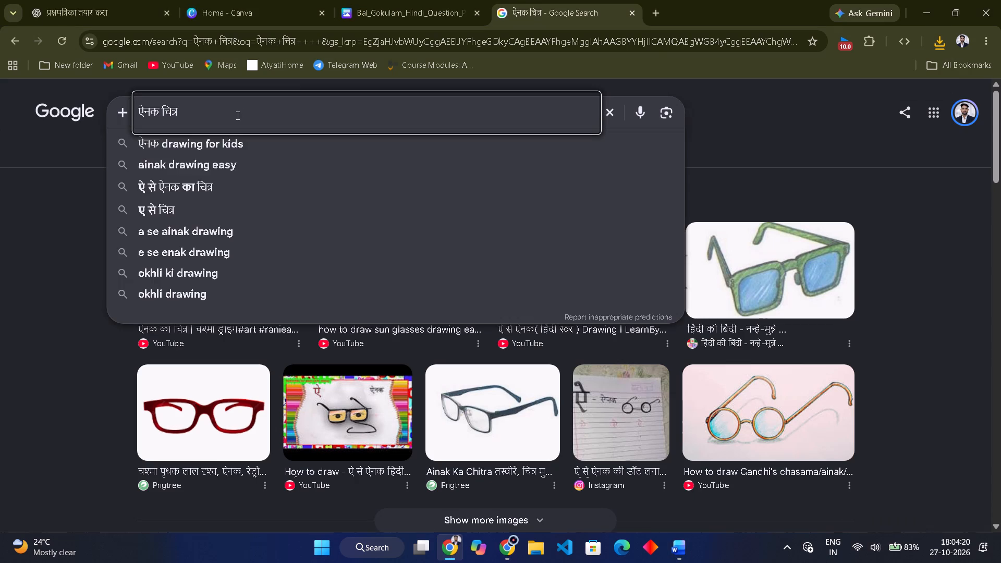
key("BackSpace")
key("BackSpace")
key("BackSpace")
key("BackSpace")
key("BackSpace")
key("BackSpace")
key("BackSpace")
key("BackSpace")
key("BackSpace")
key("BackSpace")
key("BackSpace")
key("BackSpace")
key("BackSpace")
key("BackSpace")
key("BackSpace")
key("BackSpace")
key("ctrl+v")
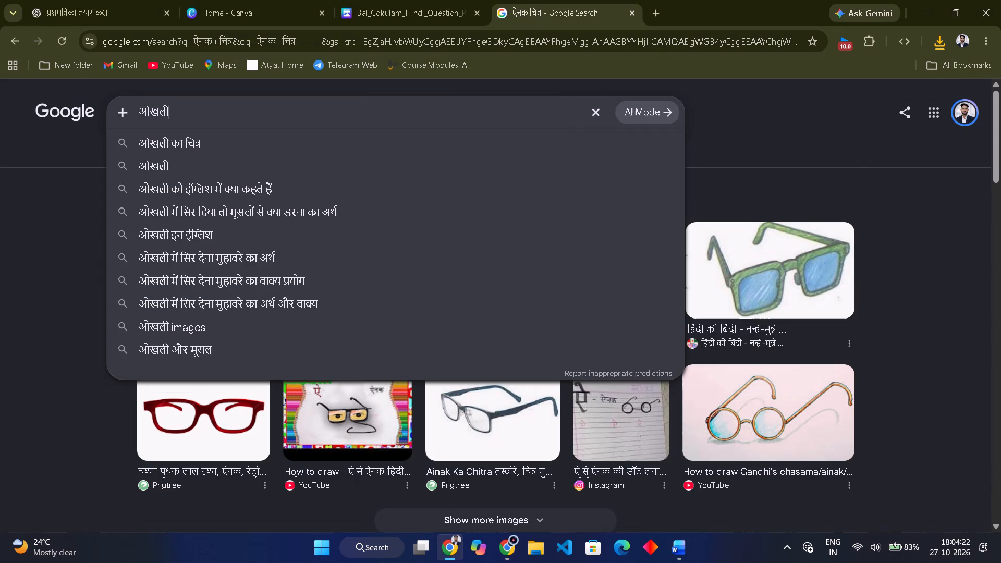
key("Return")
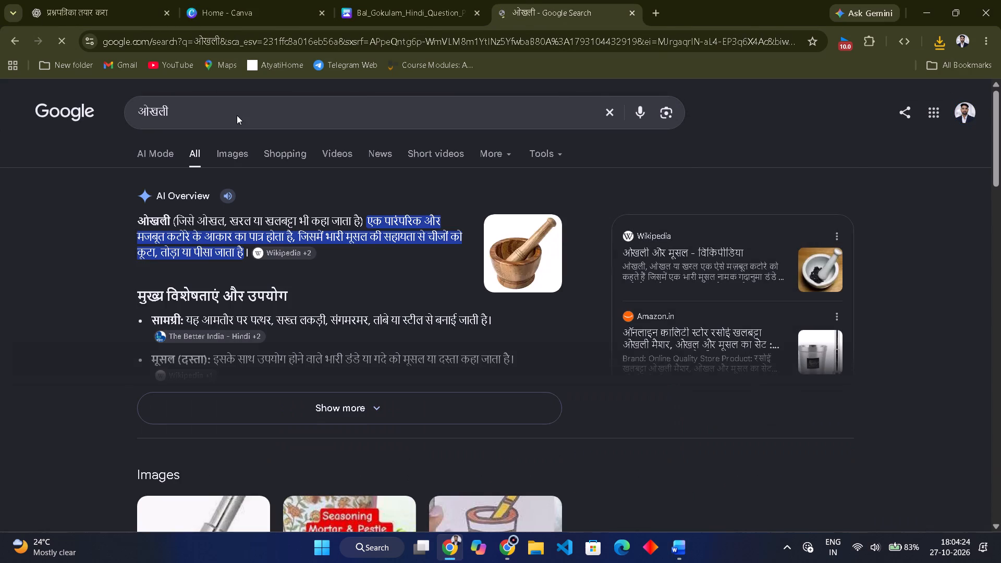
Refine the Google search to the suggestion ओखली इमेज and from there to okhli image sketch.
scroll(381, 294, "down", 3)
scroll(381, 294, "up", 1)
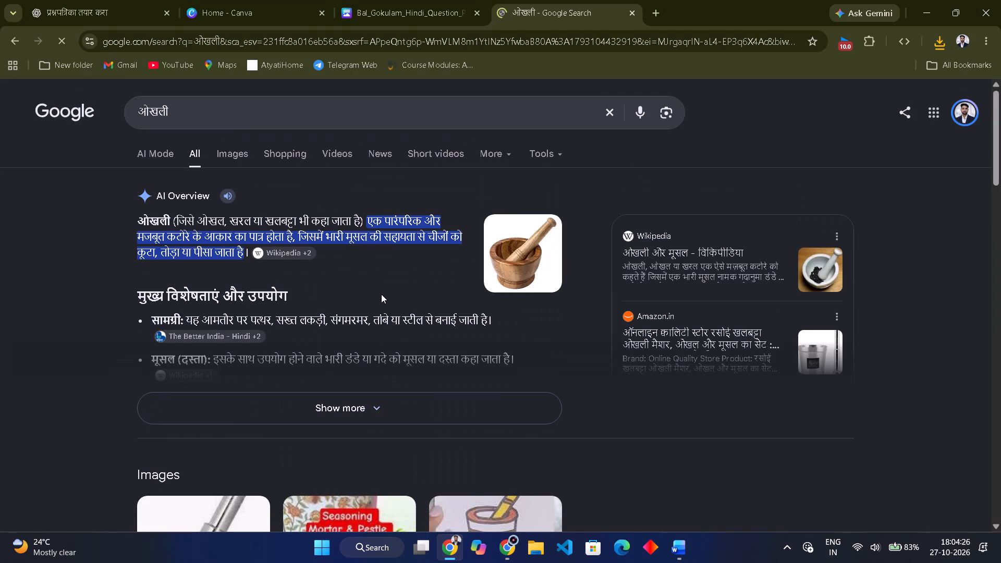
left_click(191, 114)
key("space")
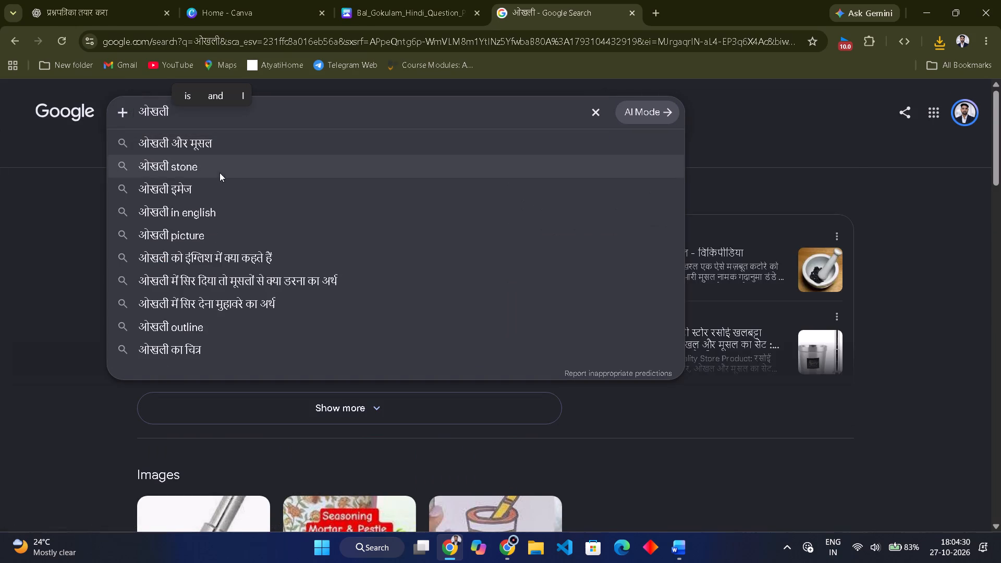
left_click(185, 188)
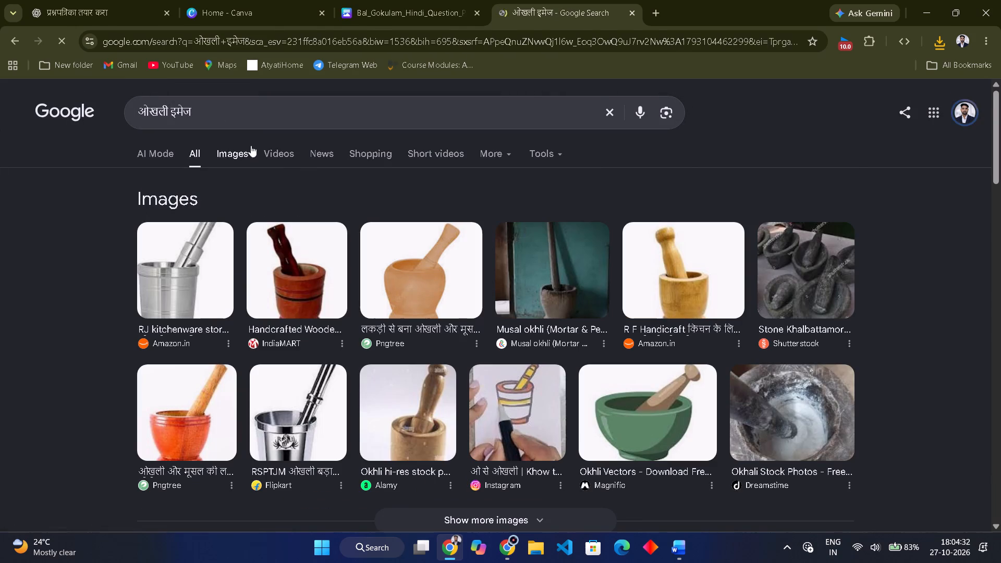
left_click(235, 116)
key("space")
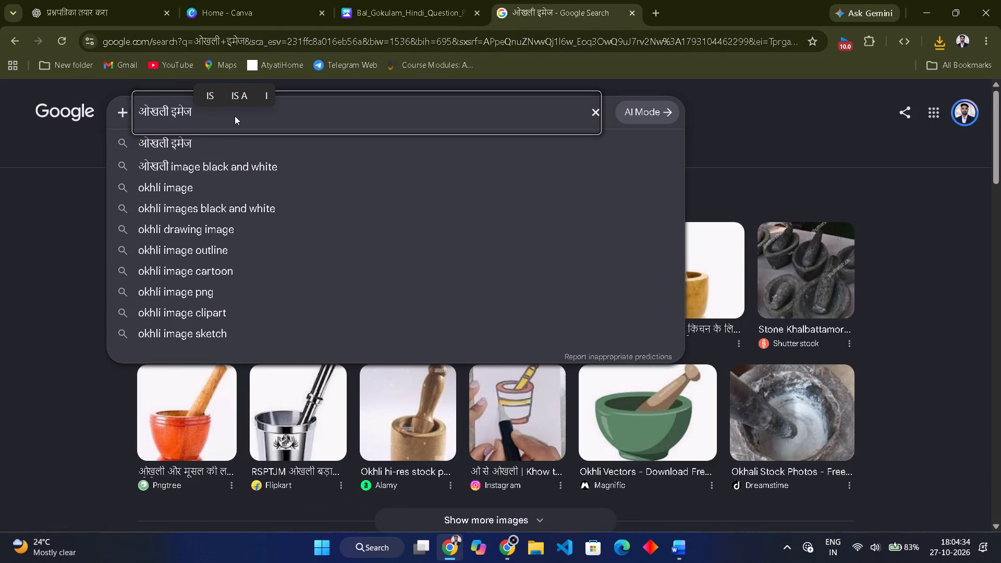
left_click(209, 333)
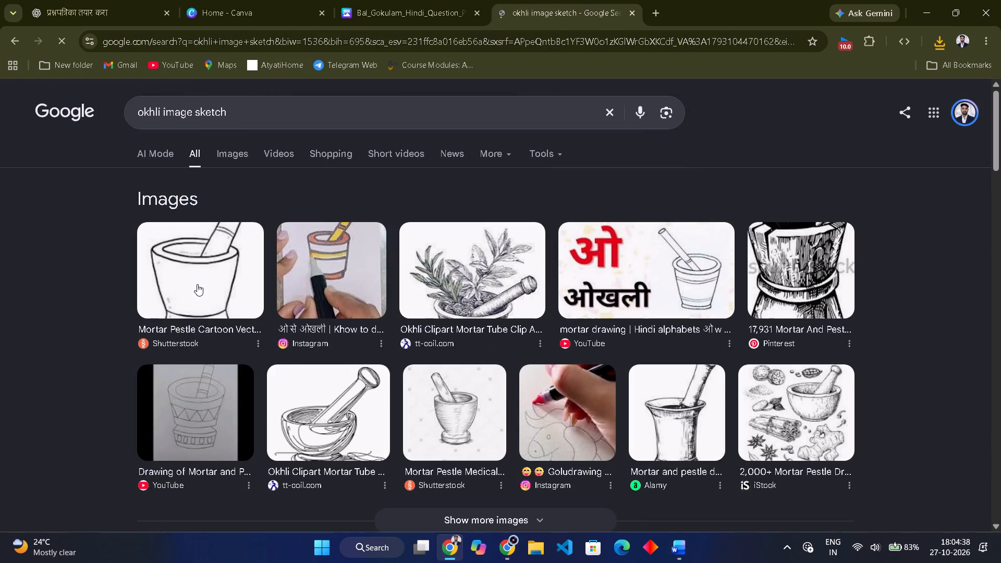
Open the Shutterstock mortar and pestle result and save the first related shaded mortar drawing to Downloads.
left_click(197, 284)
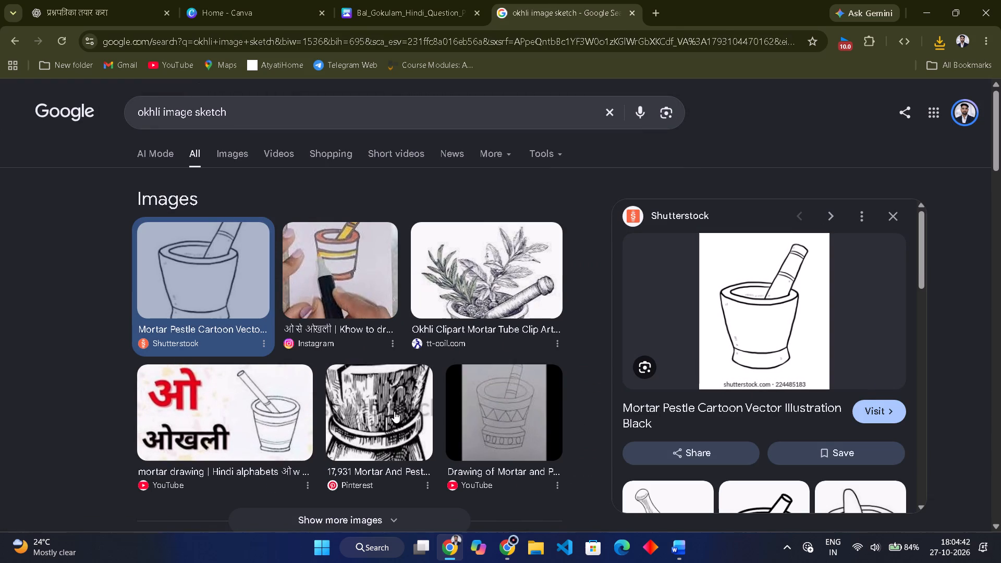
scroll(394, 411, "down", 1)
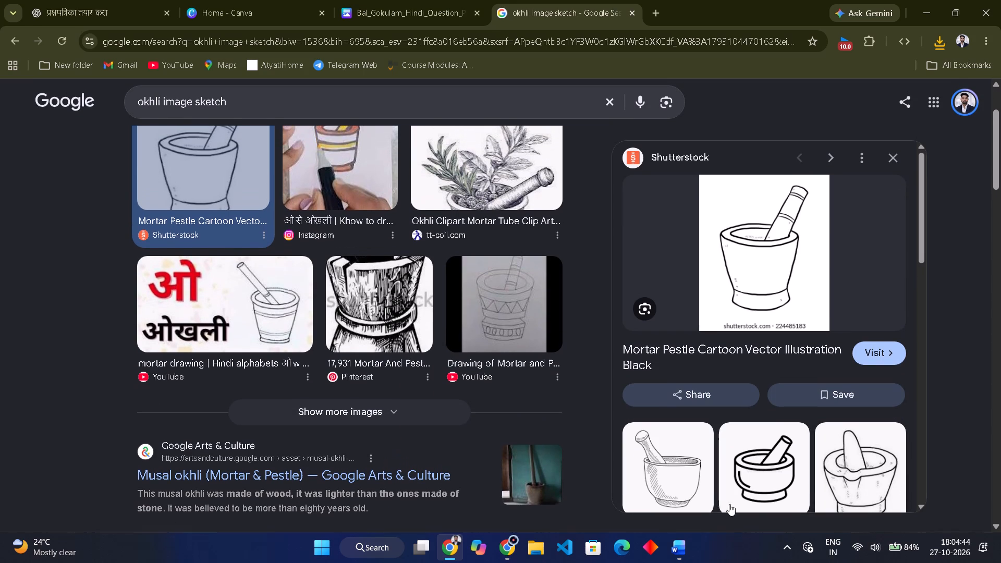
right_click(666, 475)
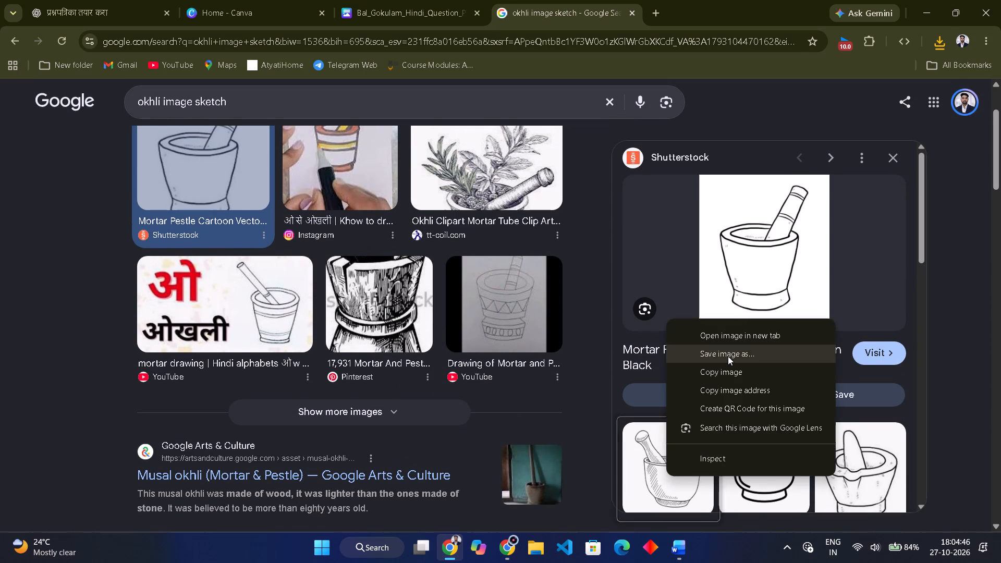
left_click(728, 356)
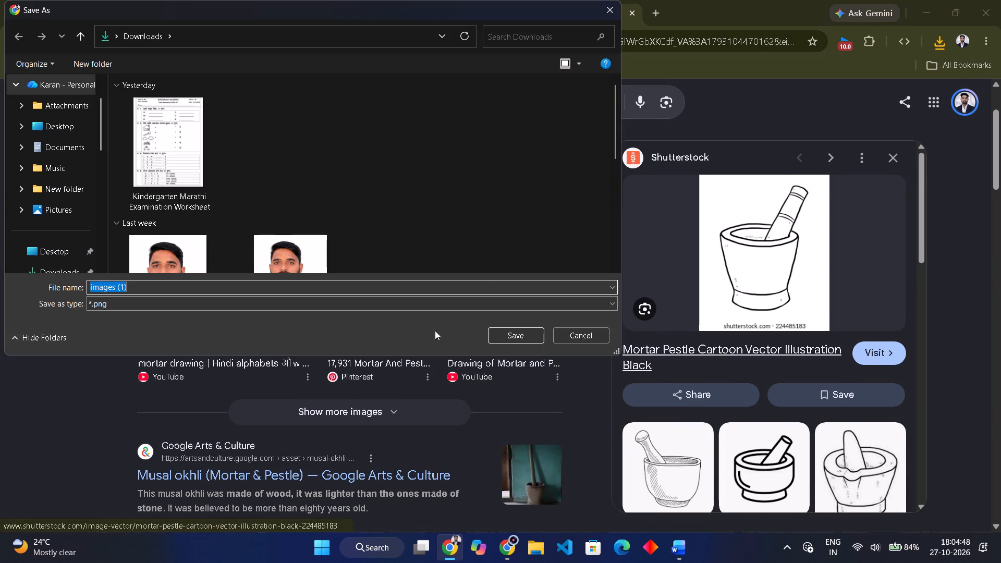
left_click(503, 331)
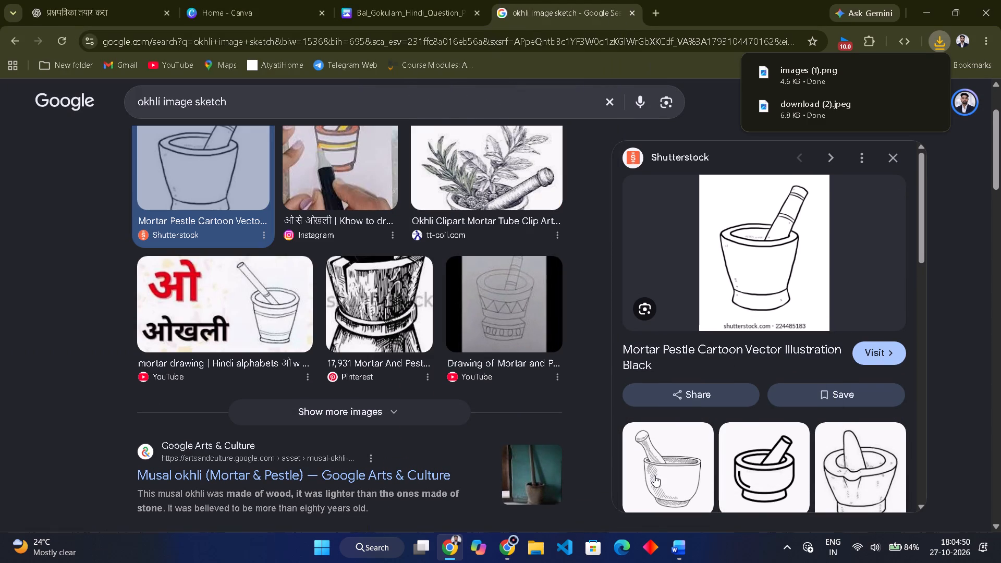
Switch to the Word question paper and delete the placeholder text कबूतर चित्र from Q.5 item 3.
left_click(682, 548)
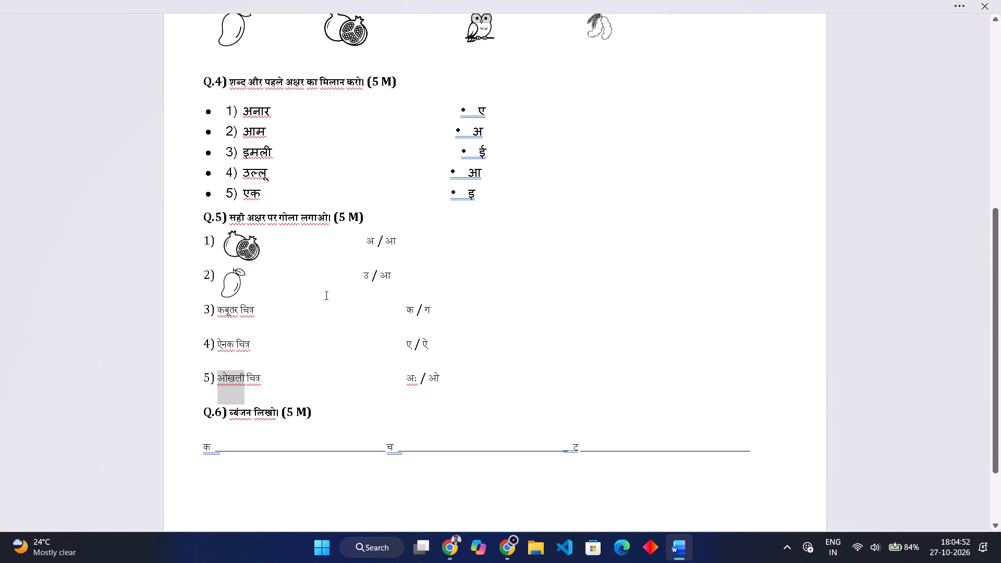
left_click(259, 311)
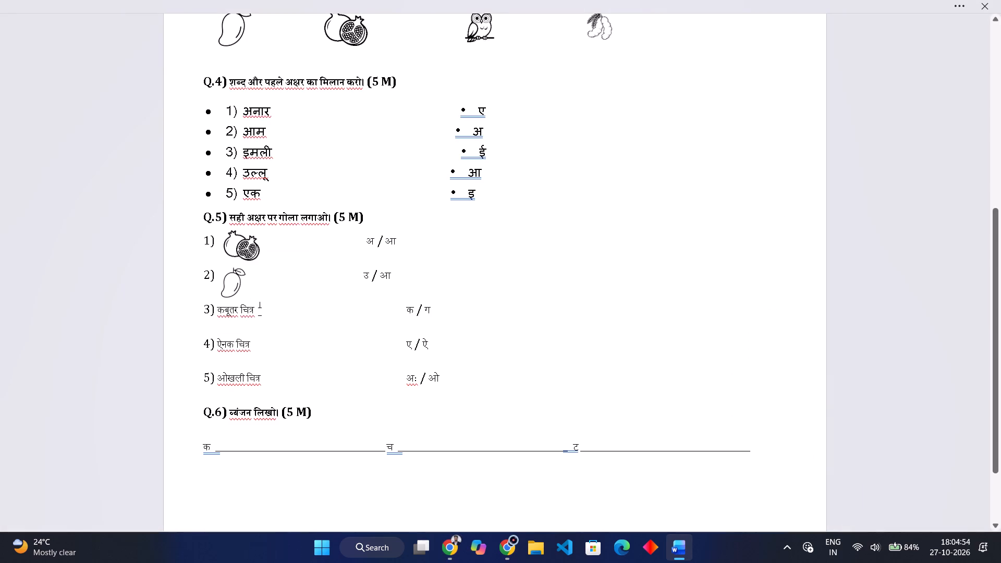
key("BackSpace")
key("BackSpace")
key("BackSpace")
key("BackSpace")
key("BackSpace")
key("BackSpace")
key("BackSpace")
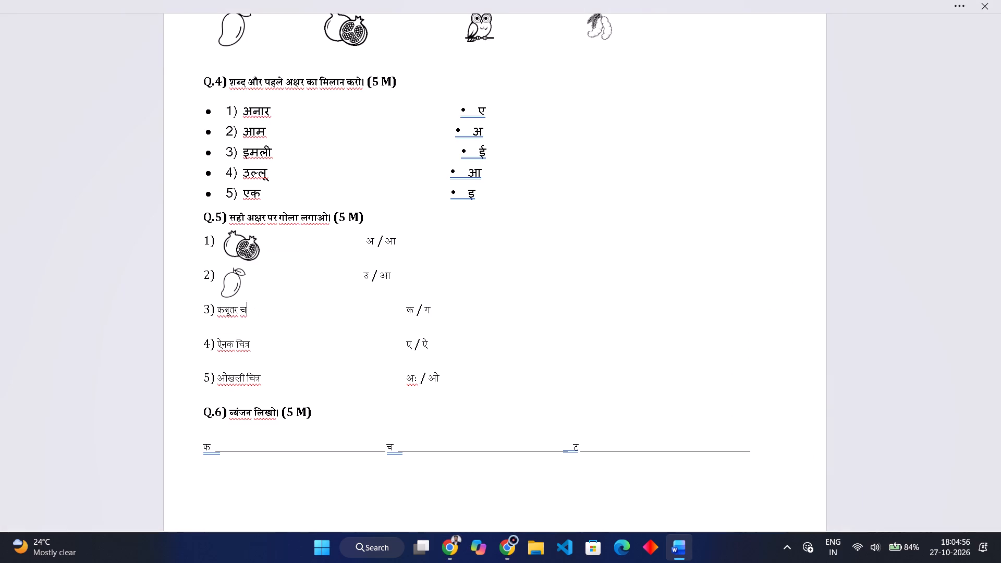
key("BackSpace")
key("BackSpace")
key("BackSpace")
key("BackSpace")
key("BackSpace")
key("BackSpace")
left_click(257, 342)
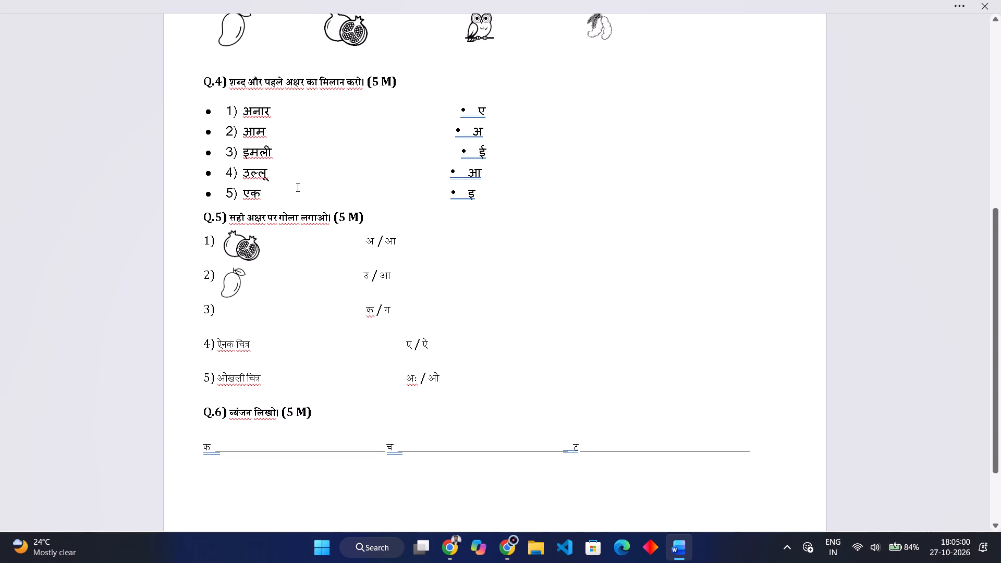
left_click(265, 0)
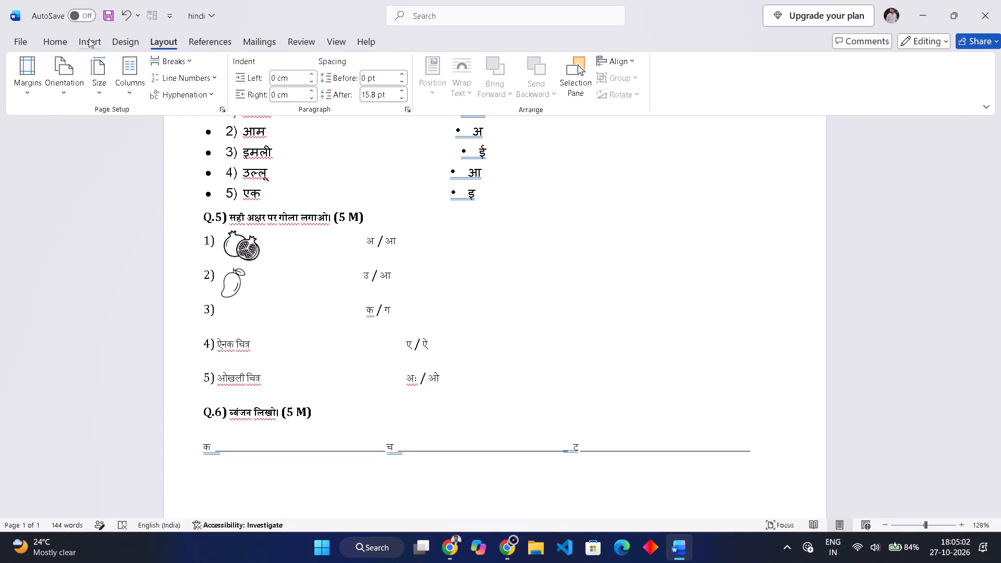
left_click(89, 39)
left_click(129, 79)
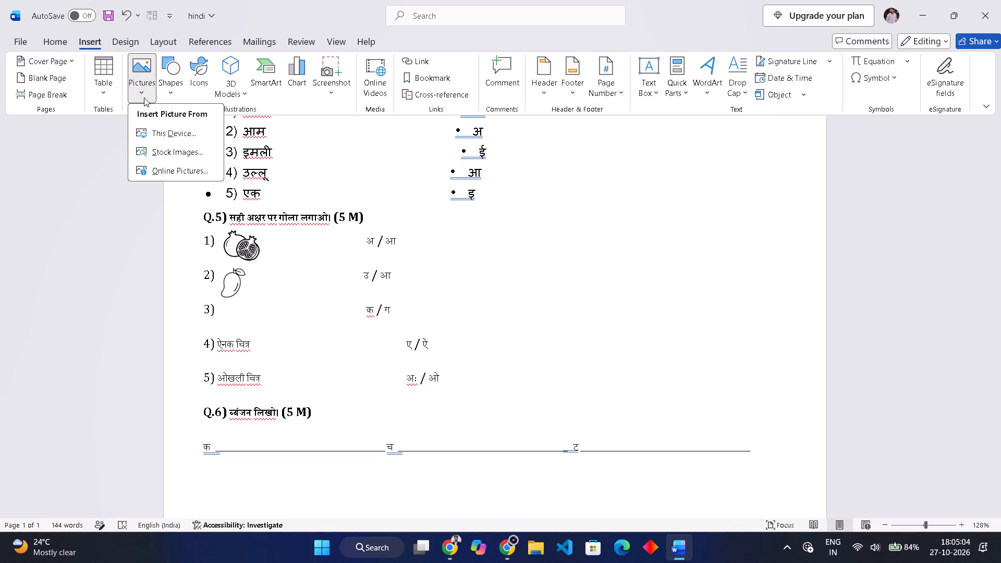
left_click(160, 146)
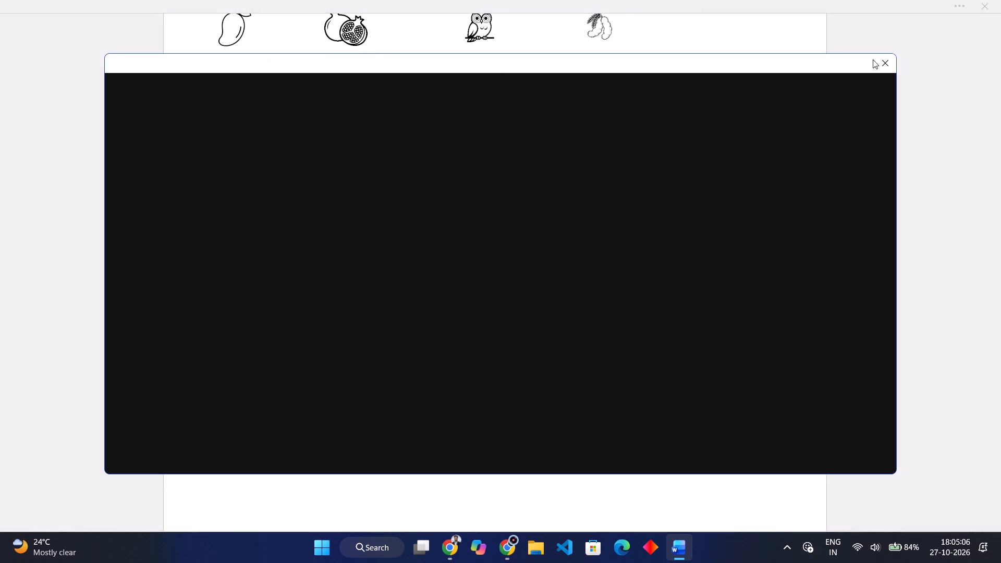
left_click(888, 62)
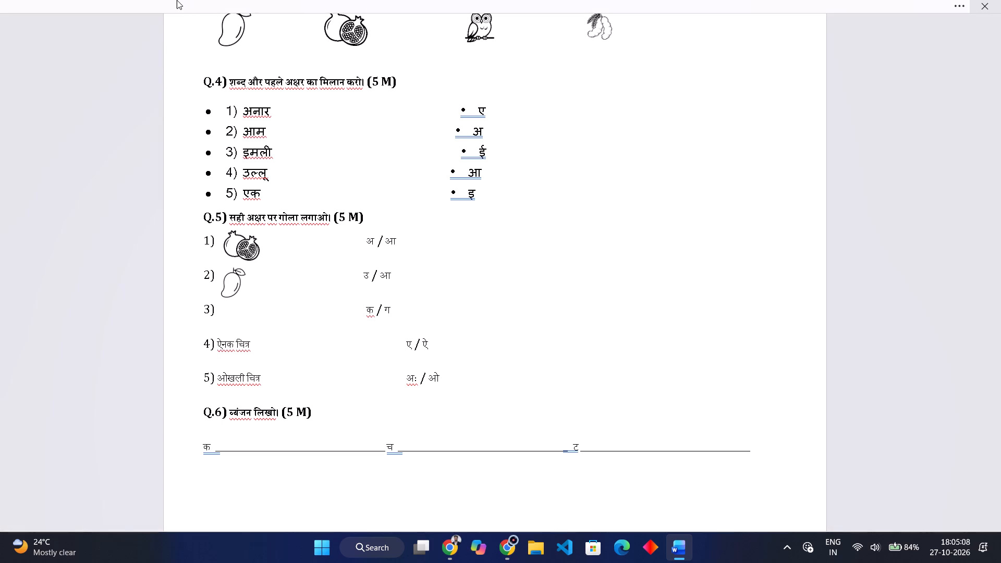
Insert both the mortar picture images (1) and the glasses picture download (2) from Downloads at Q.5 item 3.
left_click(177, 0)
left_click(138, 62)
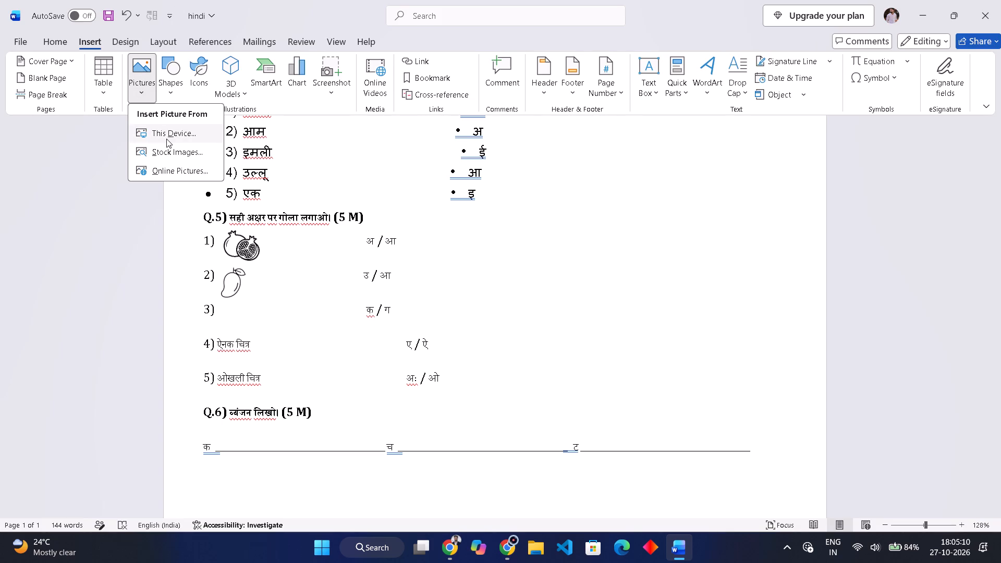
left_click(166, 139)
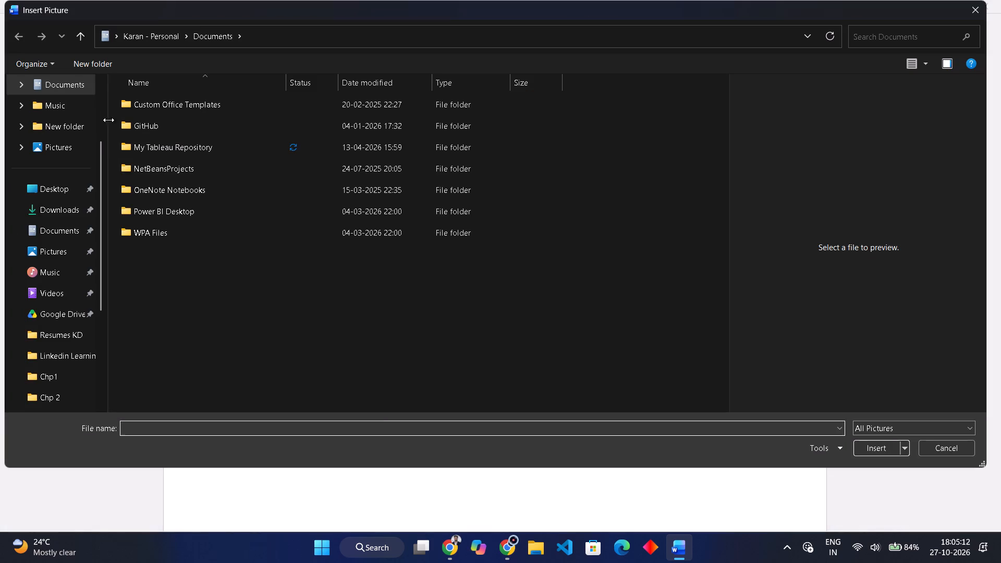
left_click(50, 209)
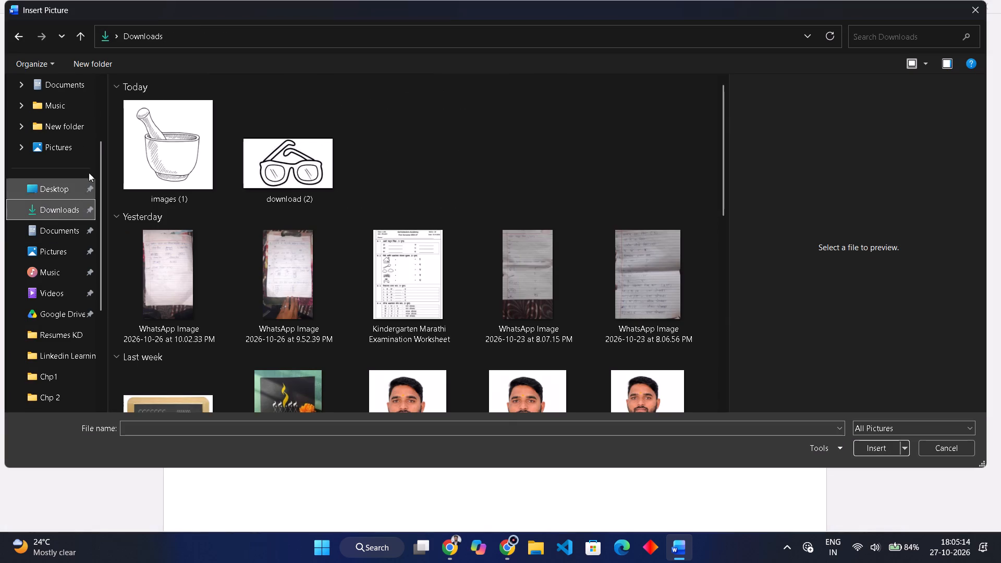
left_click(253, 151)
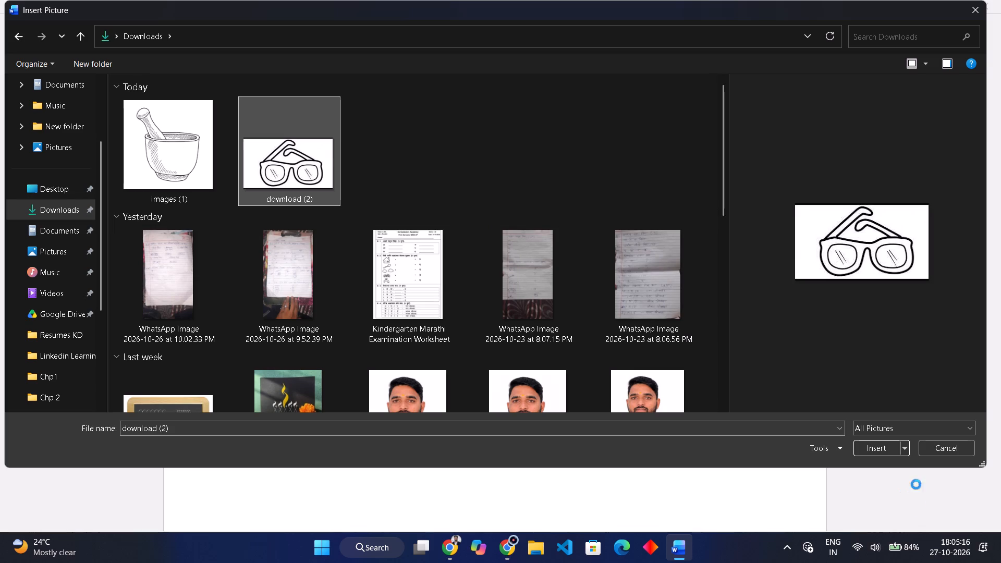
left_click(115, 169)
left_click_drag(115, 169, 294, 173)
left_click(404, 172)
left_click_drag(404, 172, 143, 151)
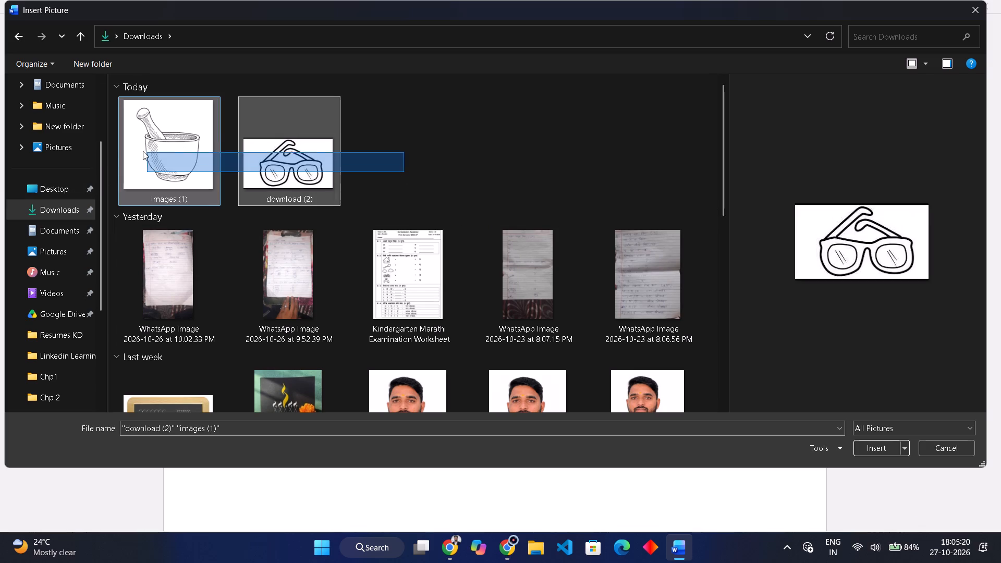
left_click_drag(143, 151, 136, 148)
left_click(870, 443)
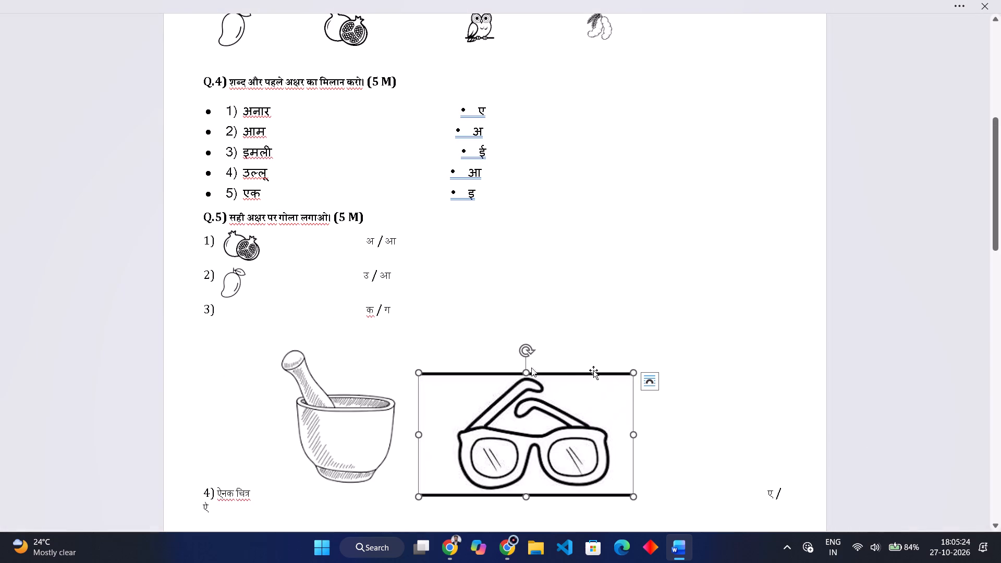
Set the glasses picture's text wrapping to In Front of Text.
left_click(527, 373)
left_click(563, 403)
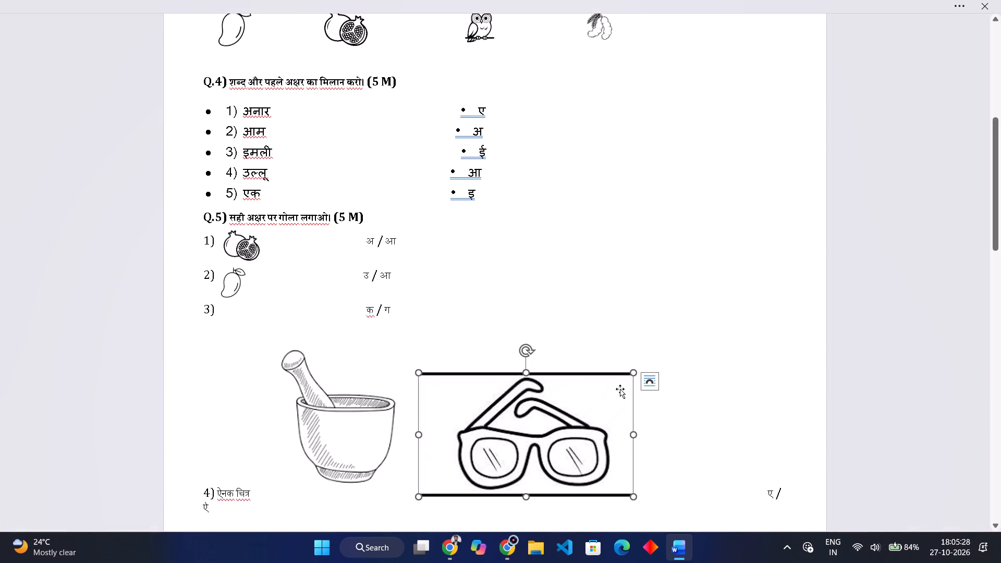
left_click(657, 394)
left_click(599, 423)
left_click(652, 379)
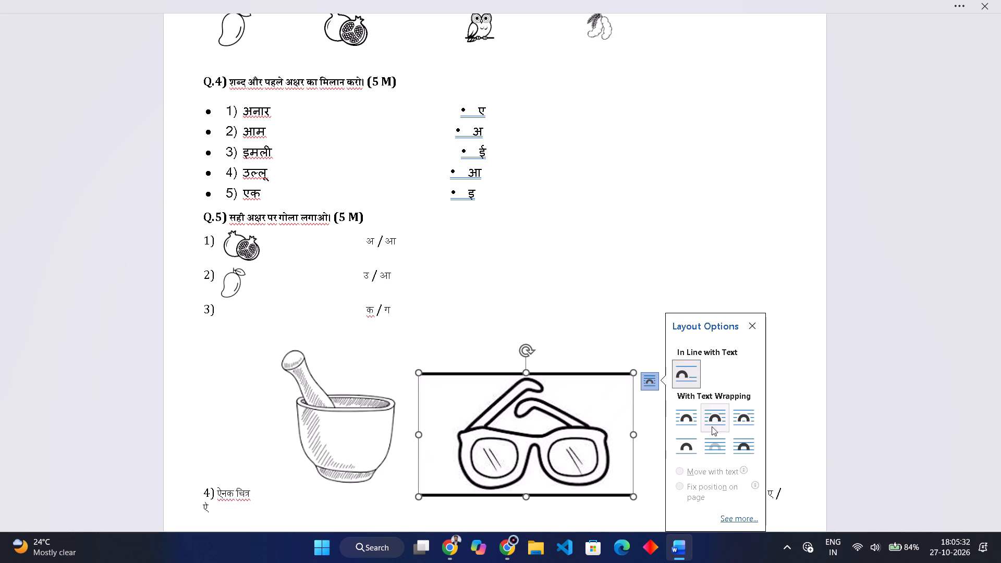
left_click(744, 440)
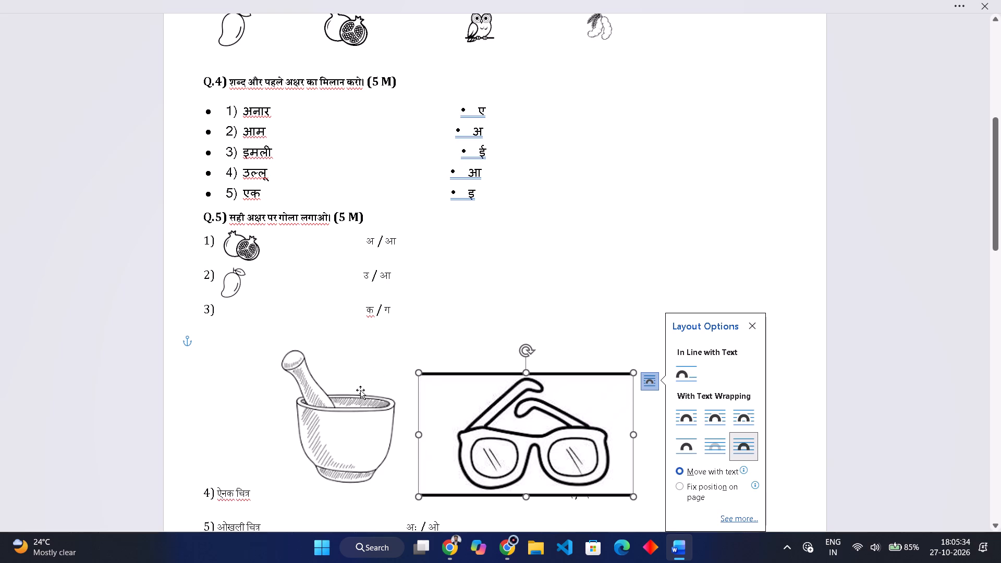
Set the mortar picture's text wrapping to In Front of Text and close the layout options.
left_click(340, 430)
left_click(436, 344)
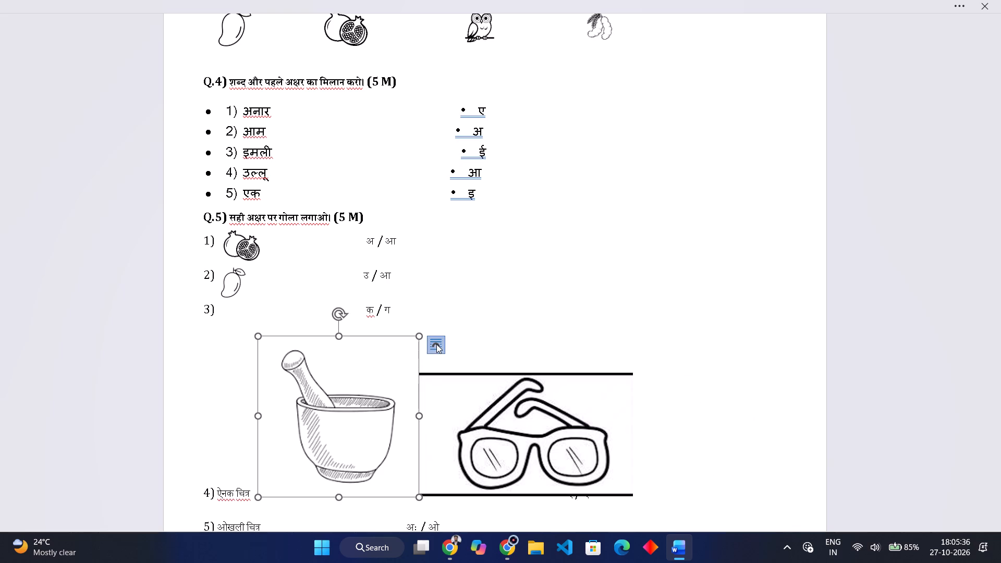
left_click(527, 442)
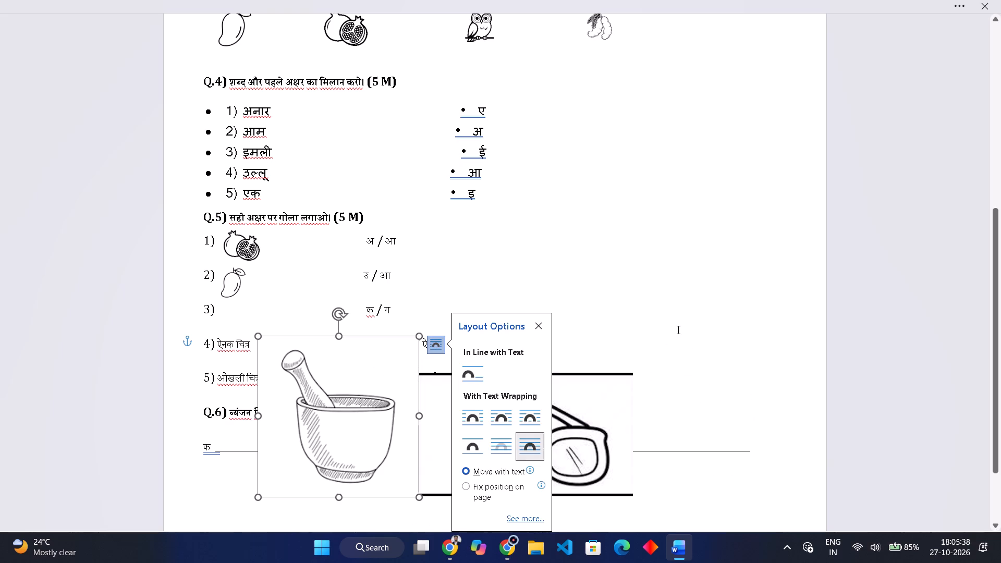
left_click(679, 323)
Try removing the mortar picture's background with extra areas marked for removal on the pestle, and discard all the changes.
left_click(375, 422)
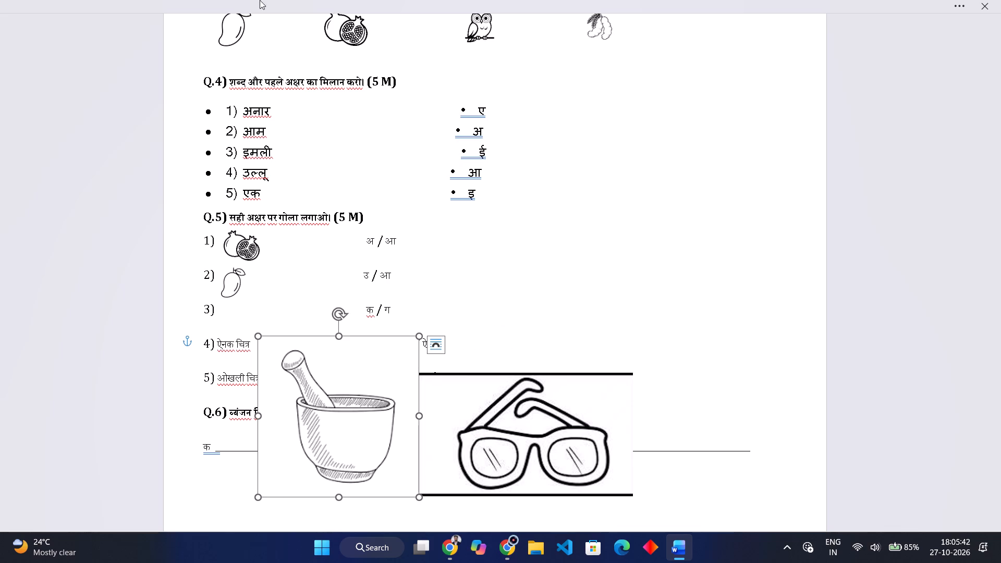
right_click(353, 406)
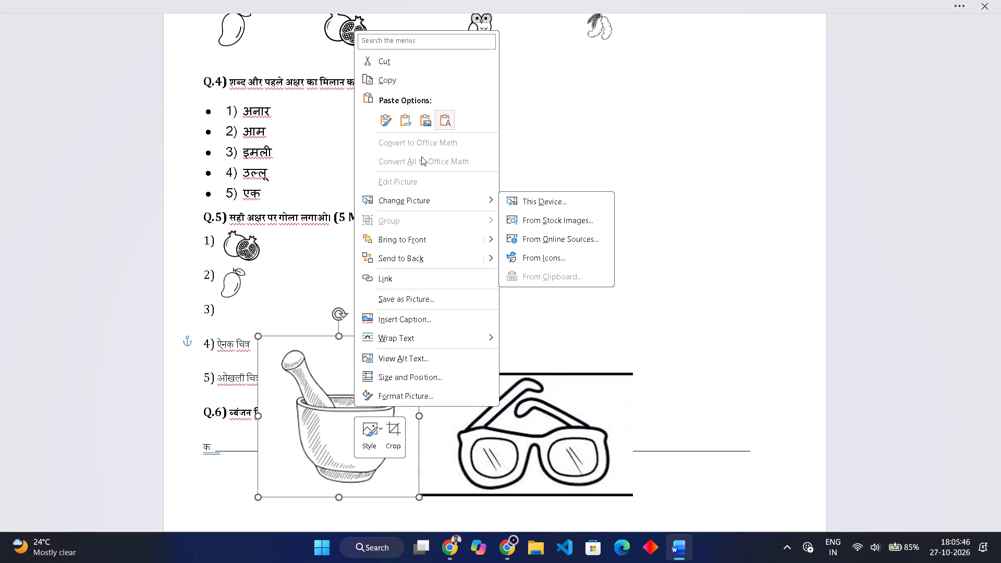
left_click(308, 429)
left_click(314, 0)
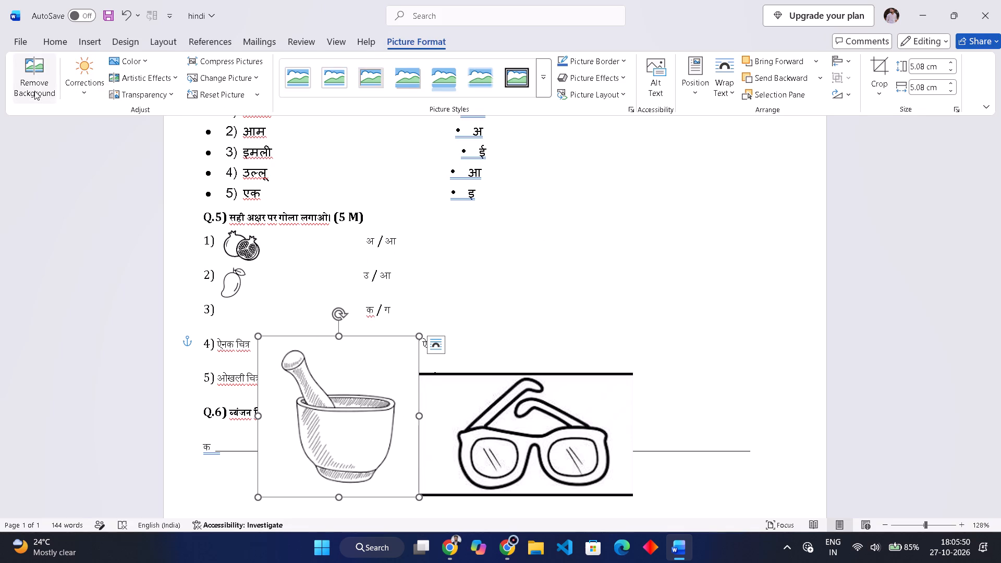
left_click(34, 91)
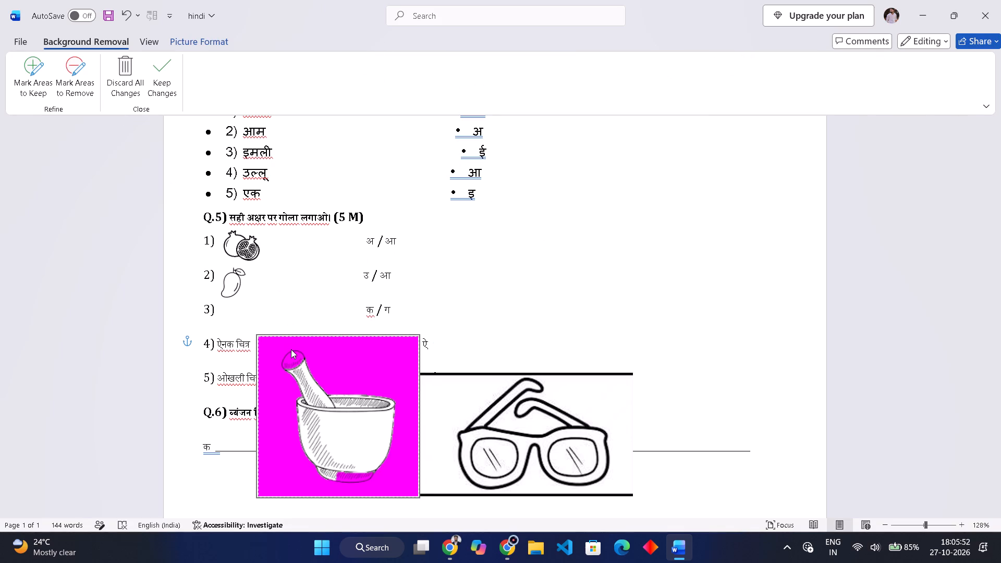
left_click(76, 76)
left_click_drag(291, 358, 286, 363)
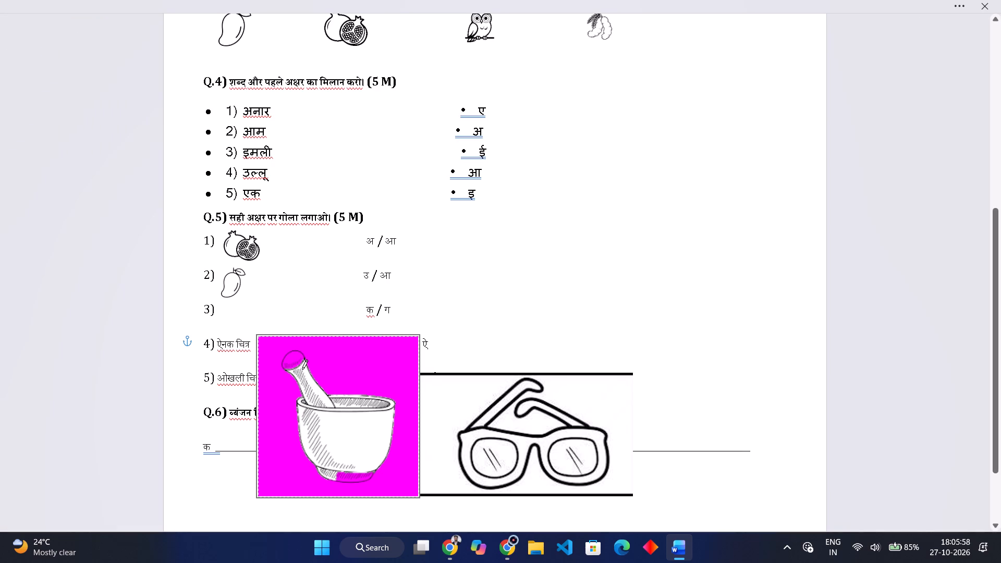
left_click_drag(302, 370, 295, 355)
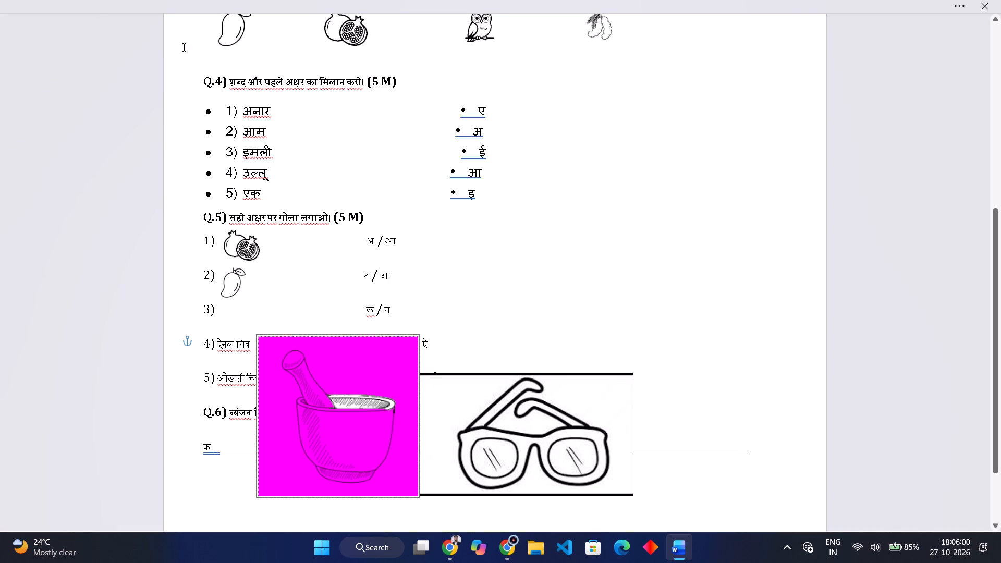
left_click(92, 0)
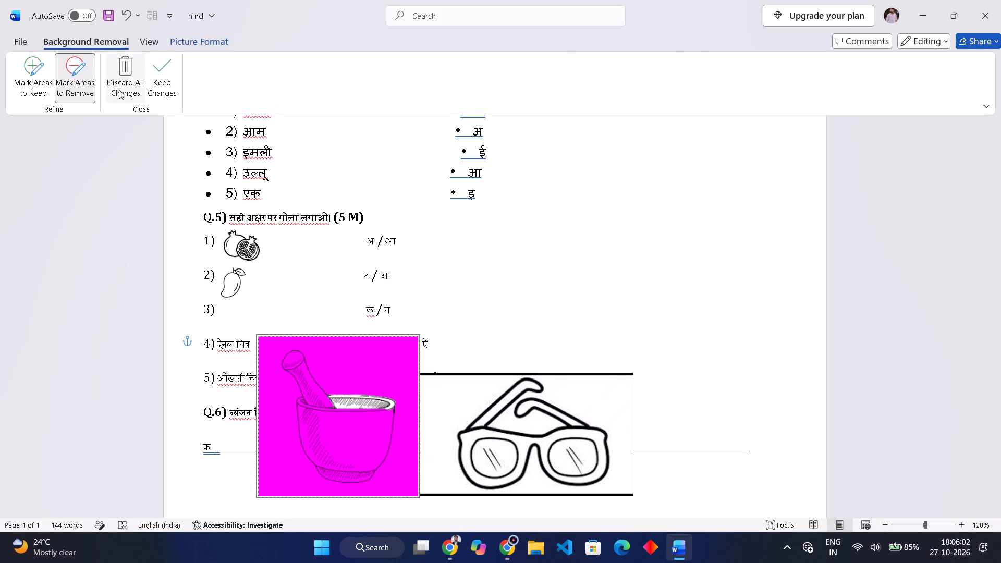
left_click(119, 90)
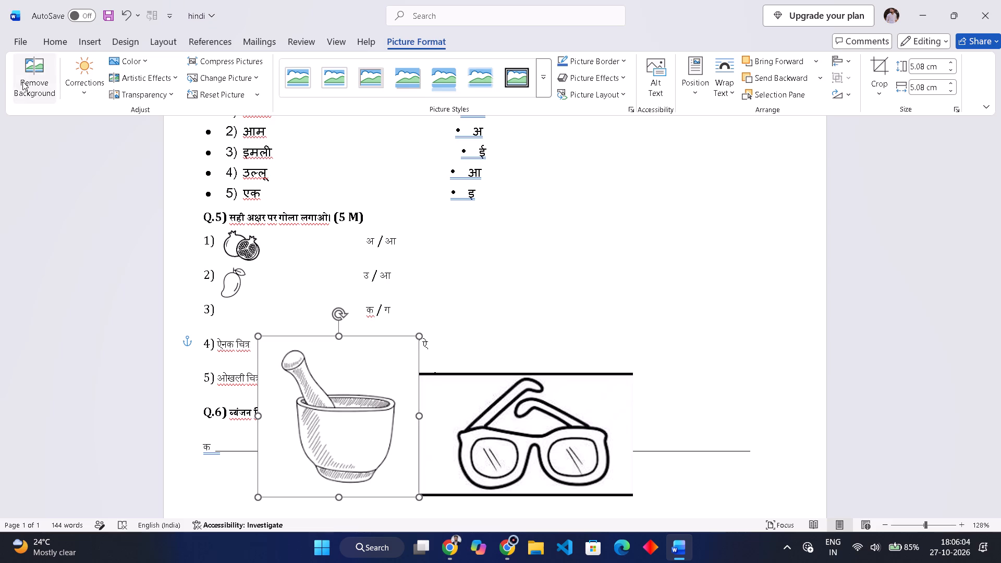
Remove the mortar picture's background using the automatic selection and keep the changes.
left_click(17, 92)
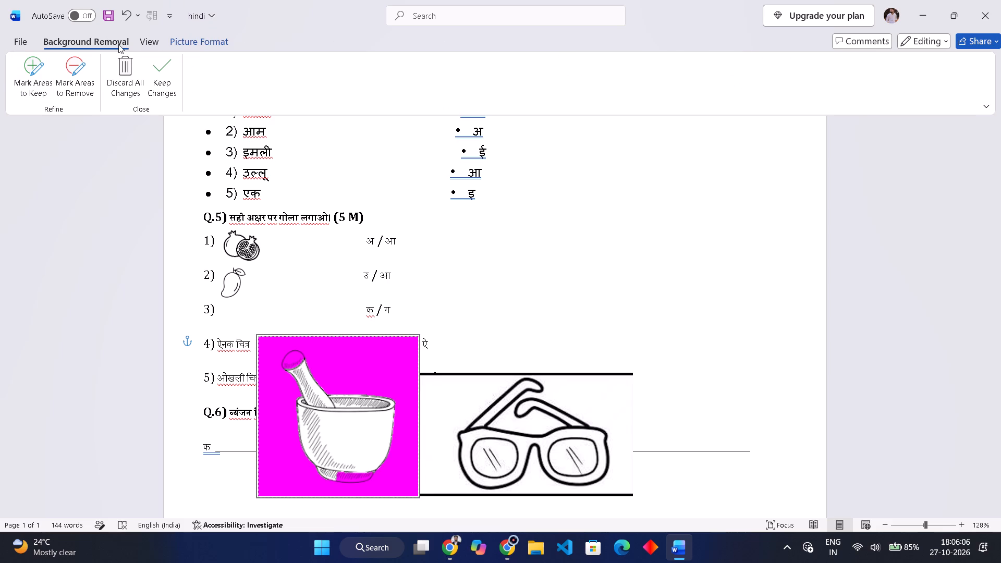
left_click(168, 75)
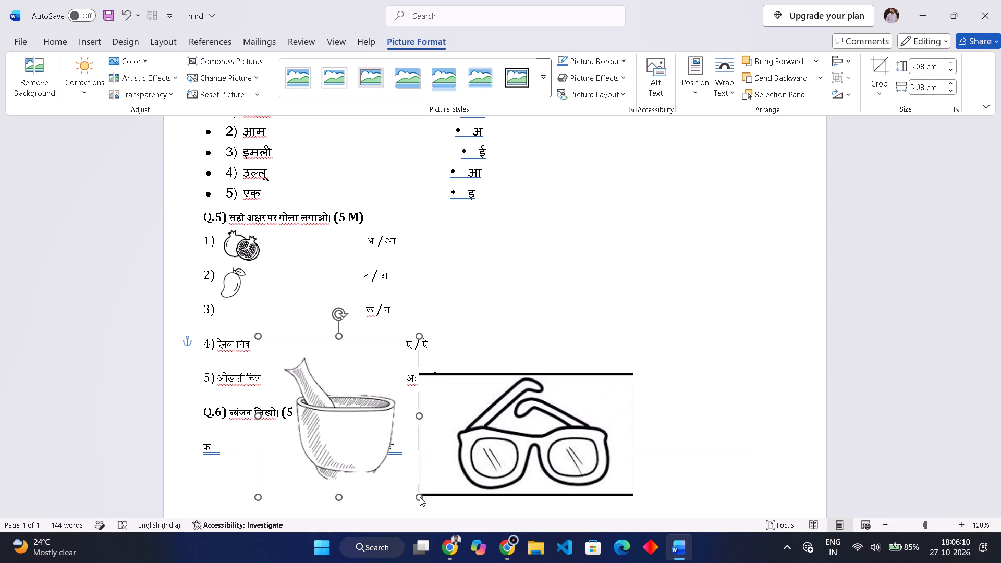
Narrow the mortar picture slightly to a width of 5 cm.
left_click_drag(420, 496, 377, 455)
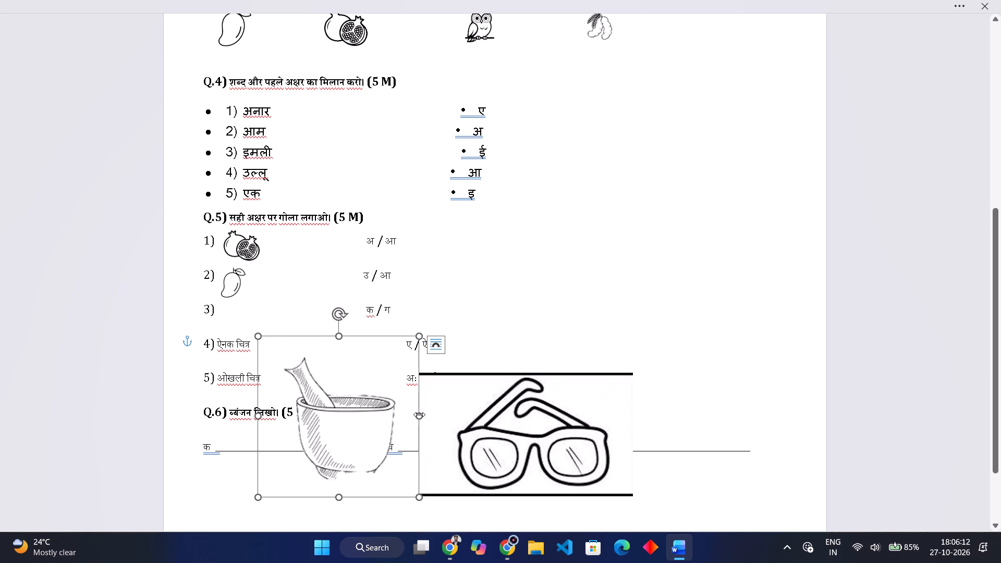
left_click(419, 414)
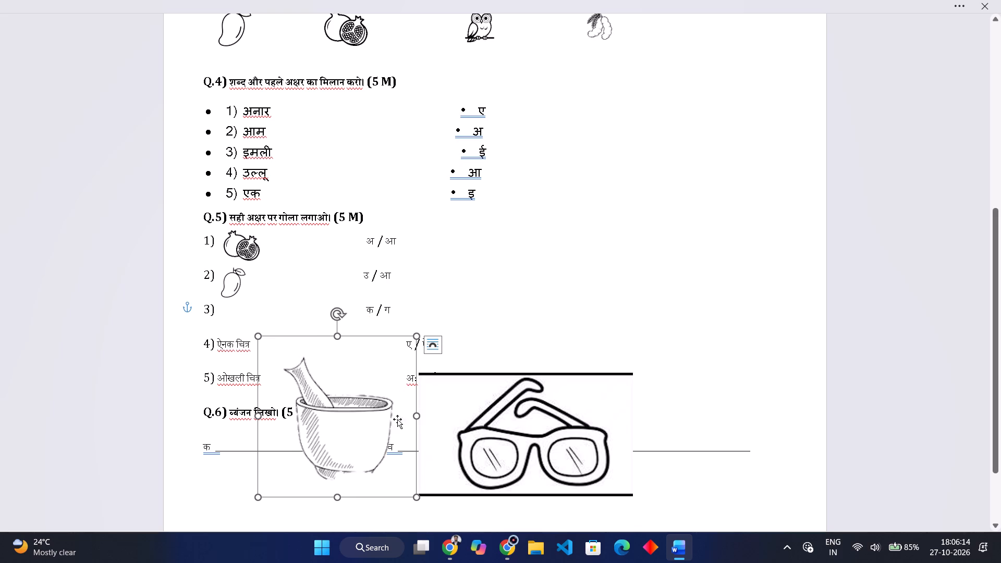
Crop the empty margins on all four sides of the mortar picture close to the drawing.
left_click(384, 421)
left_click(314, 1)
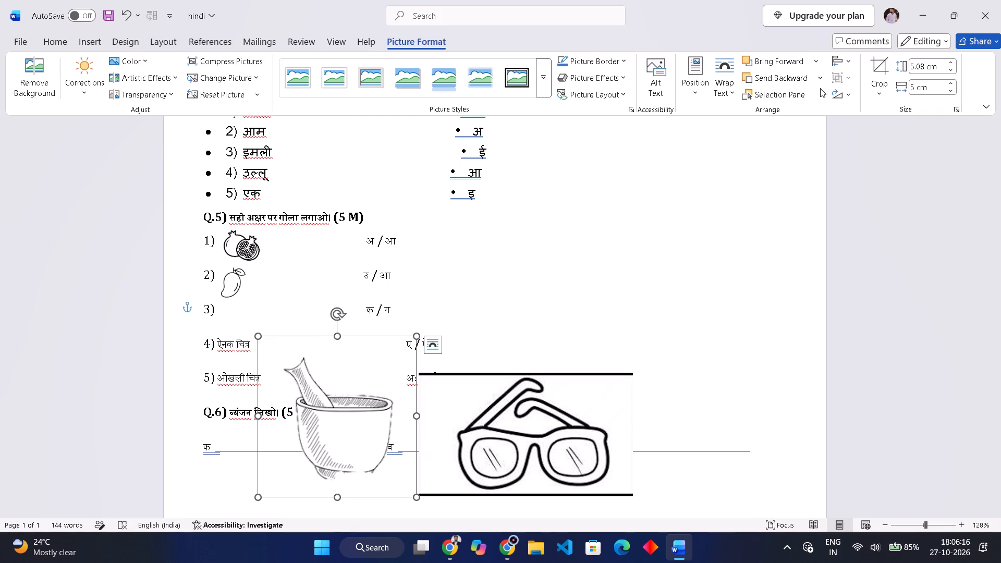
left_click(884, 69)
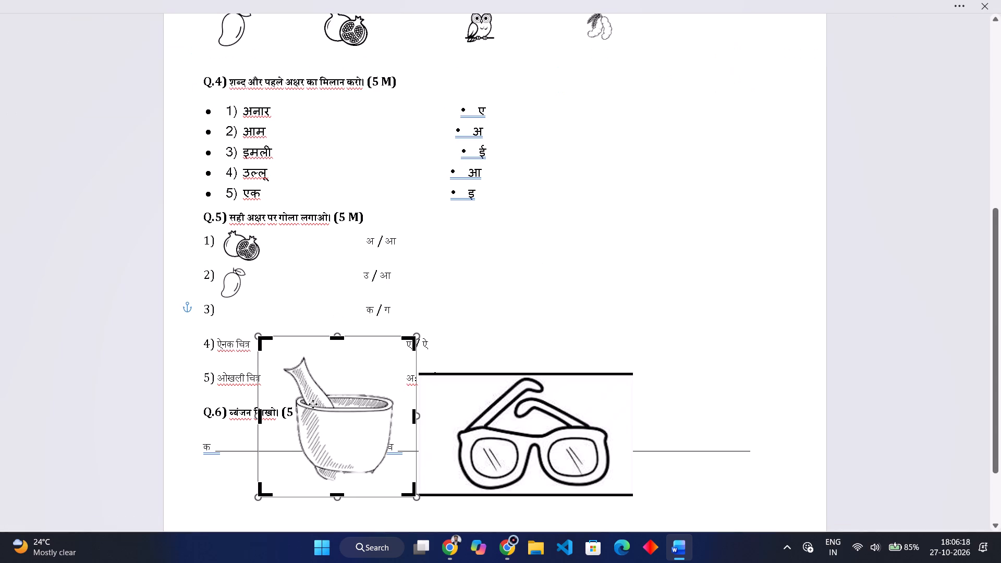
left_click(260, 420)
left_click_drag(260, 420, 276, 418)
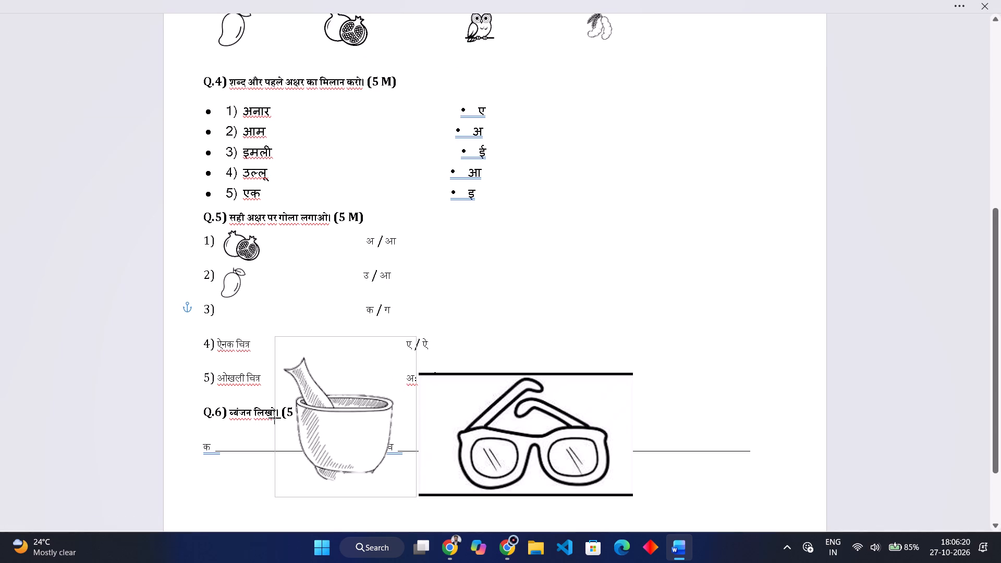
left_click_drag(276, 418, 276, 419)
left_click_drag(341, 496, 341, 490)
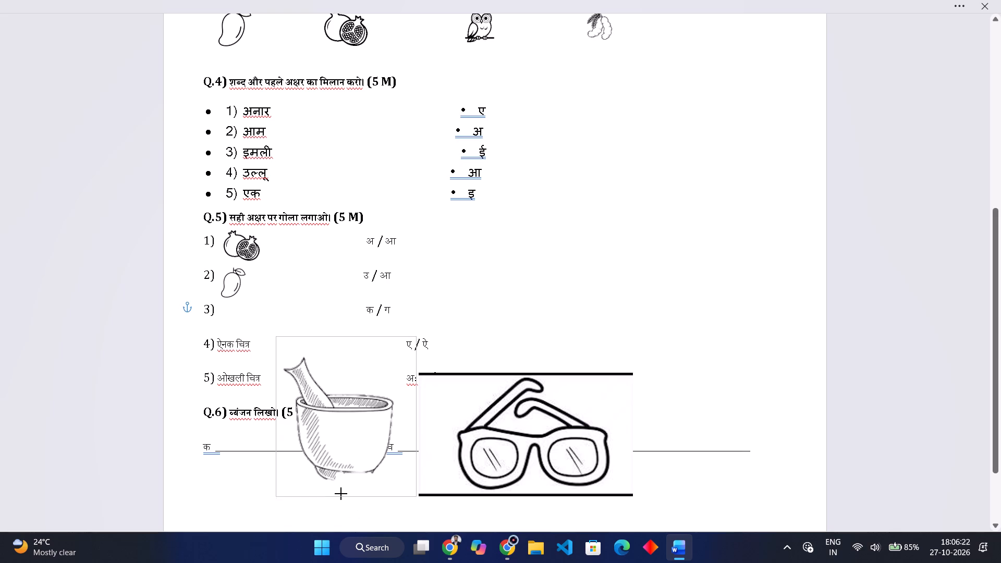
left_click_drag(341, 490, 341, 484)
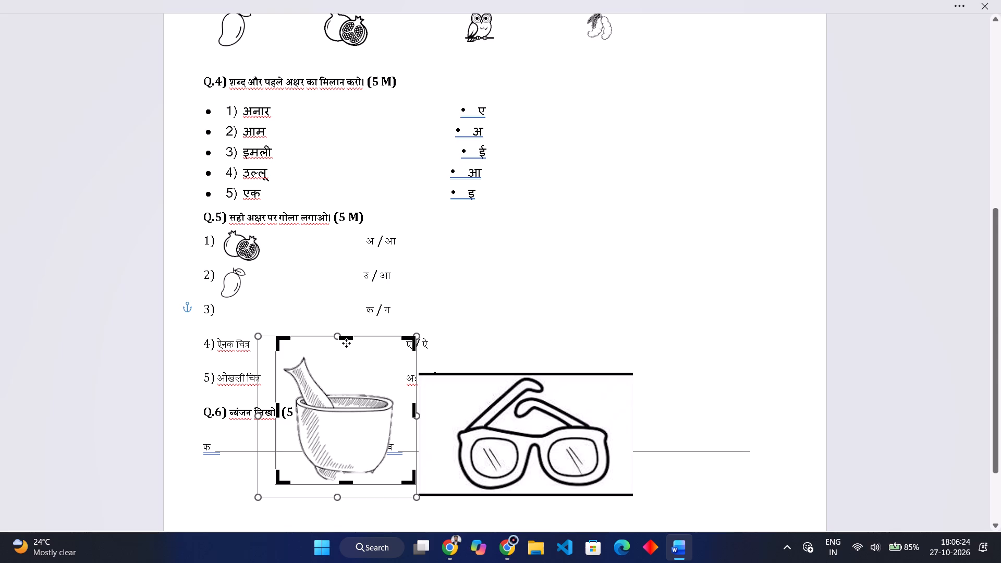
left_click_drag(346, 339, 346, 353)
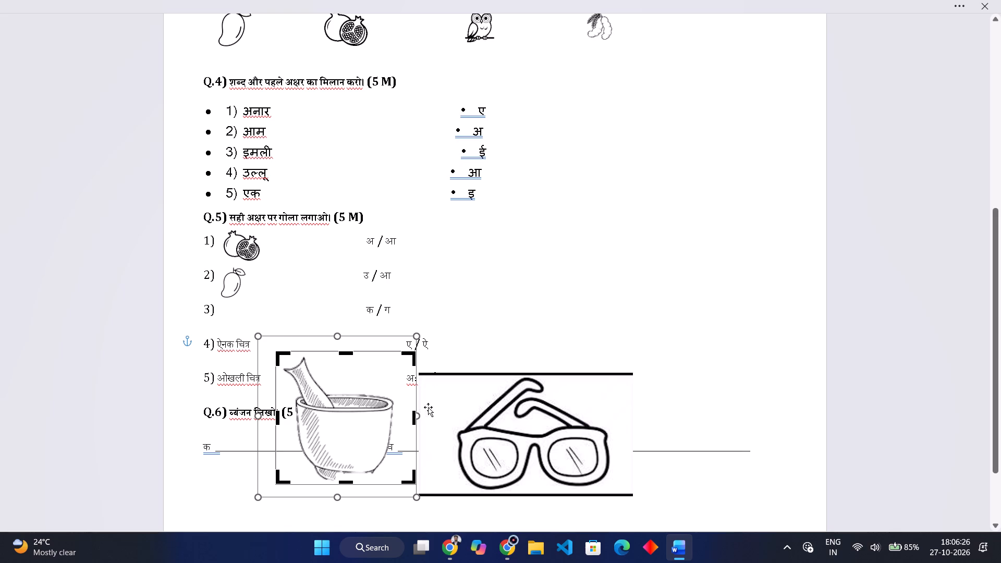
left_click_drag(415, 417, 401, 415)
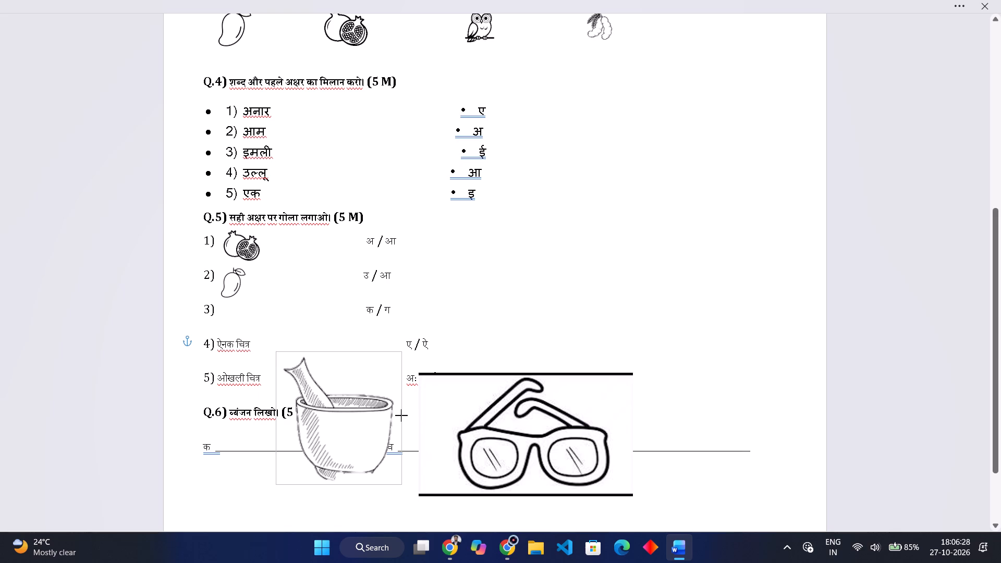
left_click_drag(401, 415, 401, 415)
left_click(508, 321)
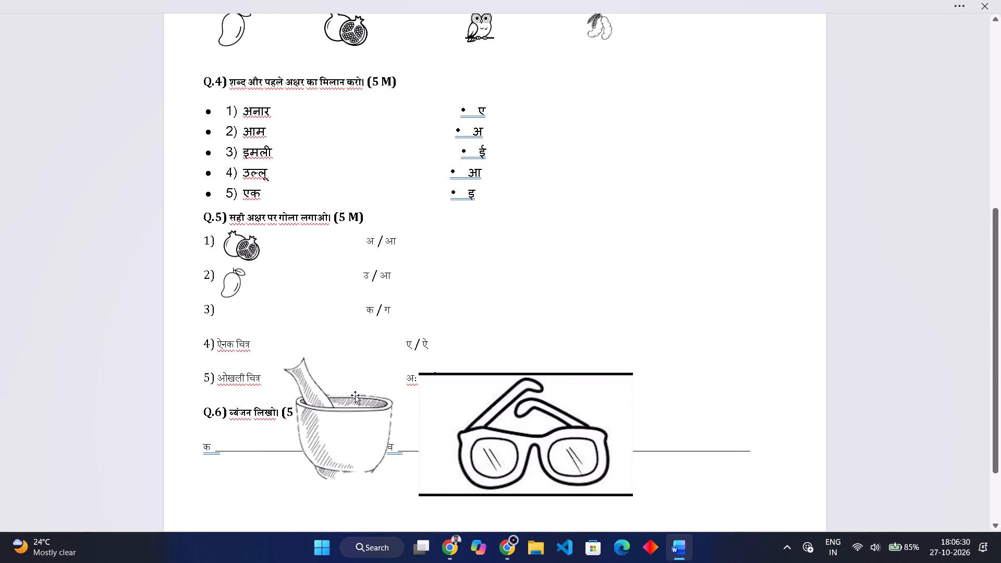
Shrink the mortar picture proportionally to a small size similar to the other Q.5 pictures.
left_click(317, 445)
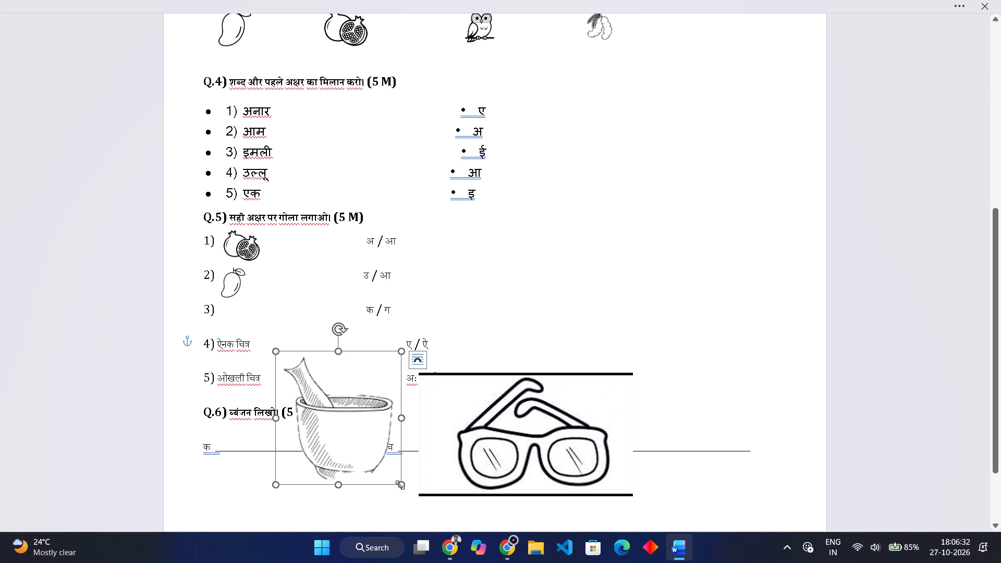
left_click_drag(400, 485, 301, 384)
Delete the placeholder text ओखली चित्र from item 5 of Q.5, keeping the item number.
left_click(249, 384)
left_click(259, 382)
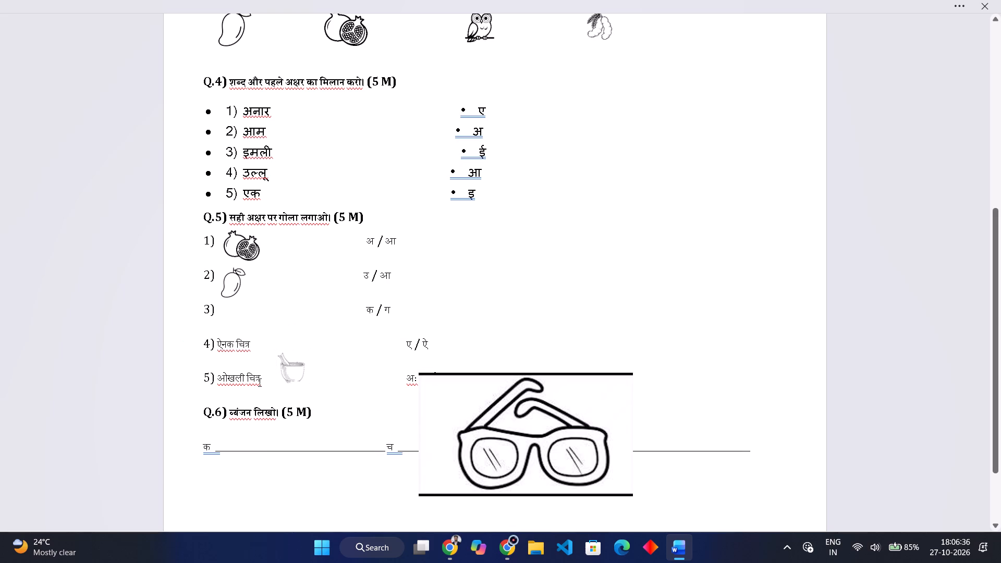
key("BackSpace")
key("BackSpace")
key("BackSpace")
key("BackSpace")
key("BackSpace")
key("BackSpace")
key("BackSpace")
key("BackSpace")
key("BackSpace")
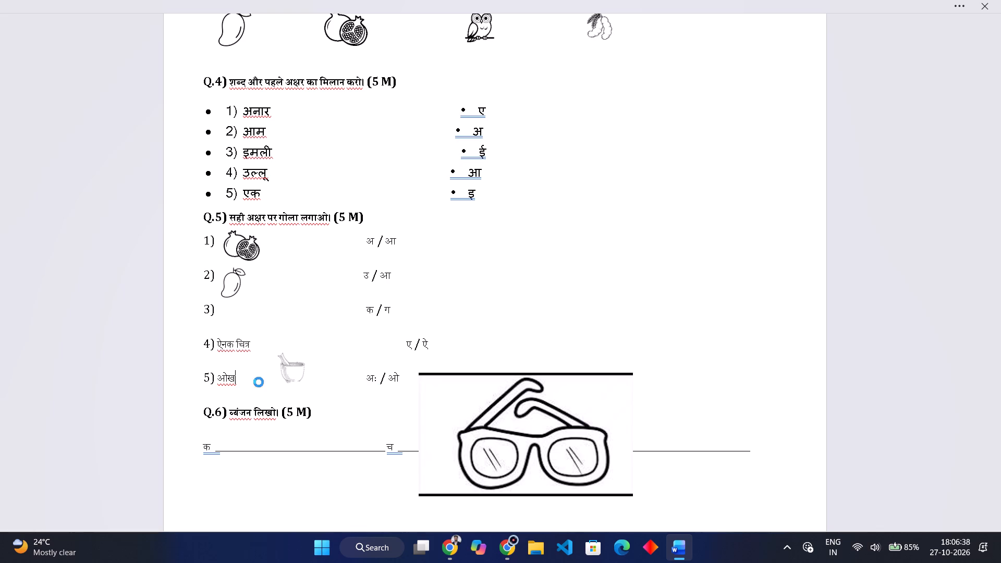
key("BackSpace")
key("BackSpace")
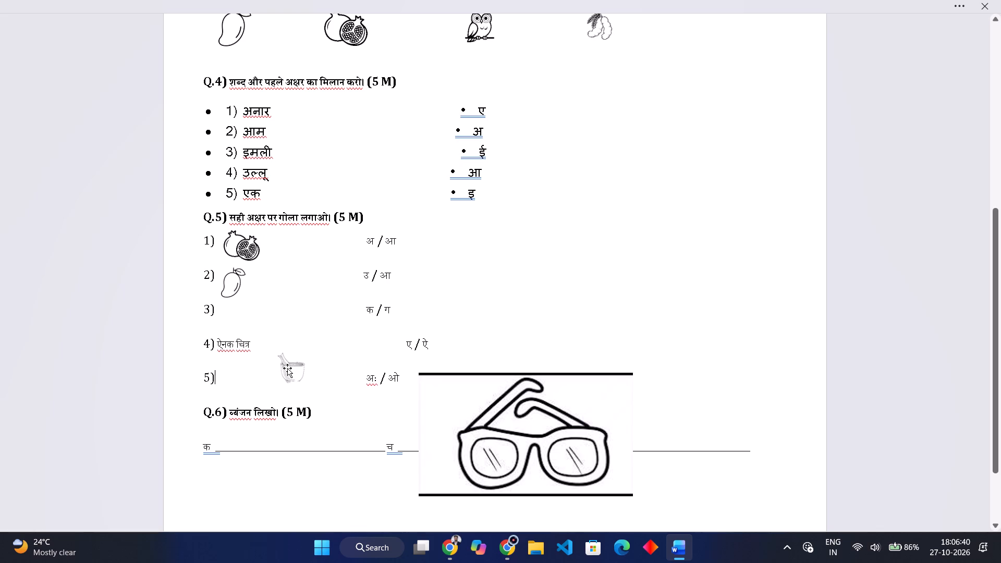
Place the small mortar picture beside number 5 in Q.5 and fine-tune its size.
left_click(287, 368)
left_click_drag(287, 368, 243, 382)
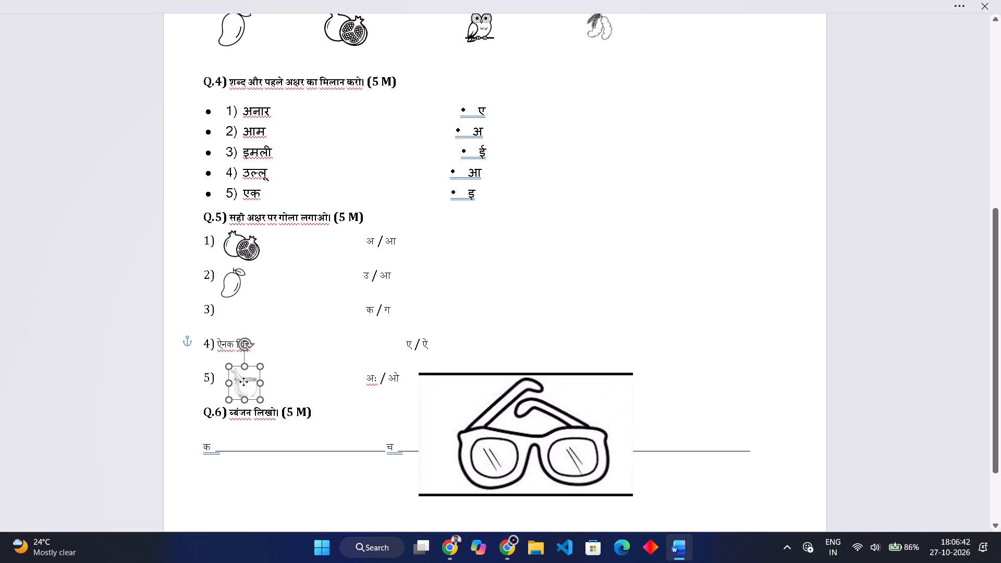
left_click_drag(243, 382, 247, 380)
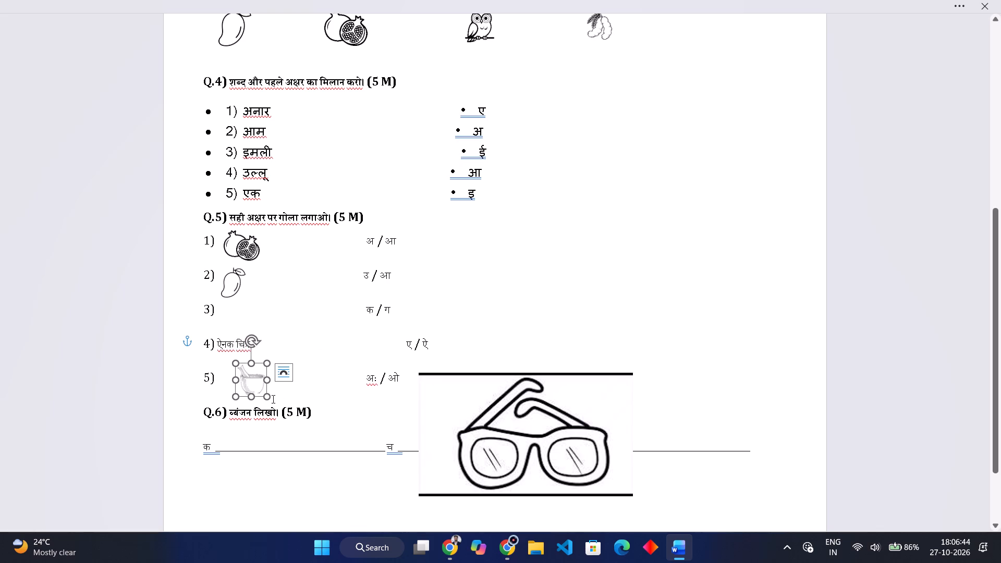
left_click_drag(267, 397, 272, 391)
Crop the glasses picture to remove the black lines above and below and the empty margins on both sides.
left_click(460, 425)
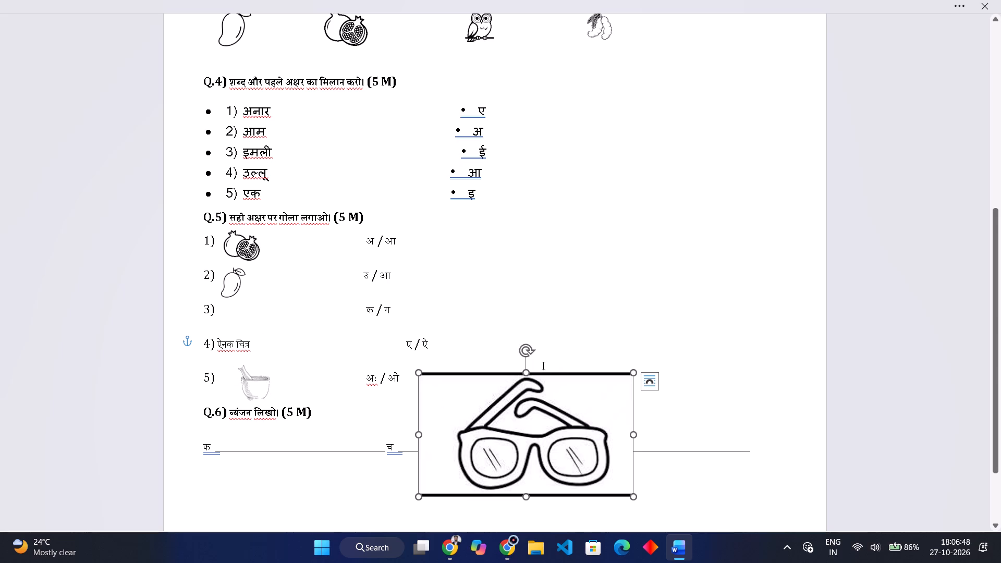
left_click(480, 0)
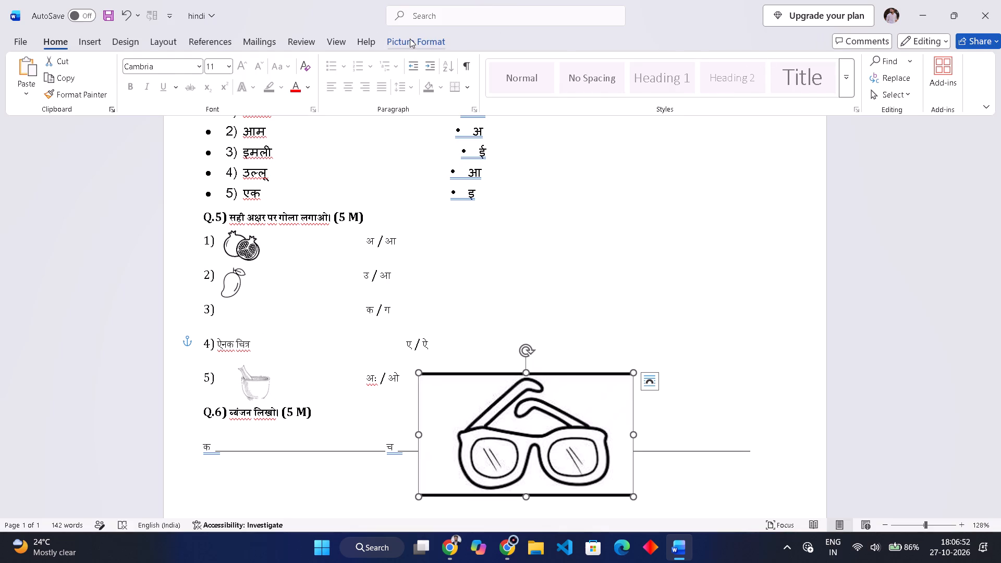
left_click(410, 39)
left_click(883, 74)
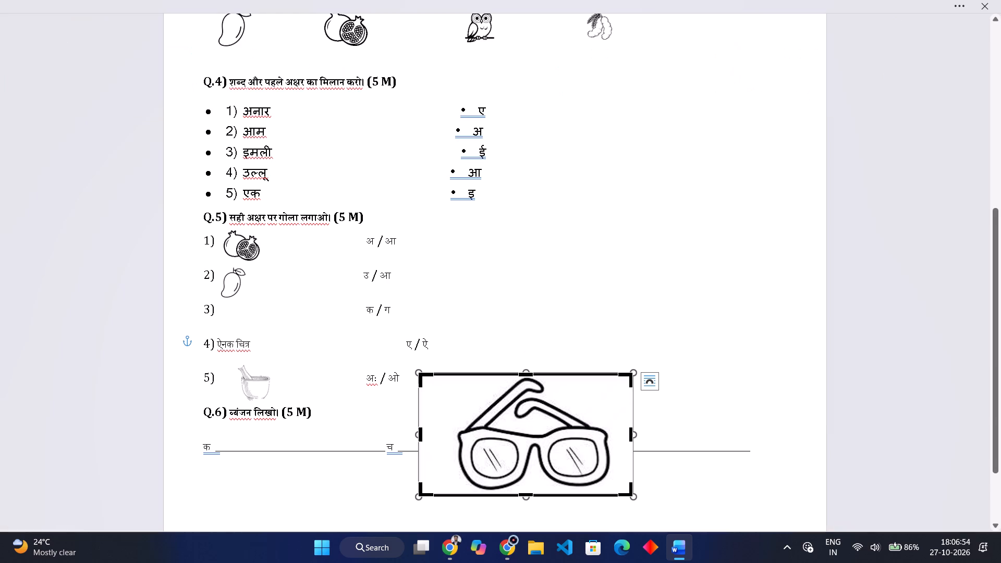
left_click_drag(523, 372, 525, 368)
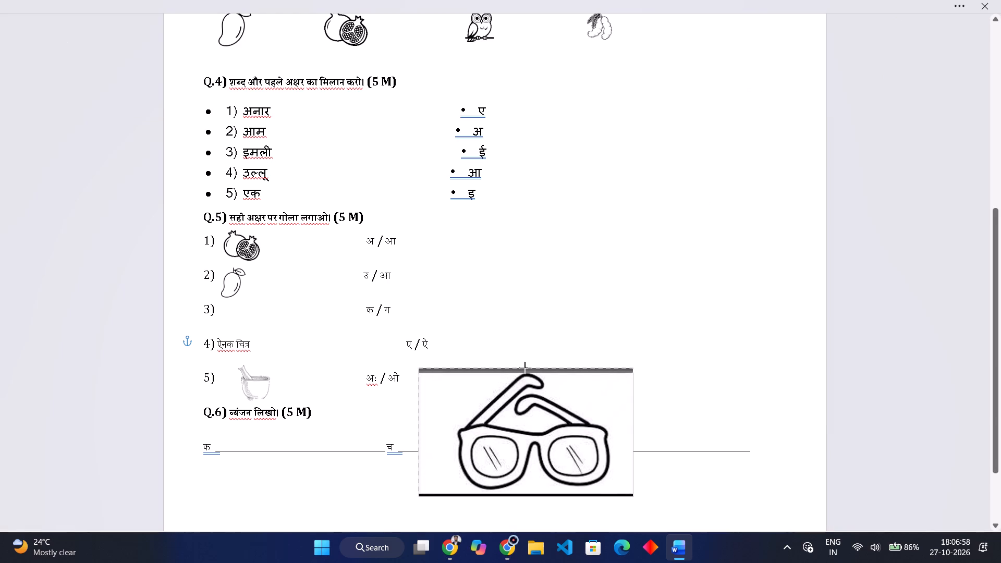
left_click_drag(525, 368, 525, 367)
left_click(527, 497)
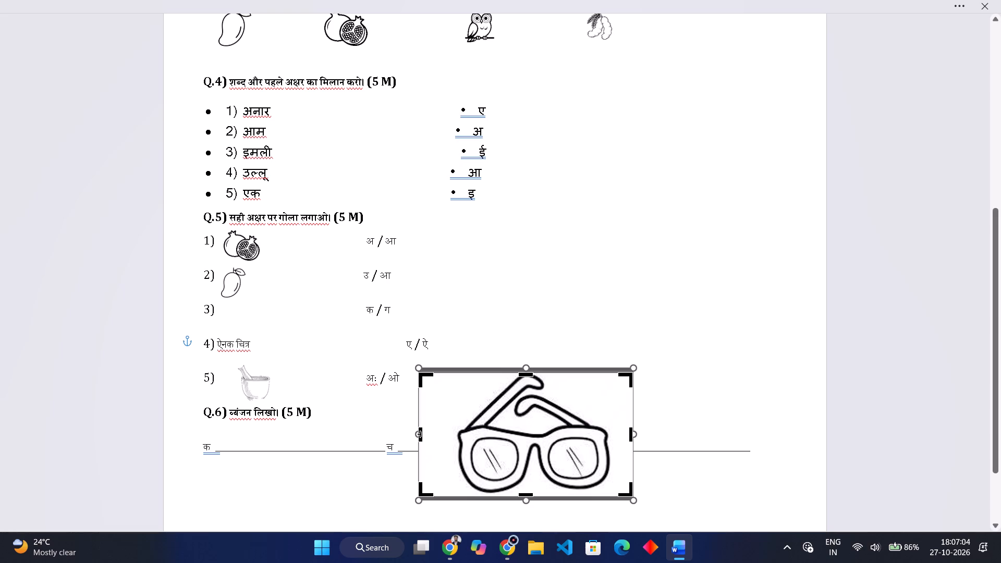
left_click_drag(421, 434, 450, 431)
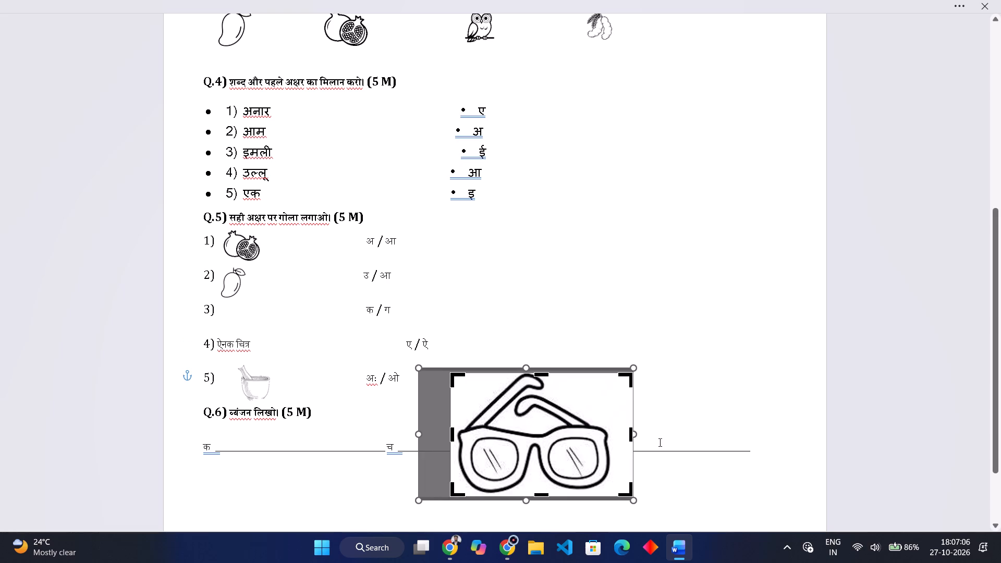
left_click_drag(629, 439, 609, 439)
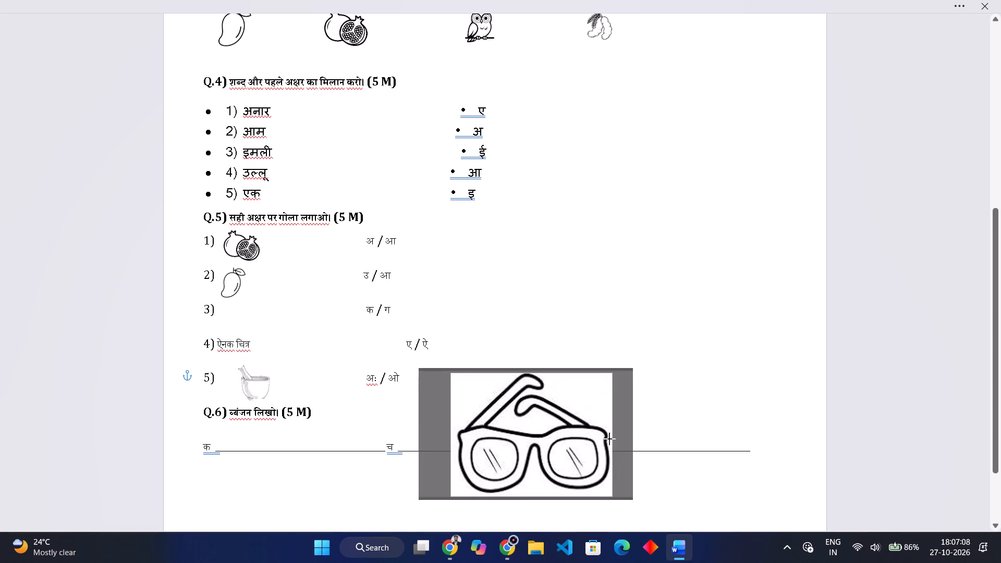
left_click_drag(609, 439, 616, 439)
left_click(727, 411)
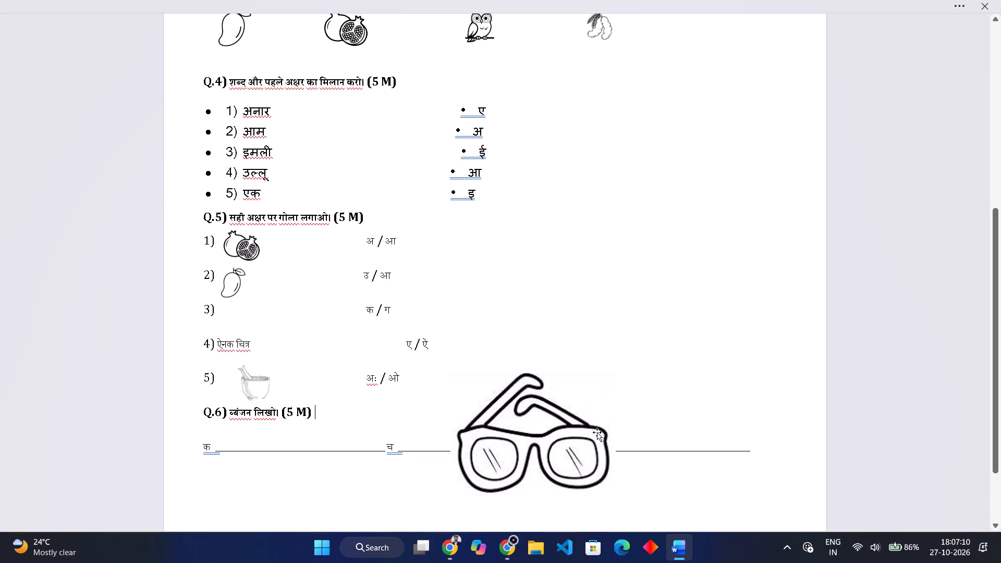
Shrink the glasses picture to about a third of its size and move it next to item 4 of Q.5.
left_click(509, 445)
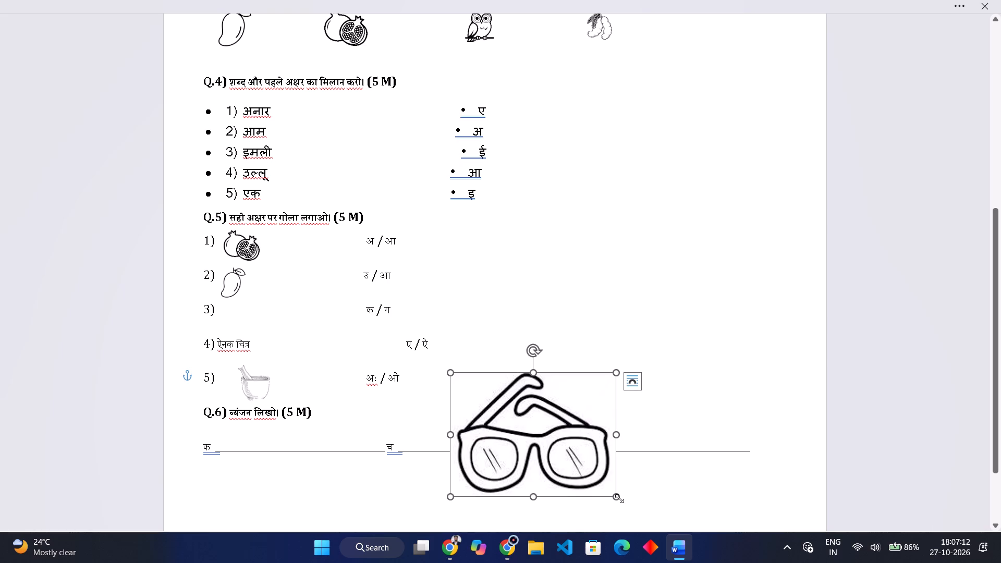
left_click_drag(619, 498, 502, 395)
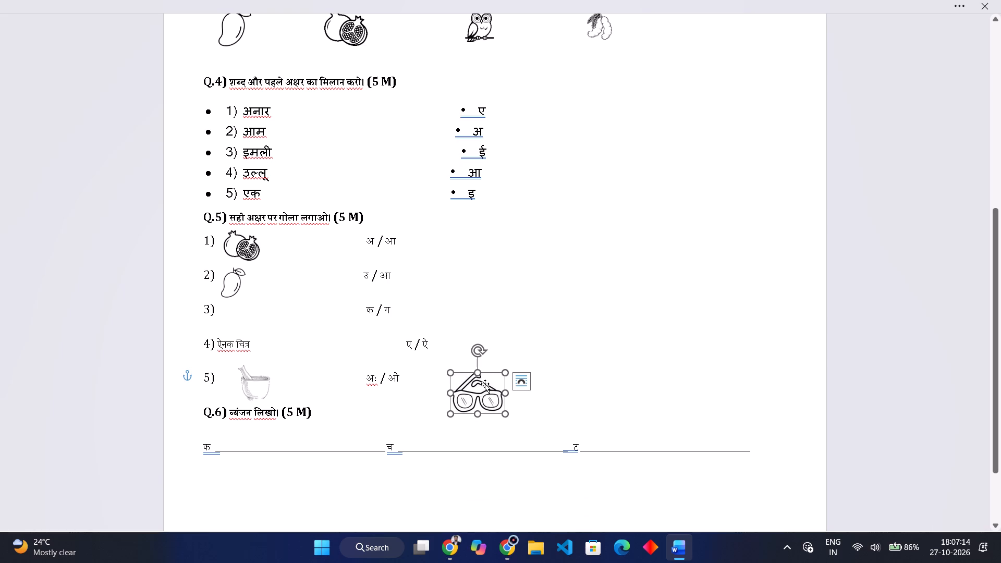
left_click_drag(478, 385, 301, 331)
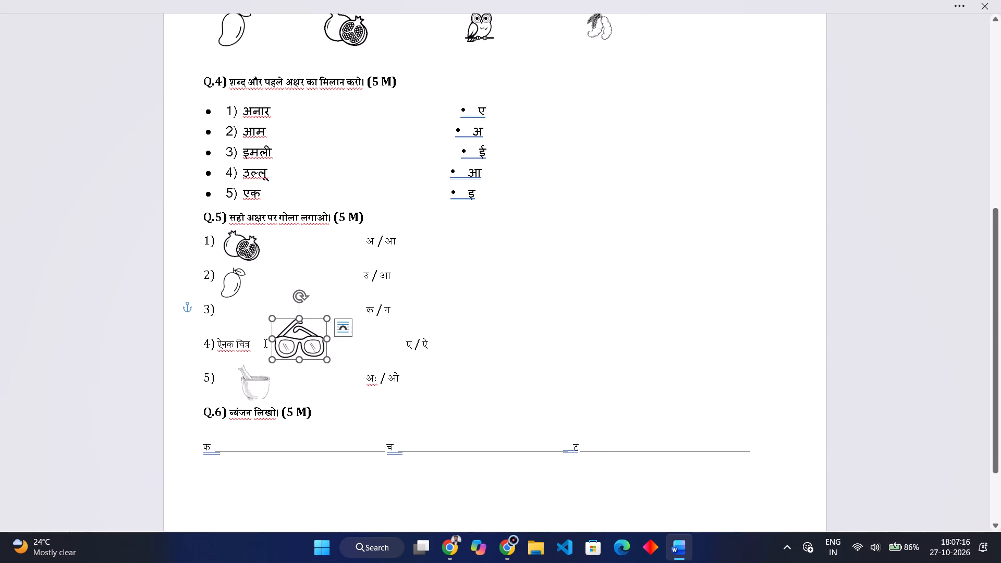
Delete the placeholder text ऐनक चित्र from item 4 of Q.5, keeping the item number.
left_click(258, 343)
key("BackSpace")
key("BackSpace")
key("BackSpace")
key("BackSpace")
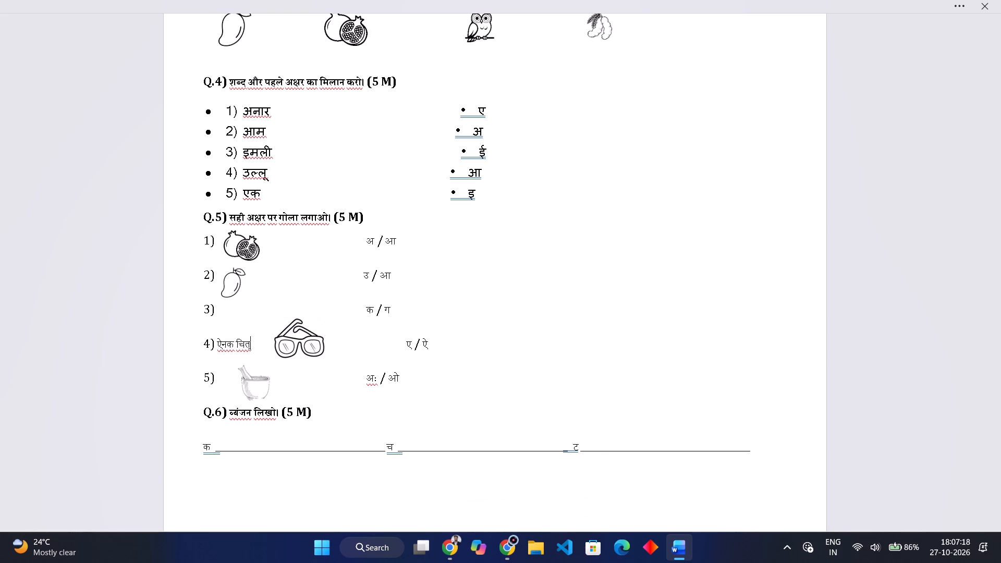
key("BackSpace")
key("BackSpace")
key("BackSpace")
key("BackSpace")
key("BackSpace")
key("BackSpace")
key("BackSpace")
key("BackSpace")
Place the glasses picture beside number 4 in Q.5, directly above the mortar, and make it slightly smaller.
left_click_drag(283, 340, 239, 346)
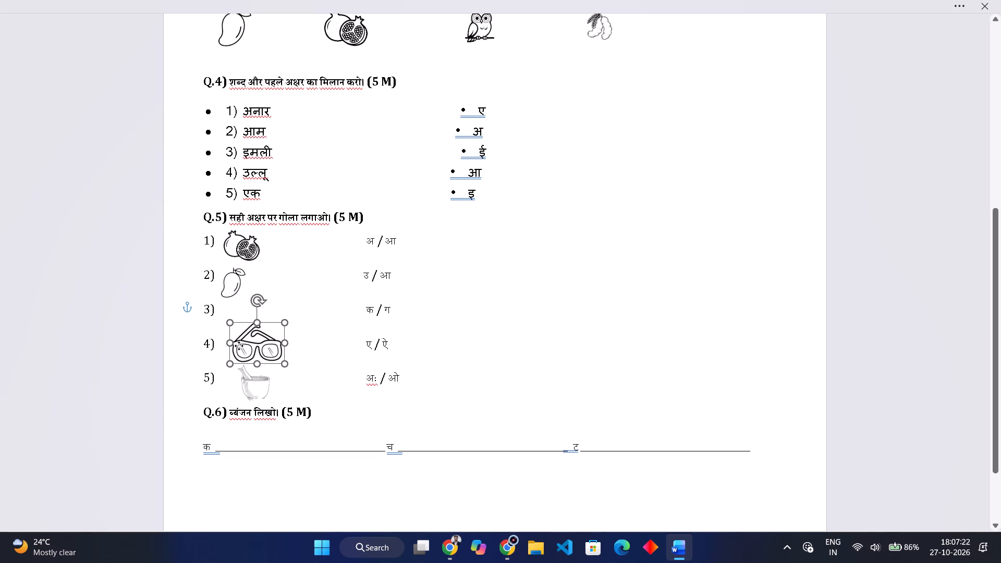
left_click_drag(239, 346, 239, 342)
left_click_drag(279, 365, 273, 359)
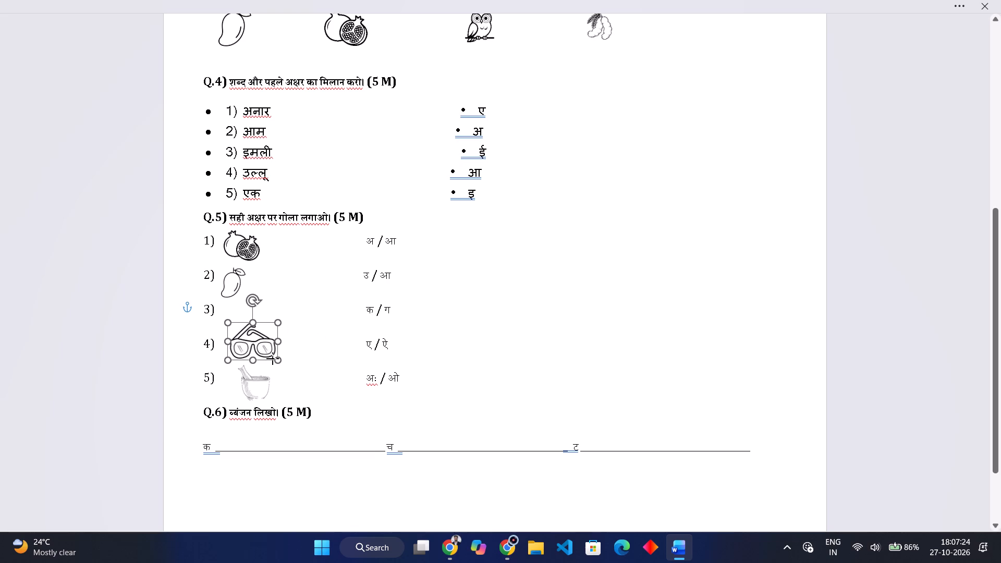
left_click_drag(273, 359, 272, 359)
left_click(250, 345)
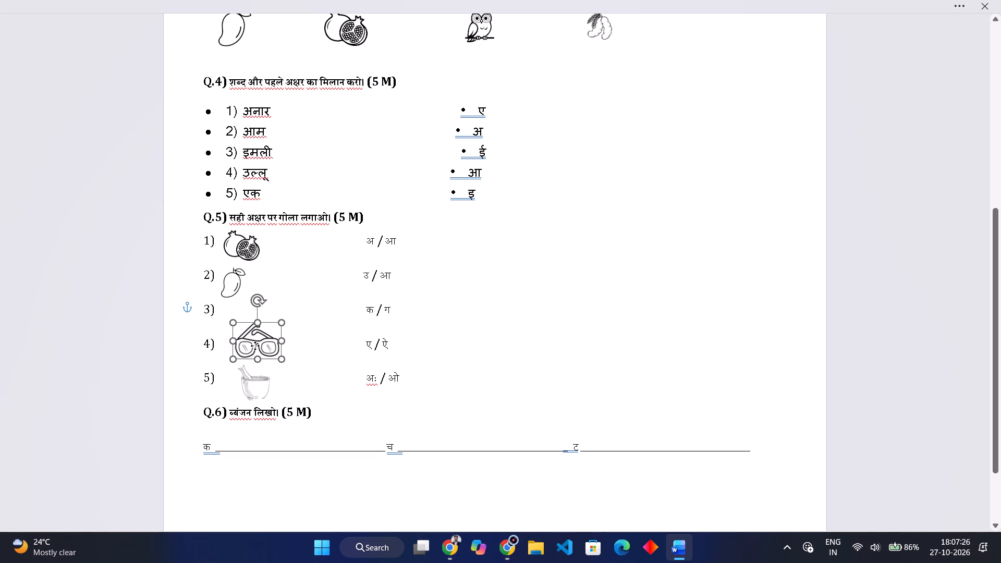
left_click(345, 472)
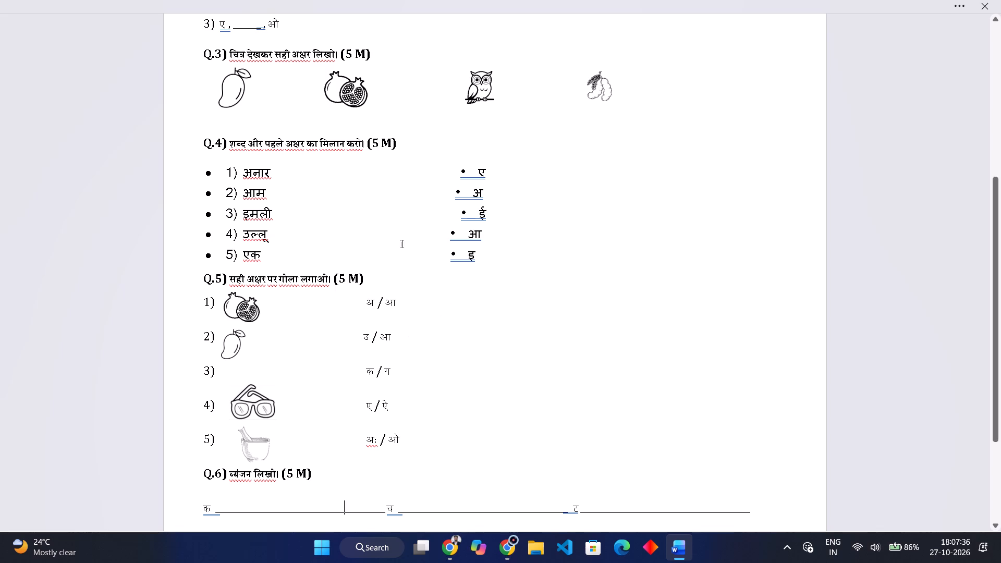
Switch to Chrome and replace the okhli search on Google with a search for "pigeon".
left_click(455, 554)
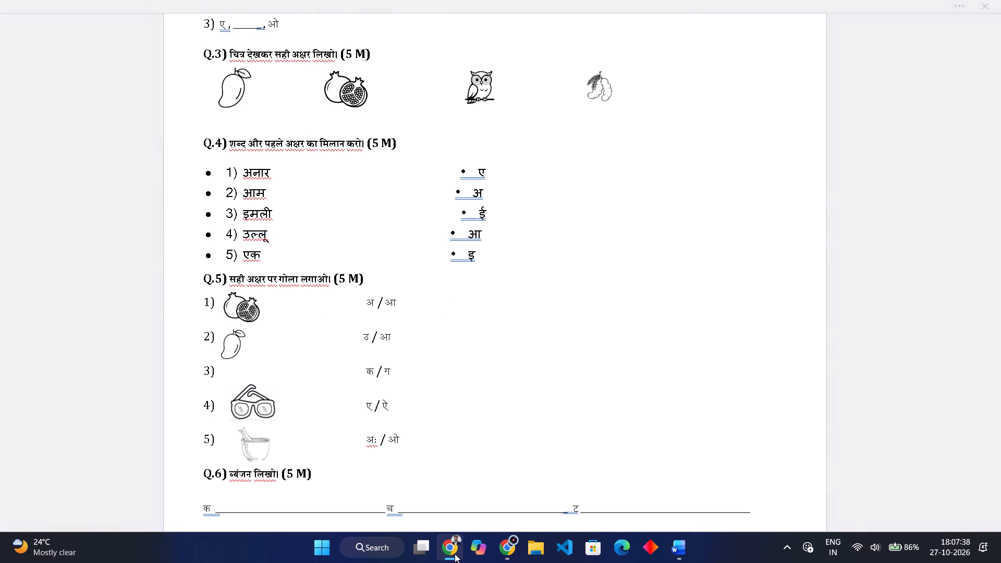
left_click(247, 109)
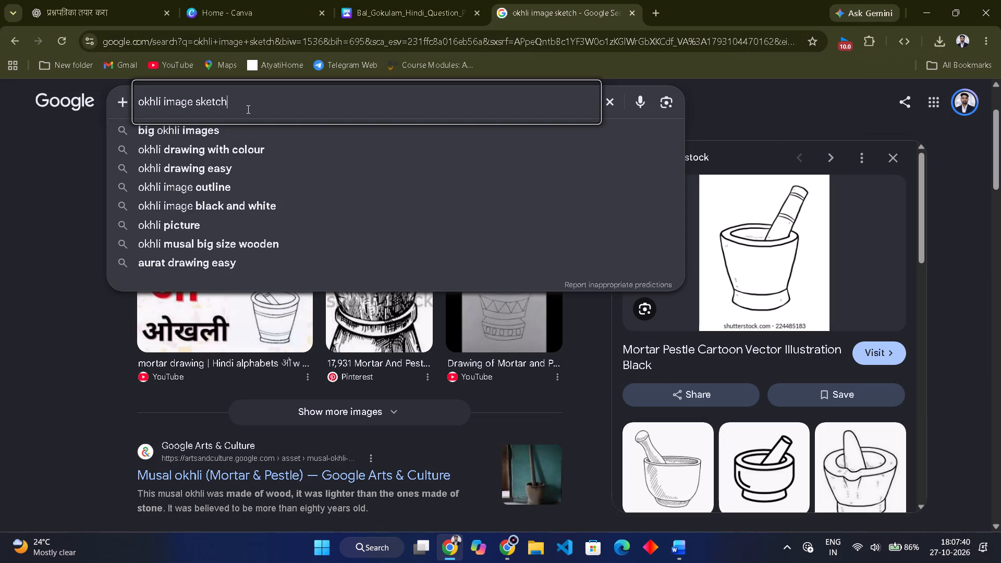
key("BackSpace")
key("BackSpace")
key("BackSpace")
key("BackSpace")
key("BackSpace")
key("BackSpace")
key("BackSpace")
key("BackSpace")
key("BackSpace")
key("BackSpace")
key("BackSpace")
key("BackSpace")
key("BackSpace")
key("BackSpace")
key("BackSpace")
key("BackSpace")
key("BackSpace")
key("BackSpace")
key("BackSpace")
key("BackSpace")
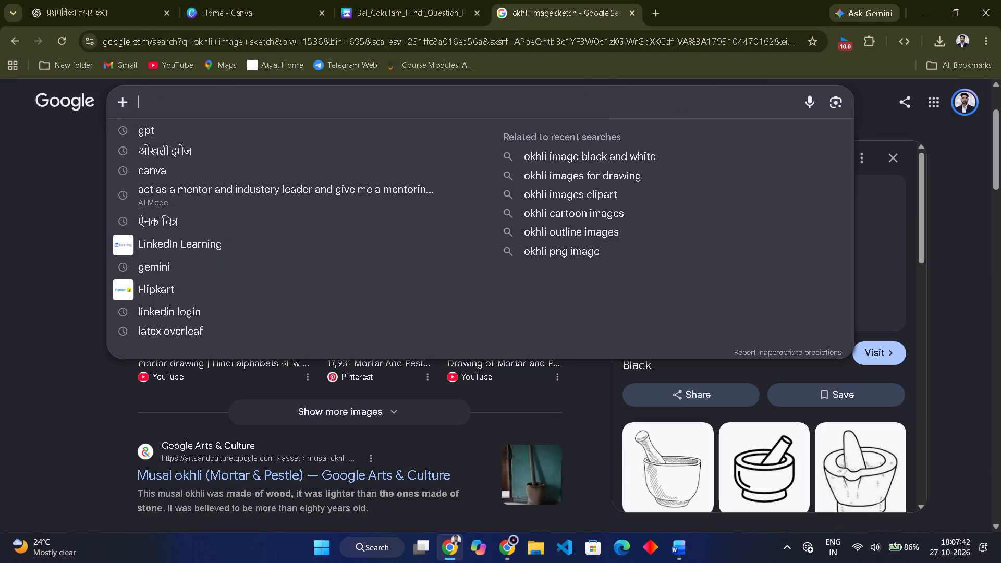
type("pig")
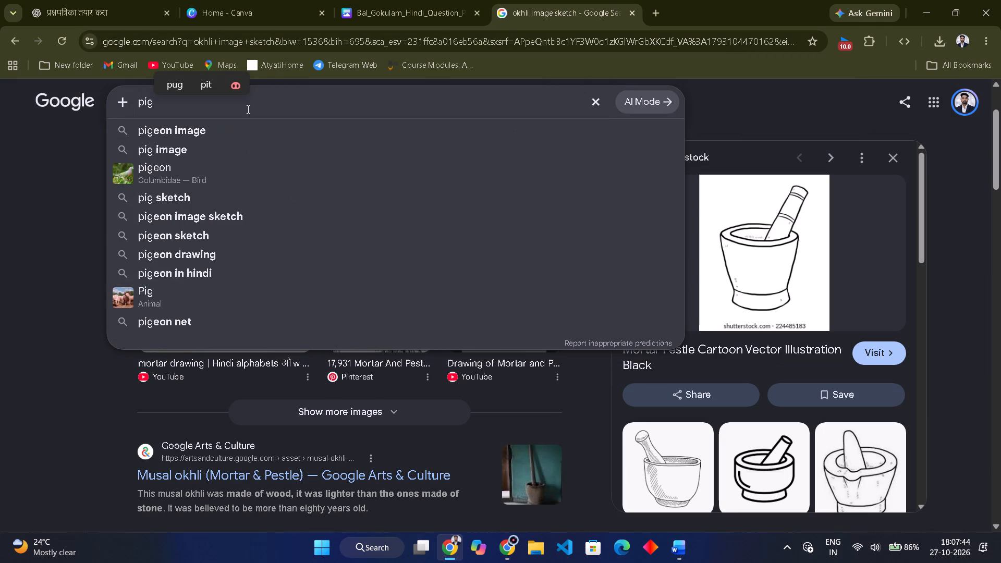
left_click(184, 163)
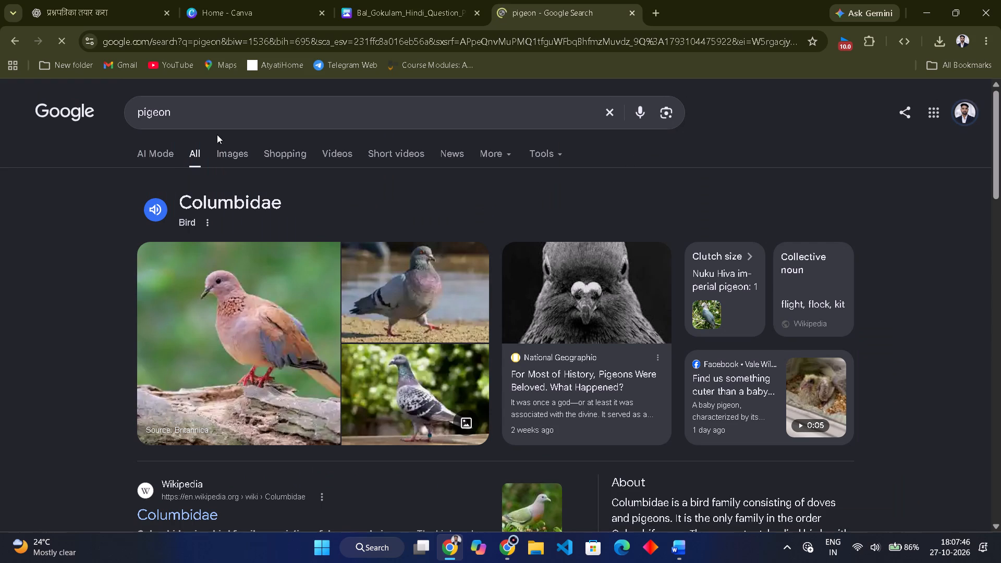
Refine the Google search to "pigeon drawing" and look through the image results.
left_click(207, 114)
key("space")
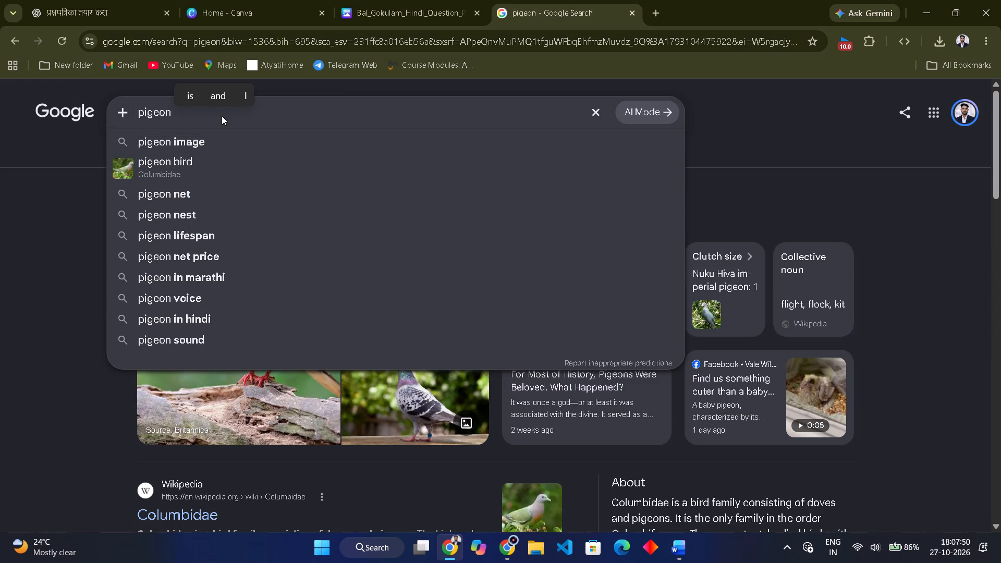
type("de")
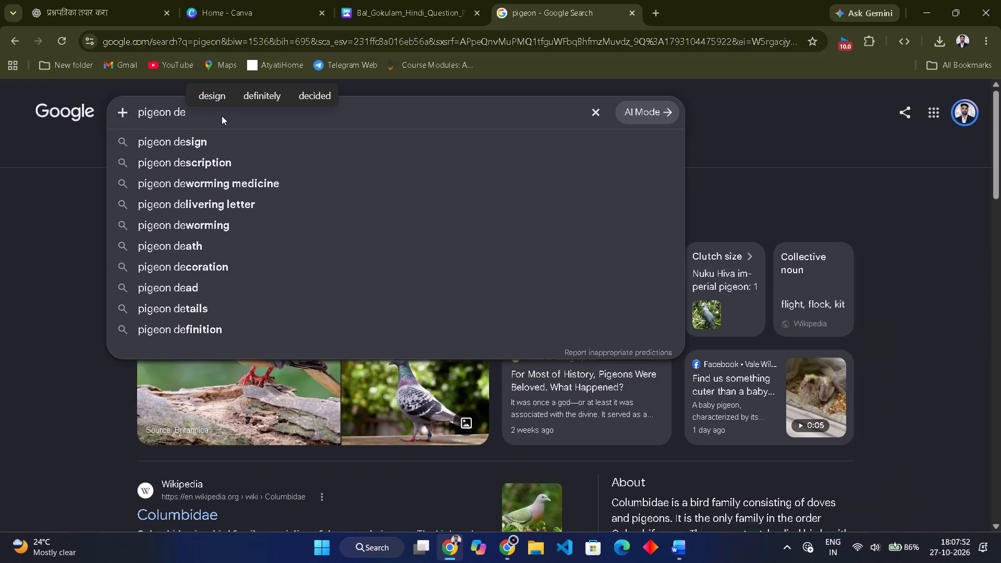
key("BackSpace")
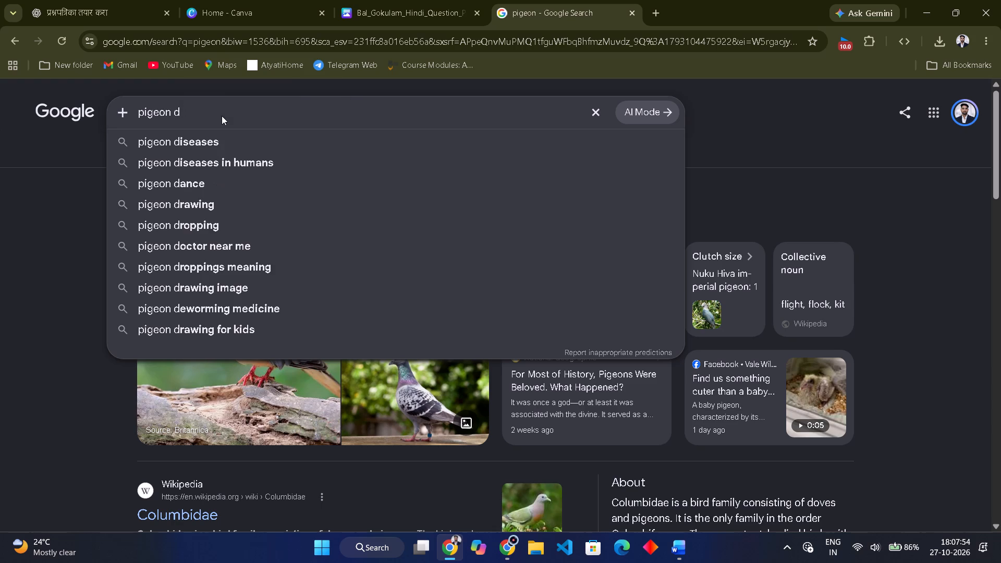
key("r")
left_click(238, 147)
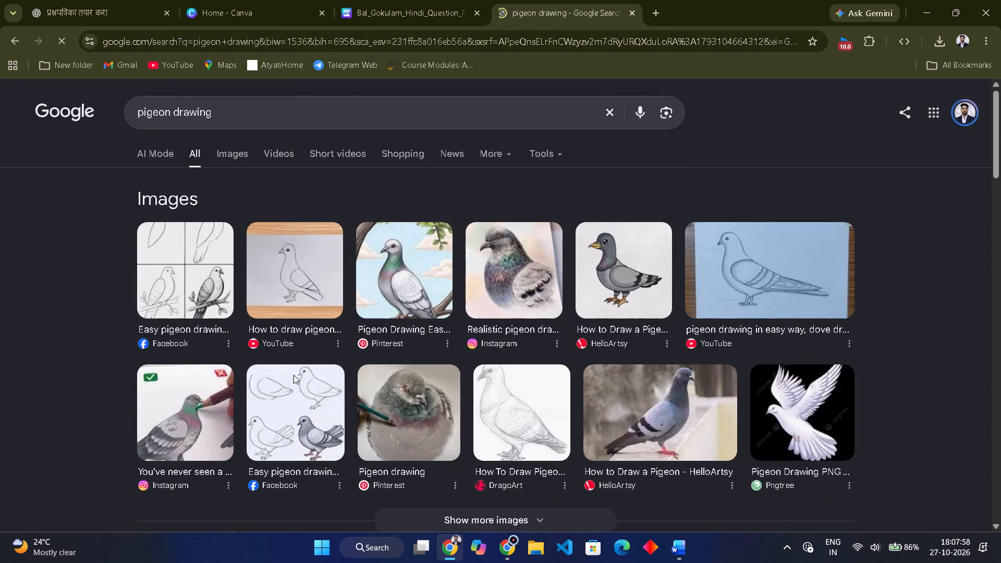
scroll(294, 375, "down", 3)
scroll(294, 375, "up", 4)
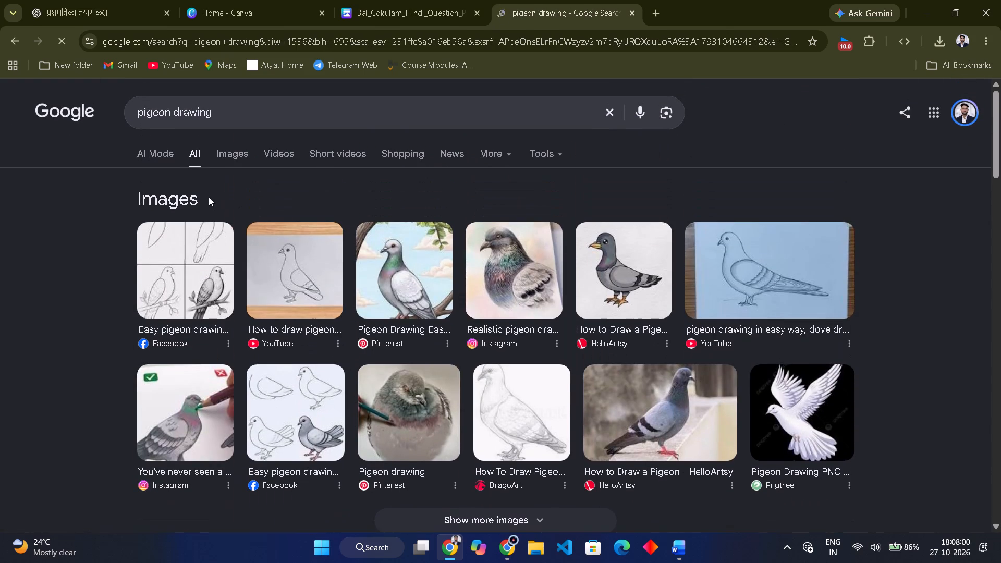
Change the Google search from "pigeon drawing" to "pigeon outline".
left_click(235, 101)
key("BackSpace")
key("BackSpace")
key("BackSpace")
key("BackSpace")
key("BackSpace")
key("BackSpace")
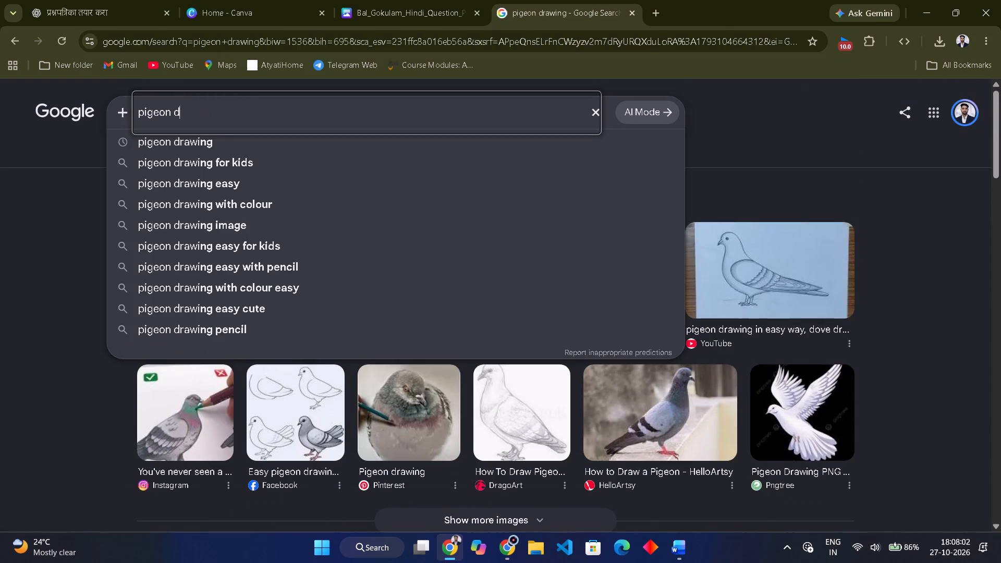
key("BackSpace")
type("out")
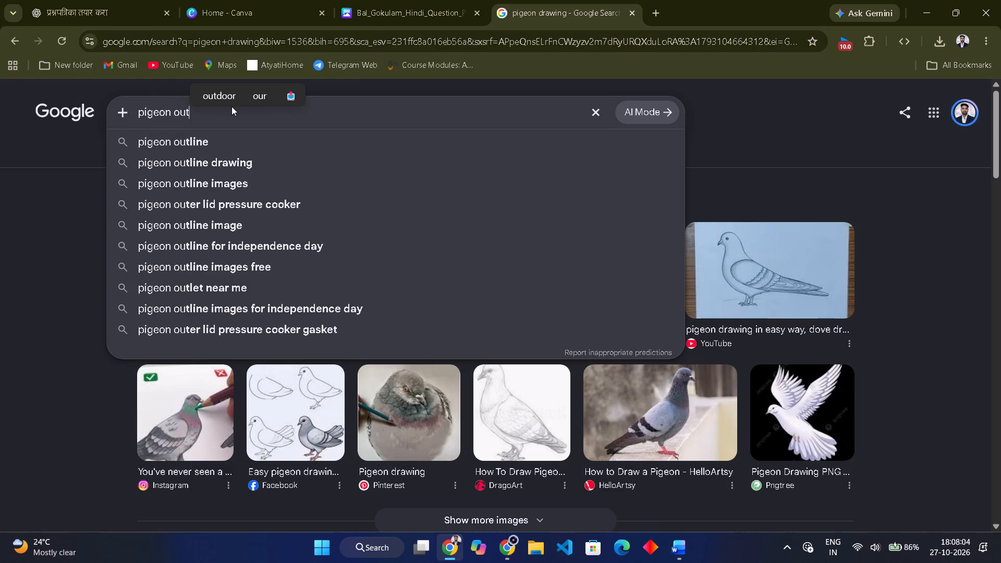
left_click(225, 131)
left_click(226, 138)
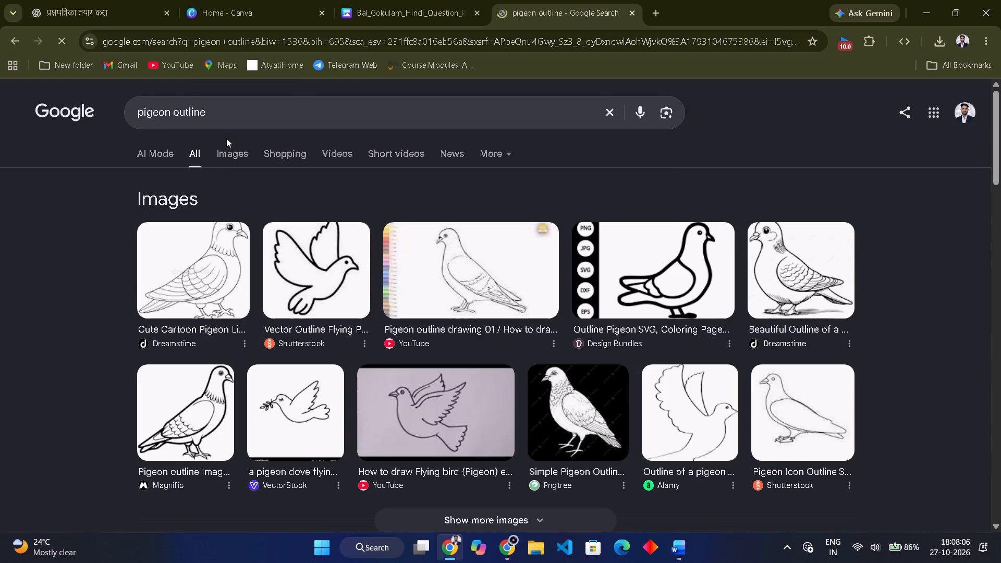
Save the standing pigeon outline picture from the Magnific result to the computer.
right_click(185, 434)
left_click(233, 328)
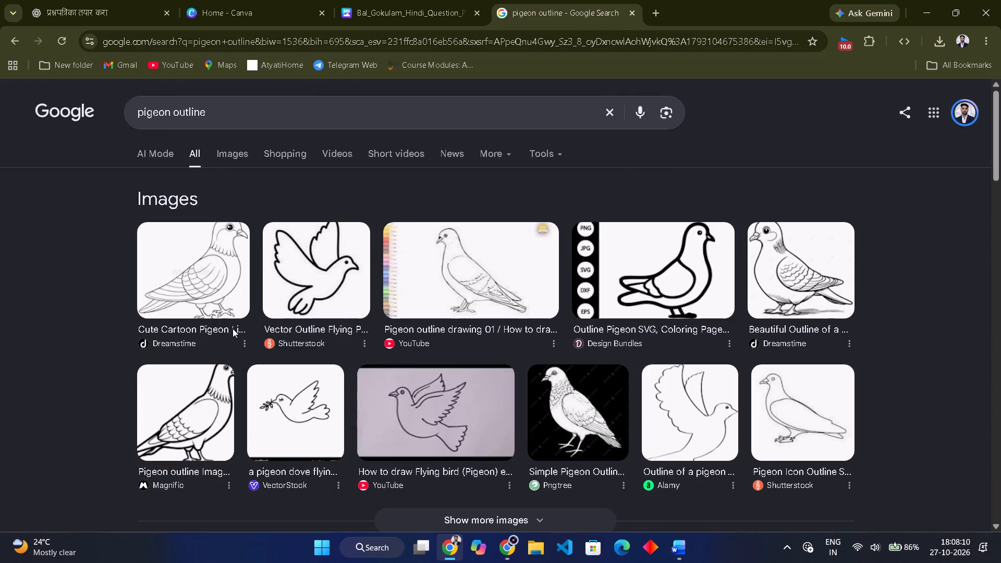
left_click(514, 329)
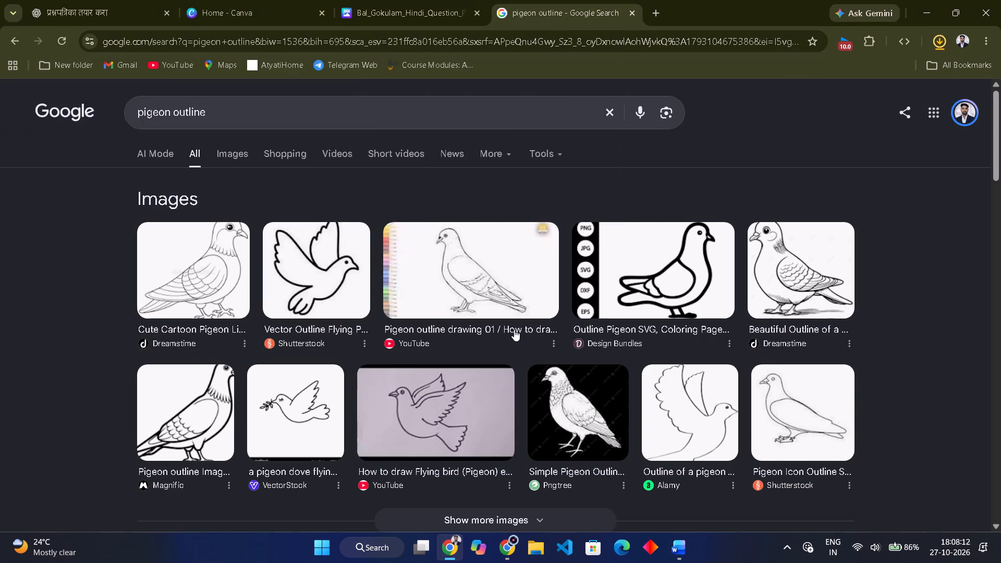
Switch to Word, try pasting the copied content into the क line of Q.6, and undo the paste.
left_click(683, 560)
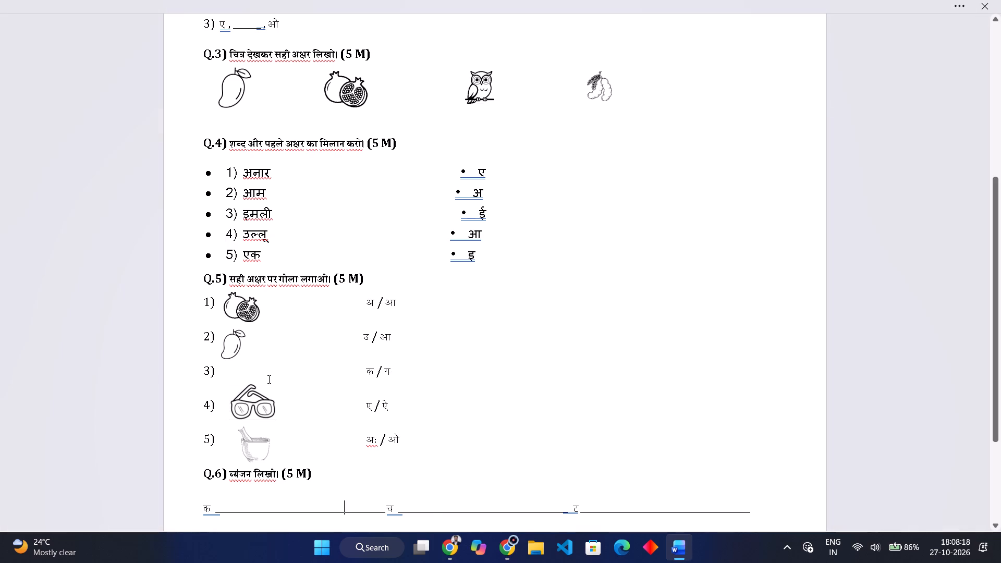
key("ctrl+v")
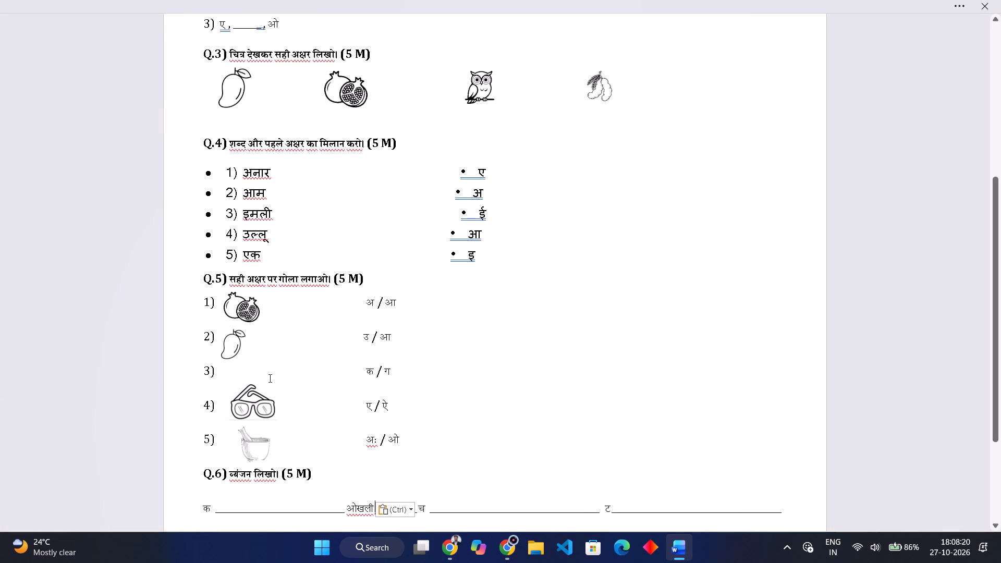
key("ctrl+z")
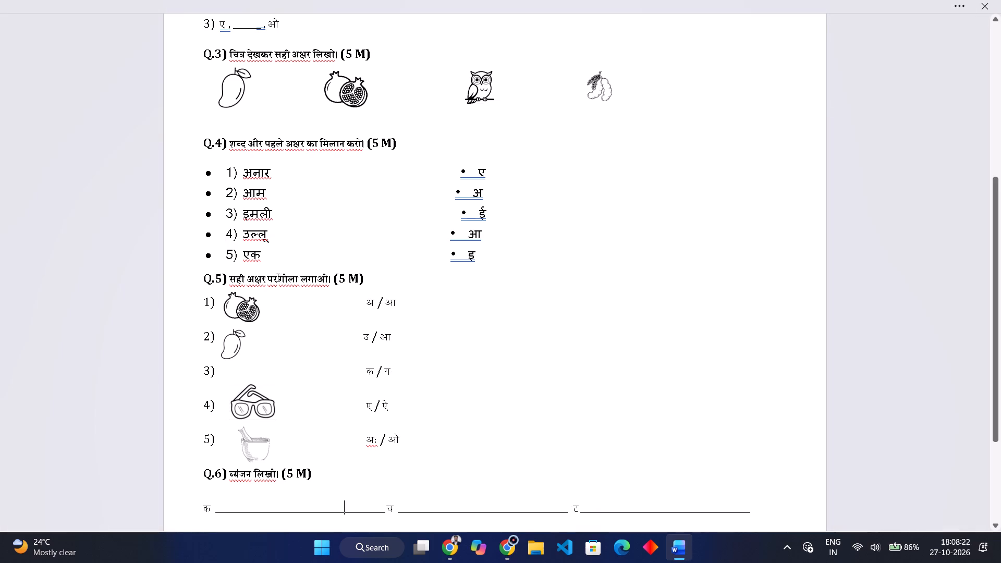
Add a space before the closing danda after लिखो in the Q.1 heading.
scroll(303, 267, "up", 2)
scroll(303, 267, "down", 1)
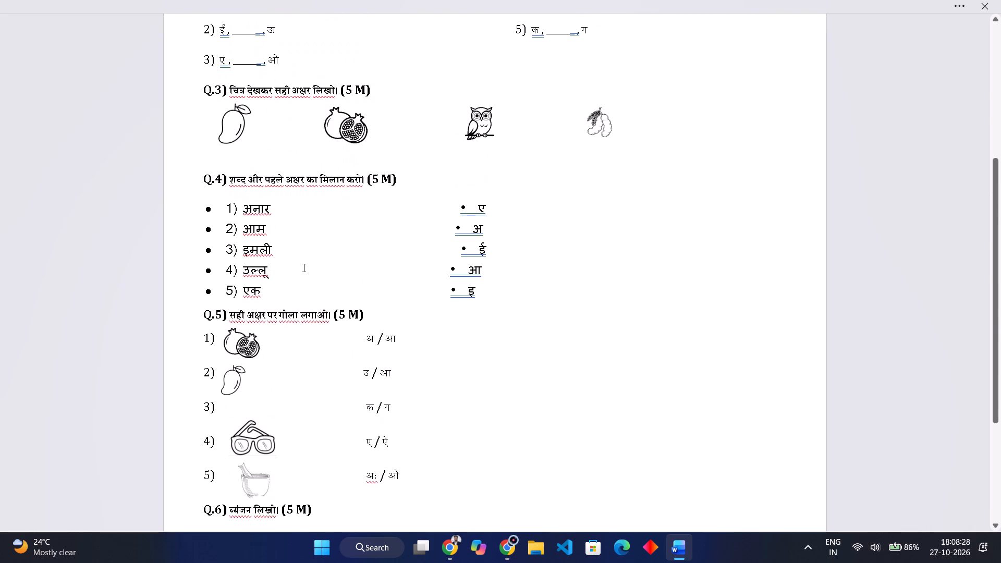
scroll(303, 267, "up", 1)
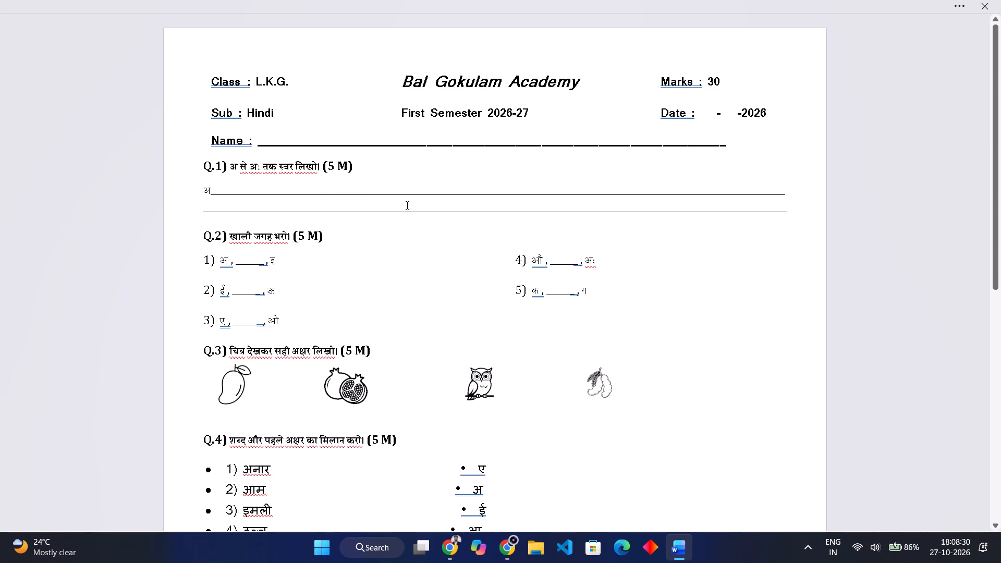
left_click(316, 174)
key("space")
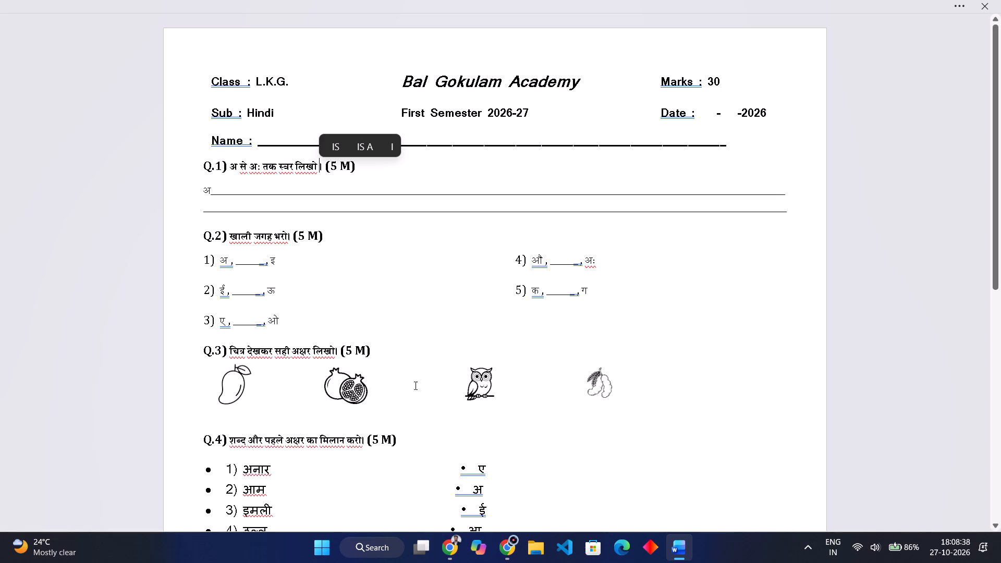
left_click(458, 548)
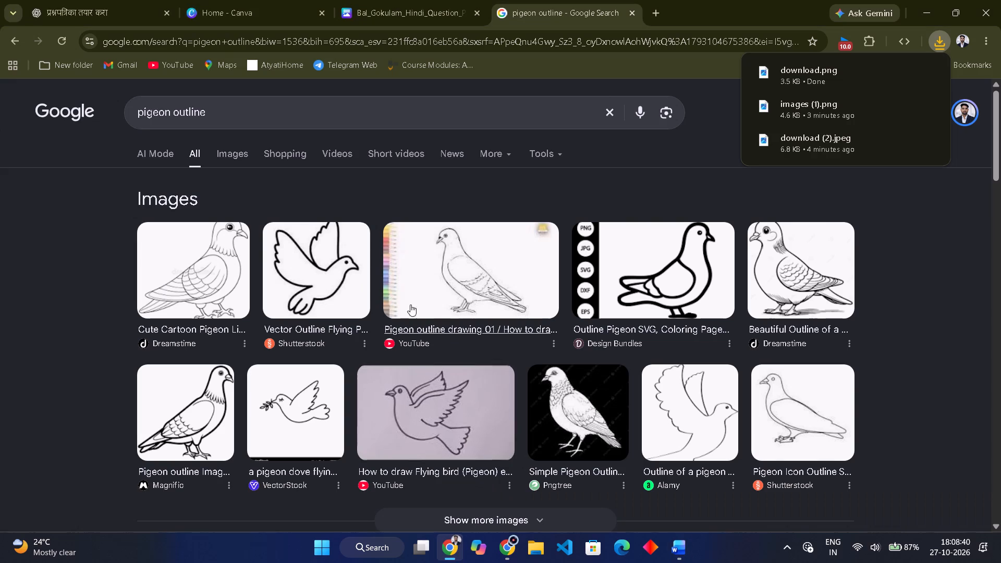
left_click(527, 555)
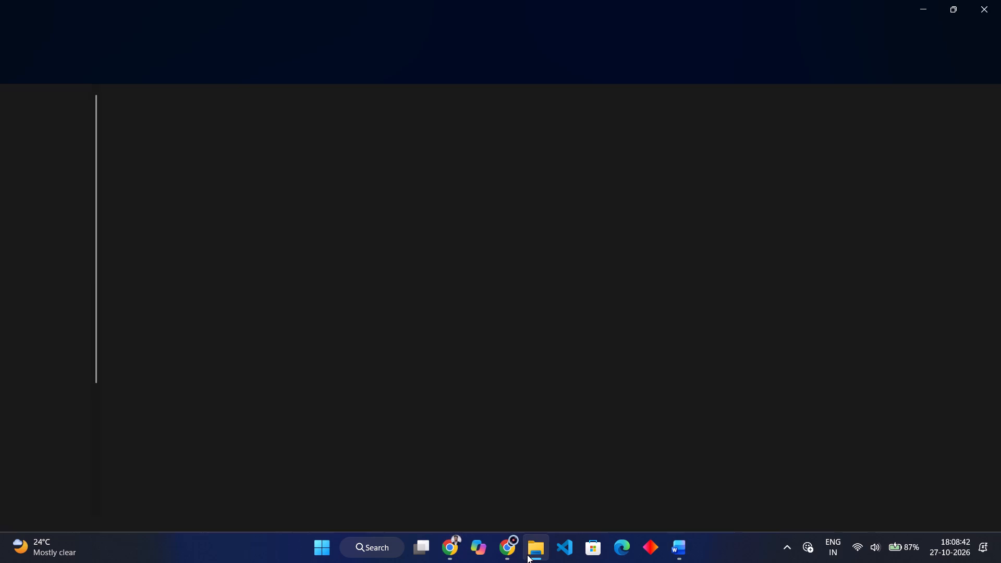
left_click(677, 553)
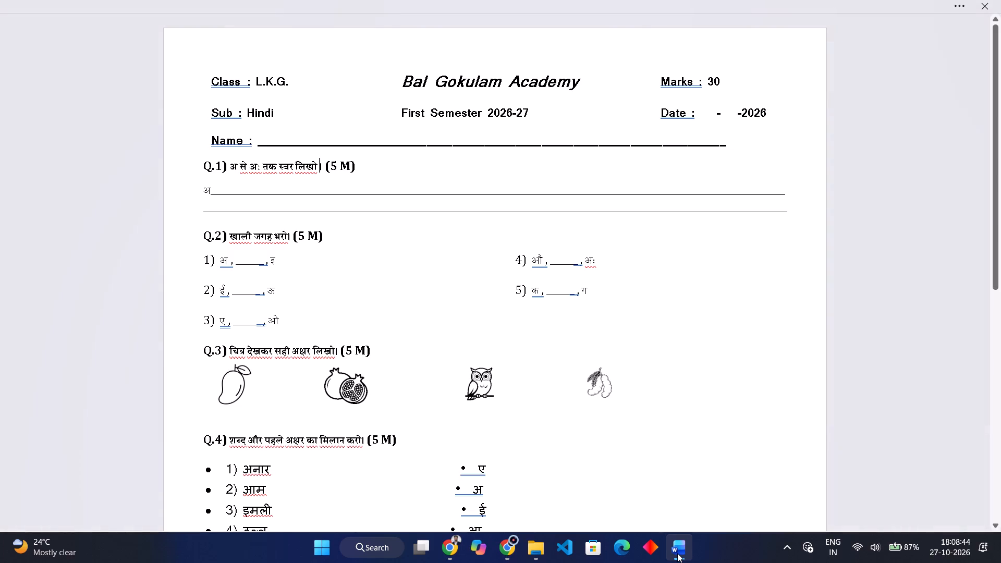
Insert the saved pigeon picture from the Downloads folder and set its text wrapping to In Front of Text.
scroll(337, 474, "down", 4)
left_click(286, 2)
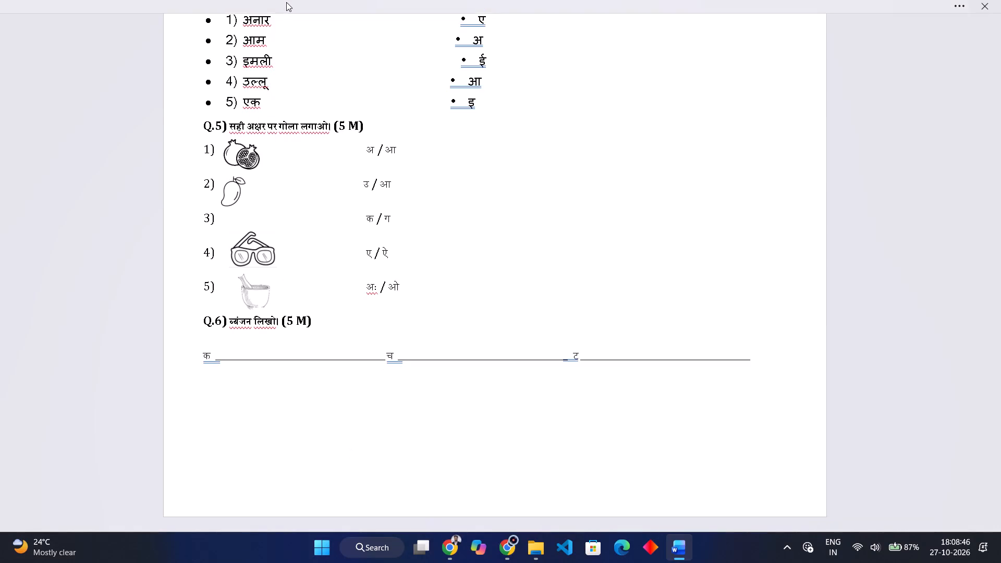
left_click(86, 39)
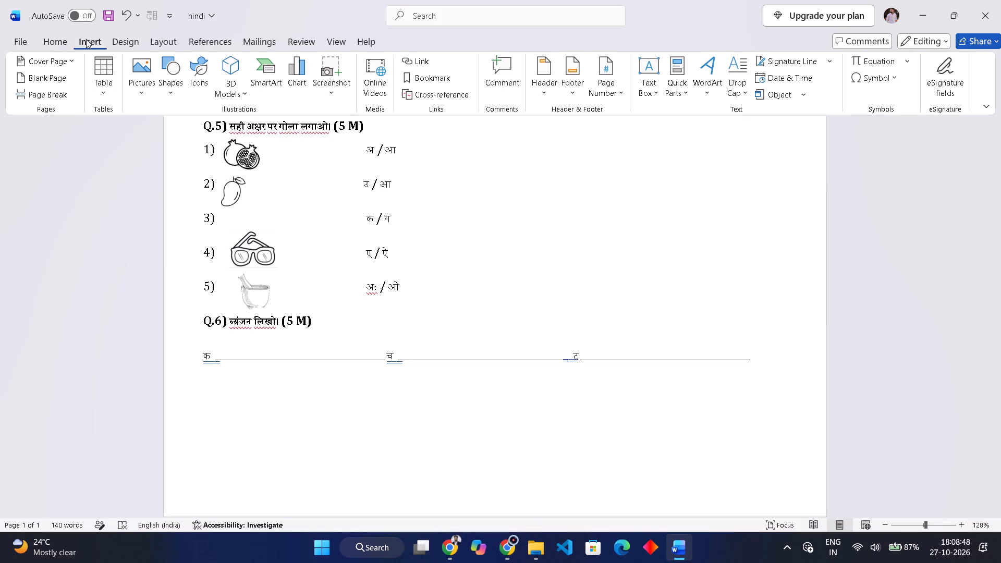
left_click(138, 72)
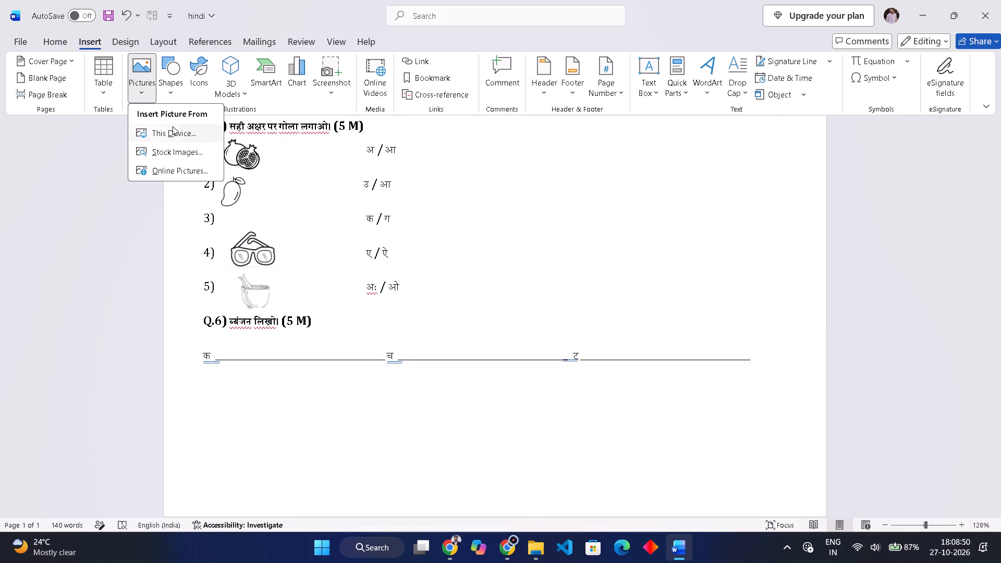
left_click(179, 133)
left_click(170, 164)
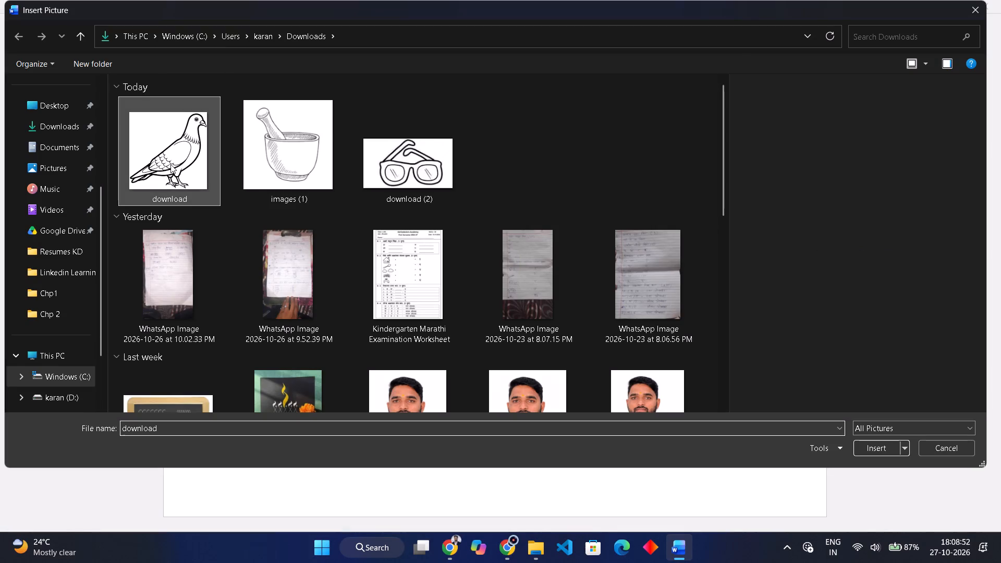
left_click(875, 451)
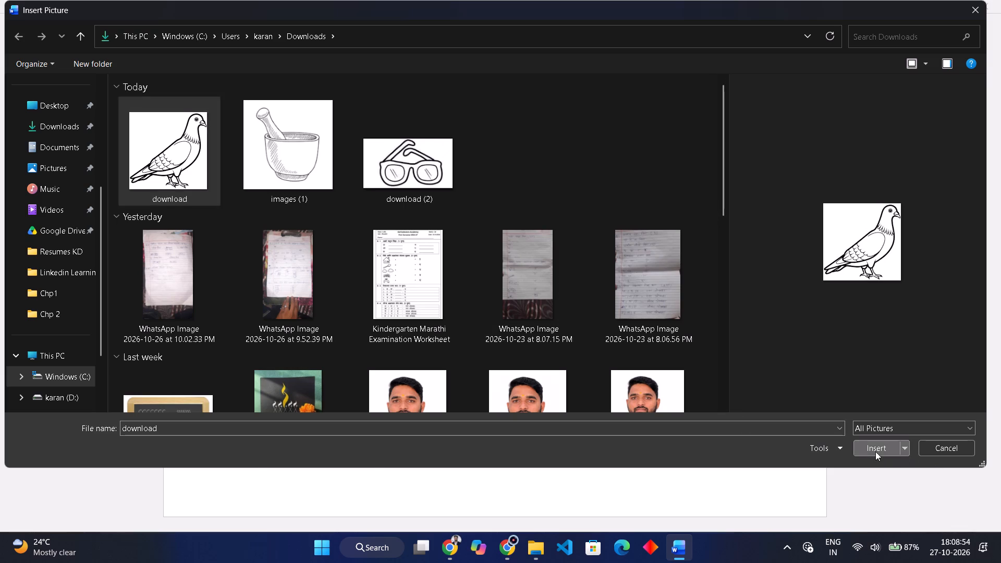
left_click(456, 154)
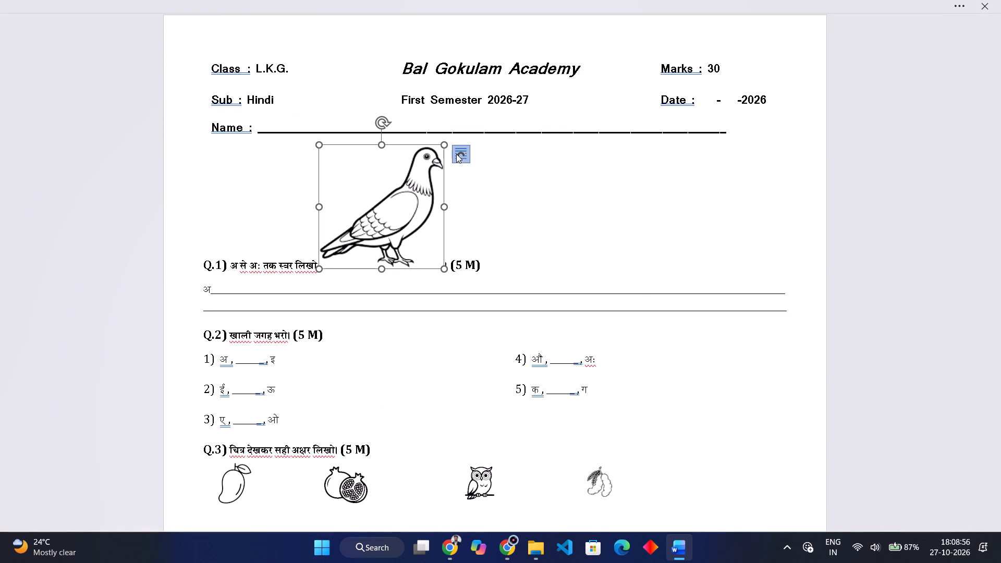
left_click(547, 274)
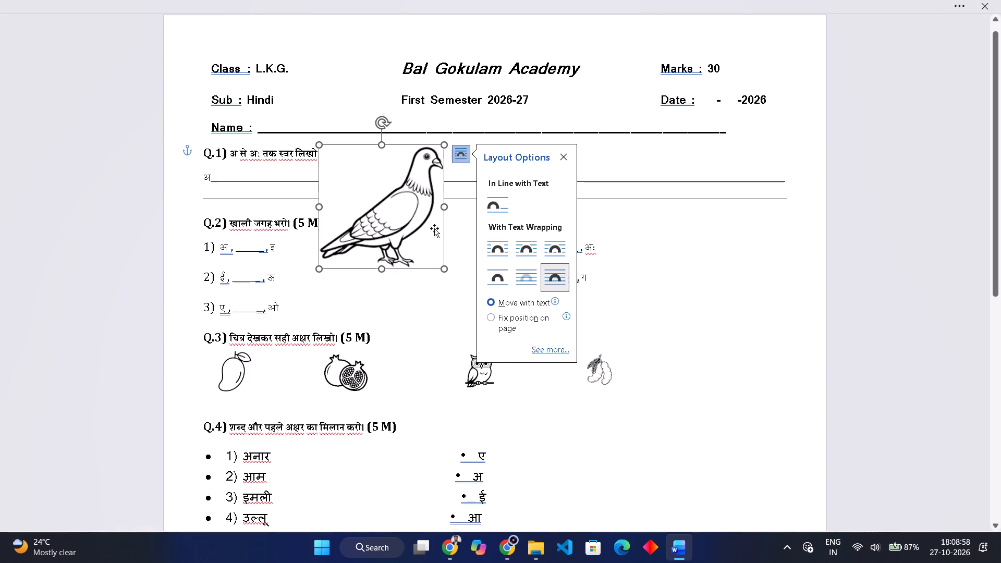
Shrink the pigeon picture to a small size and place it beside number 3 in Q.5, between the mango and the glasses.
left_click_drag(441, 265, 357, 188)
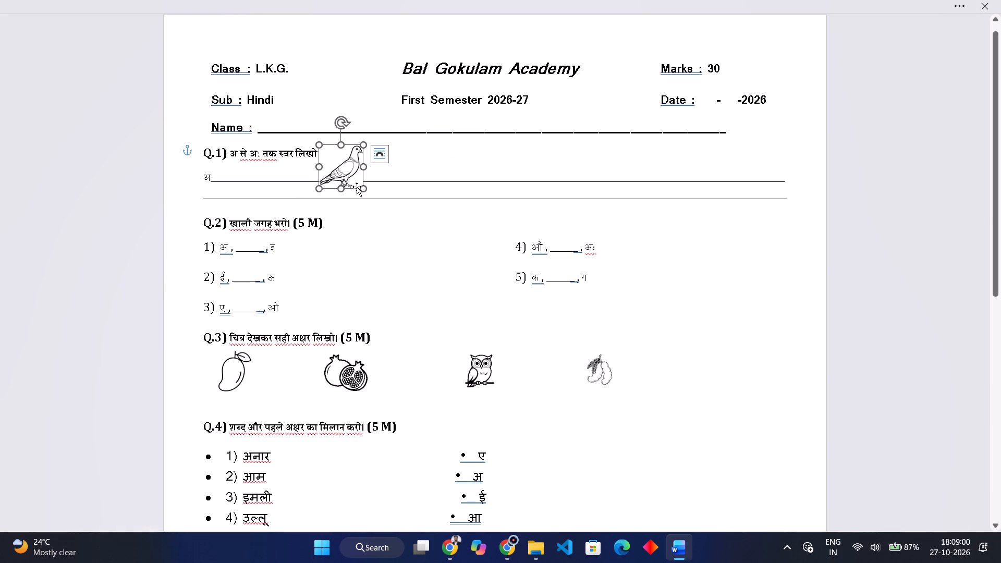
left_click_drag(343, 164, 392, 440)
scroll(392, 440, "down", 1)
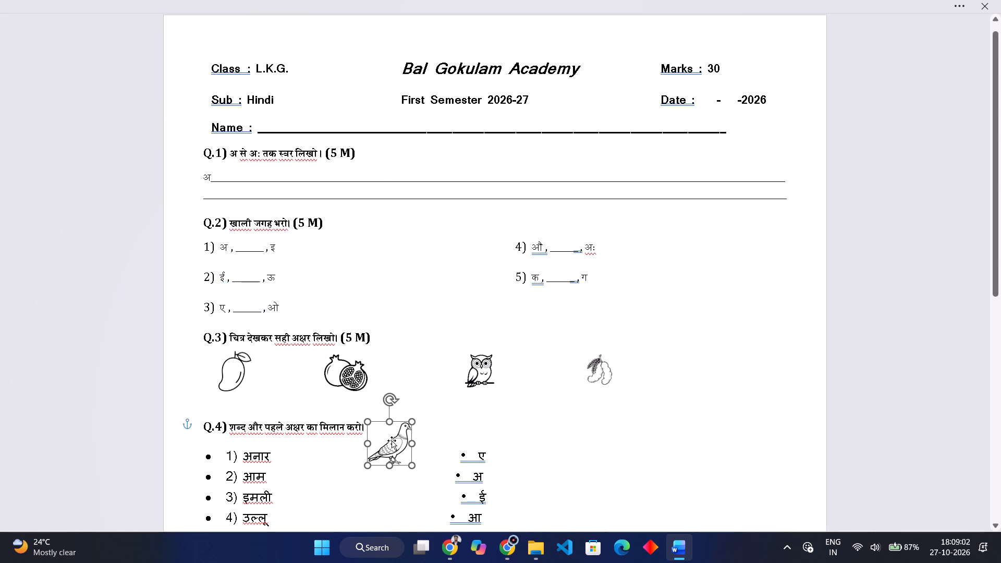
scroll(392, 440, "down", 1)
left_click_drag(386, 28, 386, 30)
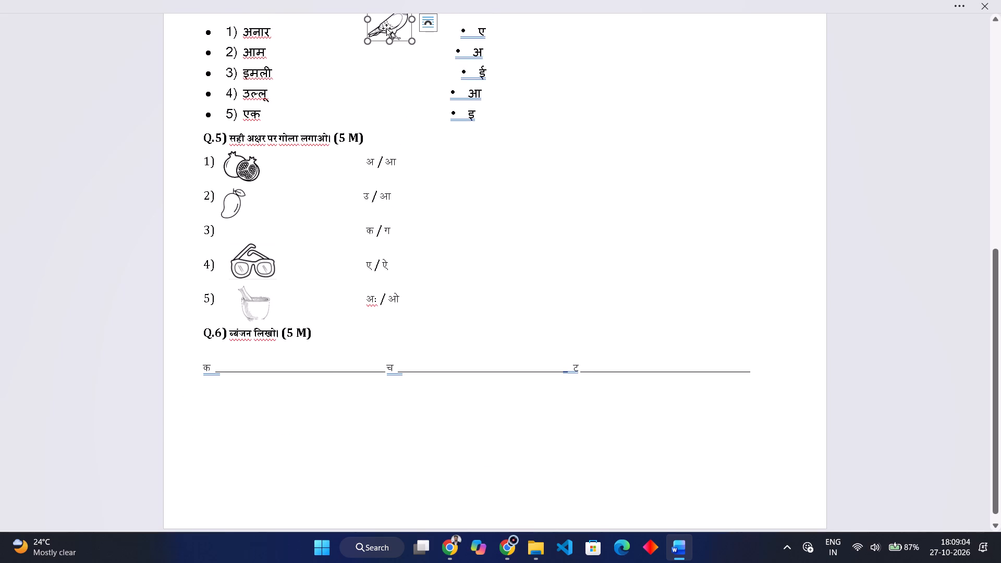
left_click_drag(386, 30, 267, 231)
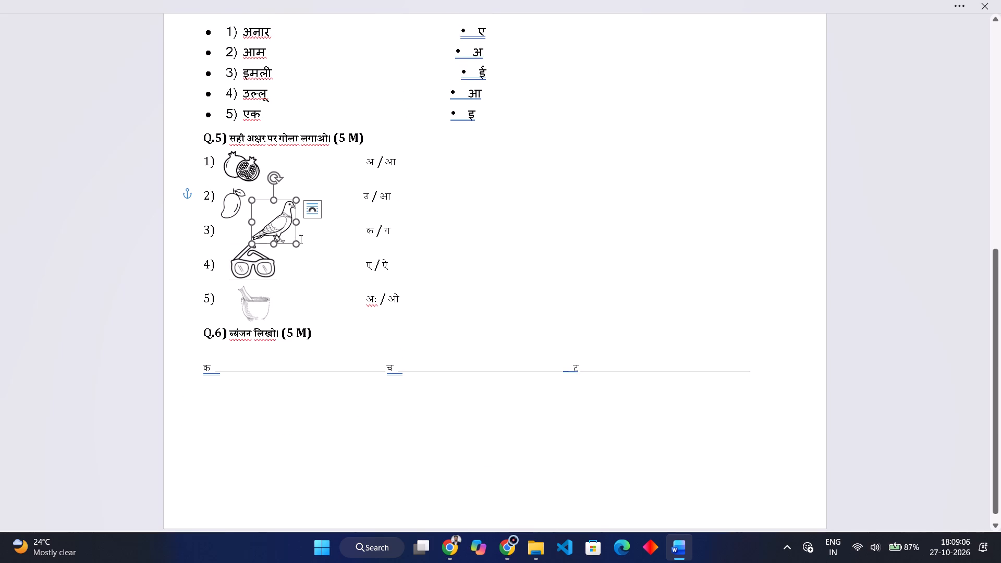
left_click_drag(298, 244, 284, 222)
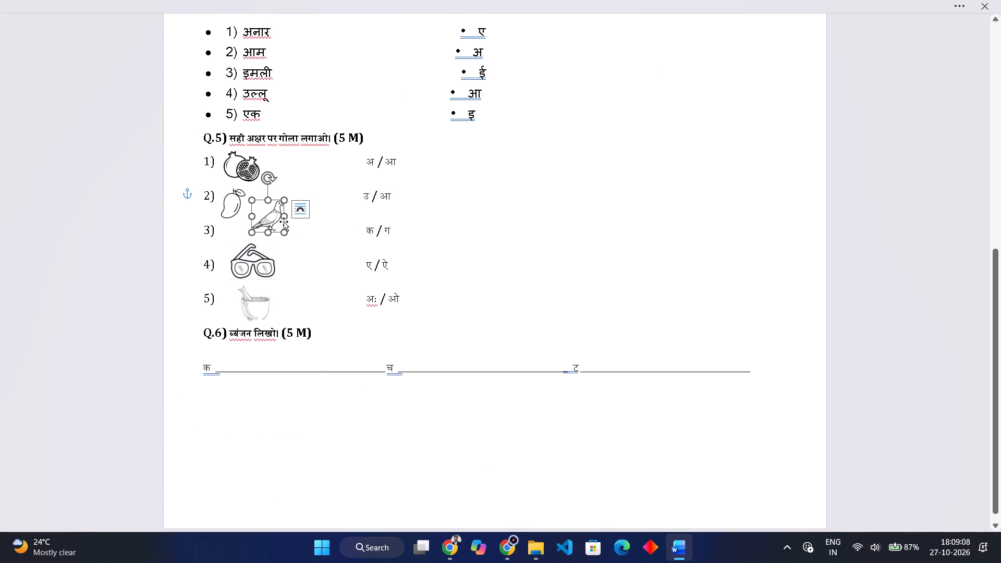
left_click_drag(263, 212, 251, 223)
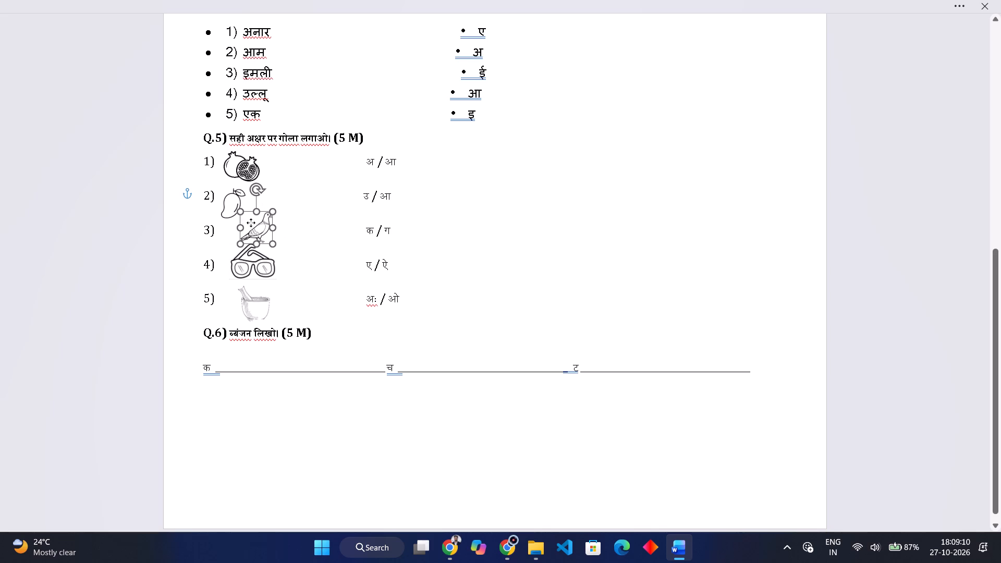
left_click_drag(251, 223, 253, 218)
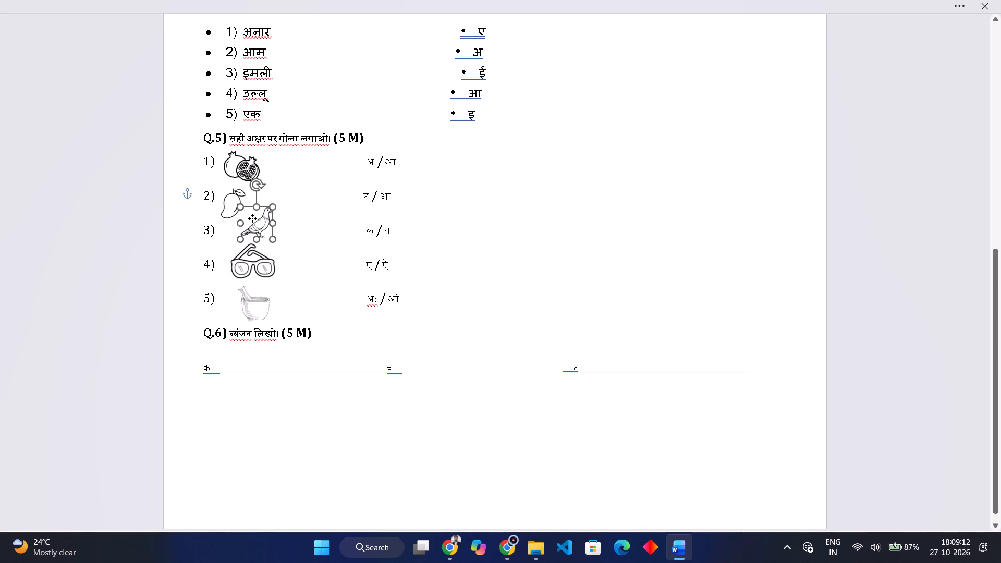
left_click_drag(253, 218, 252, 221)
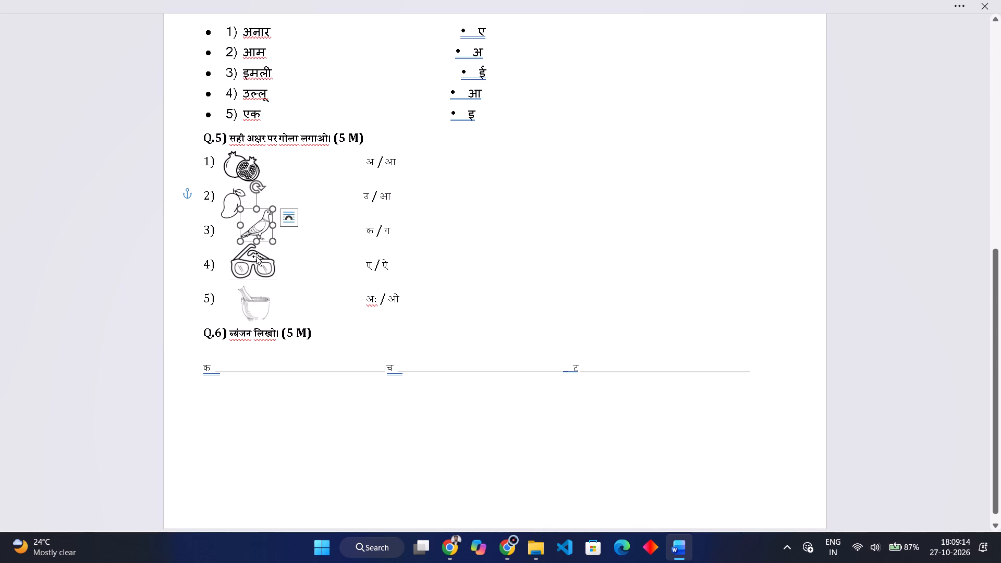
Nudge the glasses picture at item 4 of Q.5 slightly down, away from the pigeon above it.
left_click(256, 259)
key("Down")
key("Down")
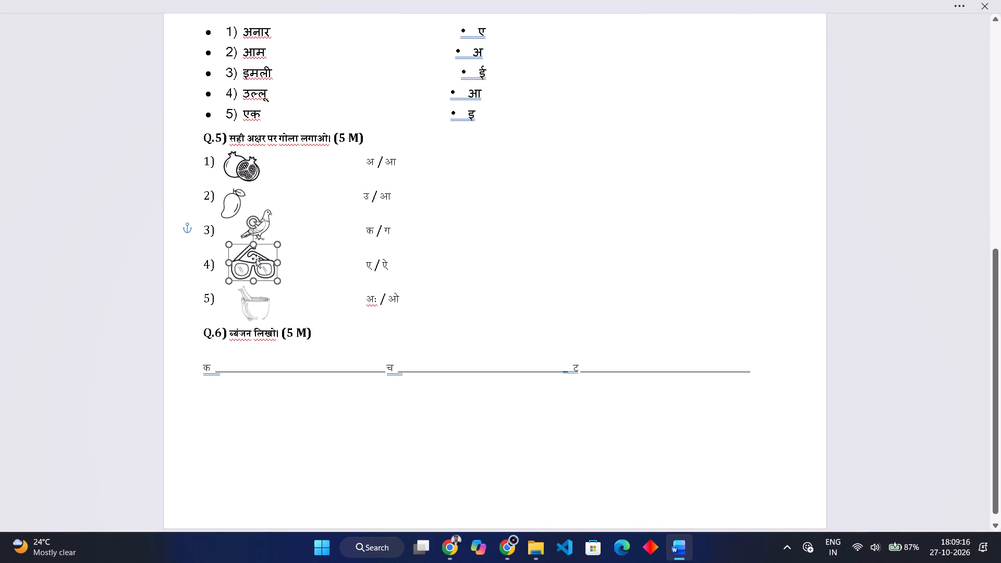
key("Down")
key("Down")
key("Down")
key("Down")
key("Down")
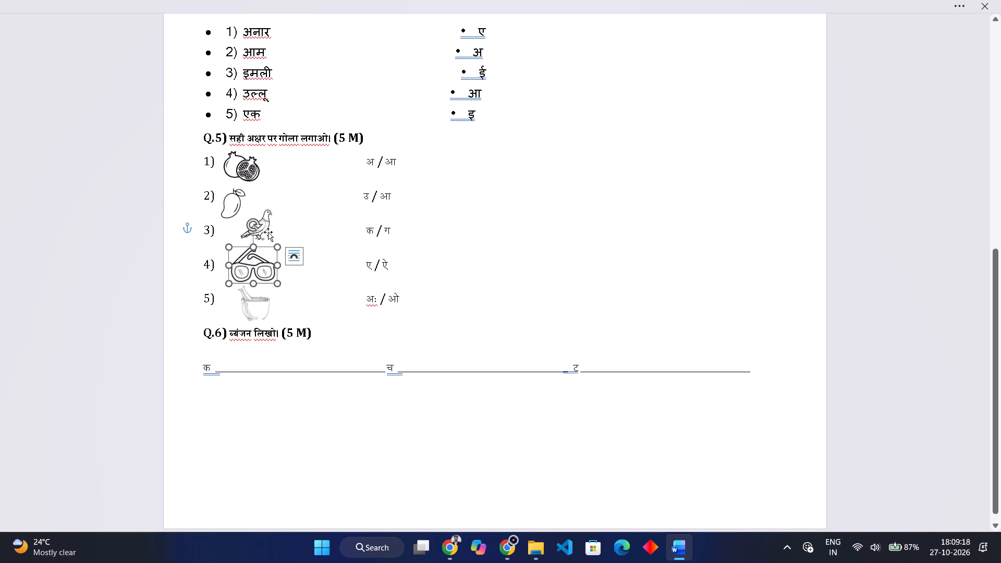
left_click(268, 232)
left_click(268, 232)
left_click(517, 478)
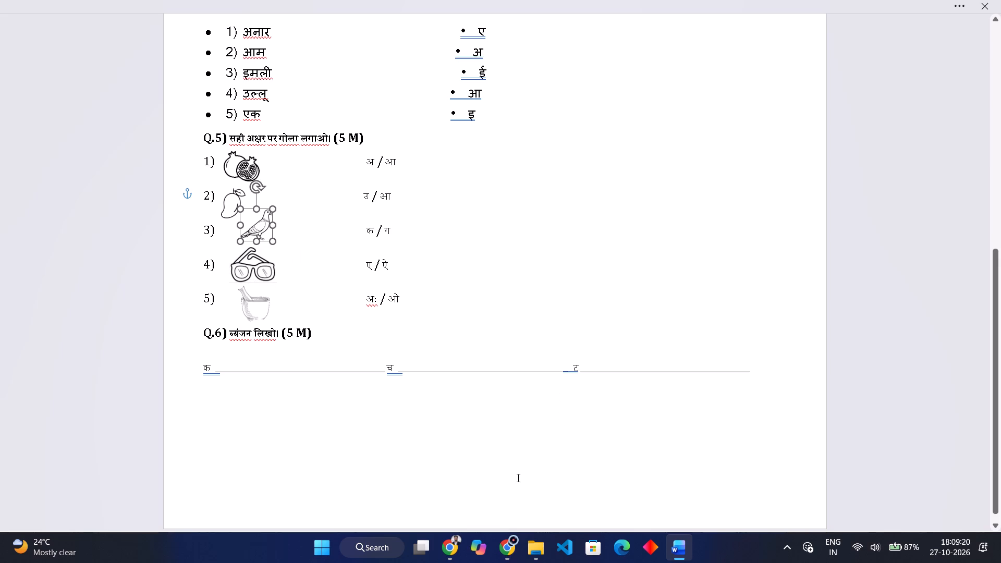
Zoom out and review the full question paper from the header down to Q.6, checking the picture layout.
scroll(517, 478, "down", 1)
scroll(517, 478, "down", 2, "ctrl")
scroll(517, 478, "up", 1)
scroll(517, 478, "right", 1)
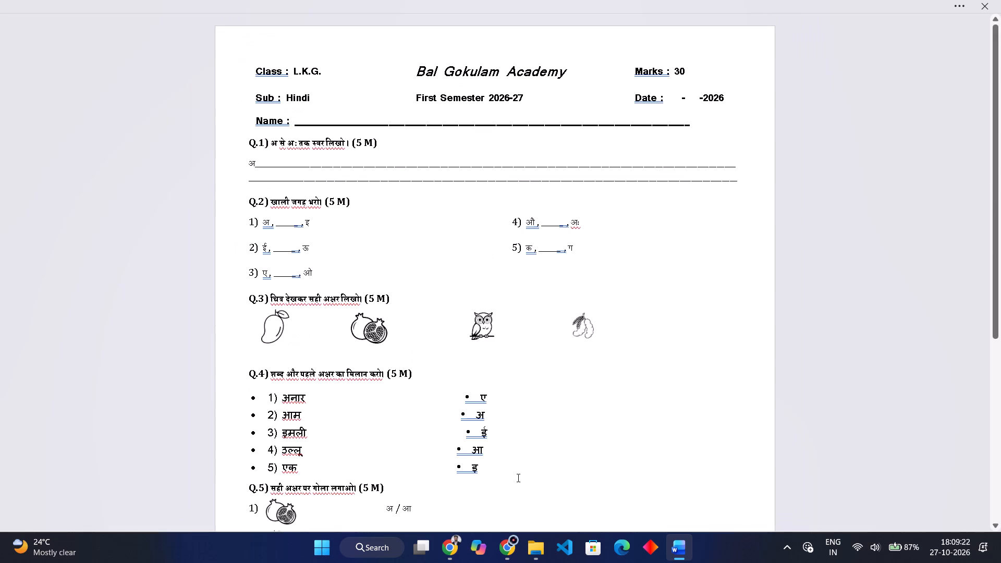
scroll(517, 478, "right", 3)
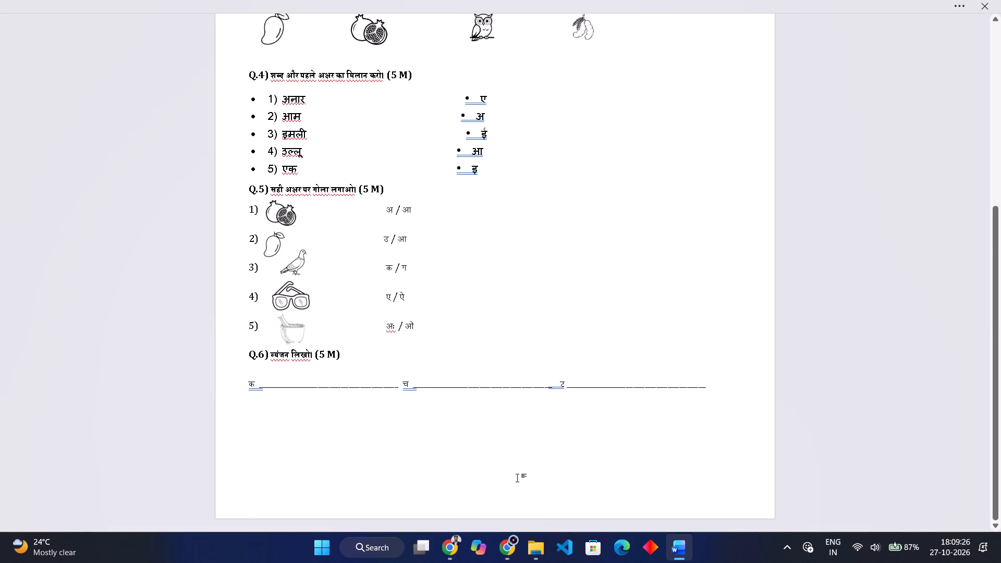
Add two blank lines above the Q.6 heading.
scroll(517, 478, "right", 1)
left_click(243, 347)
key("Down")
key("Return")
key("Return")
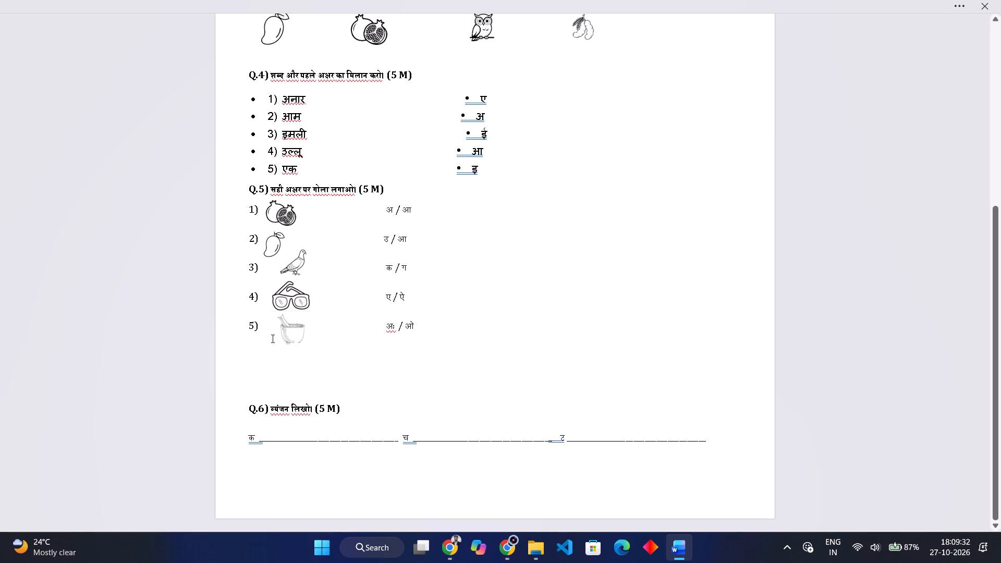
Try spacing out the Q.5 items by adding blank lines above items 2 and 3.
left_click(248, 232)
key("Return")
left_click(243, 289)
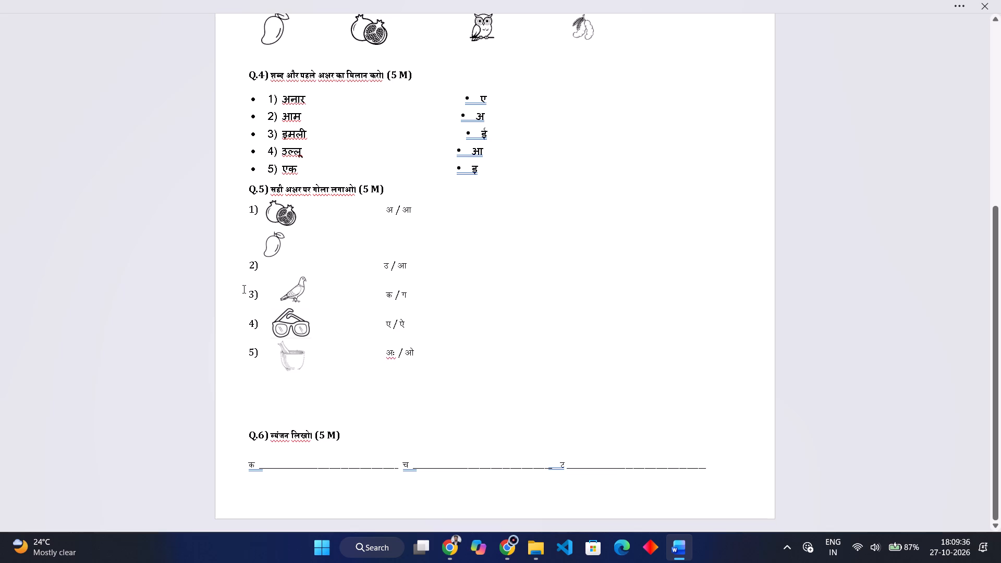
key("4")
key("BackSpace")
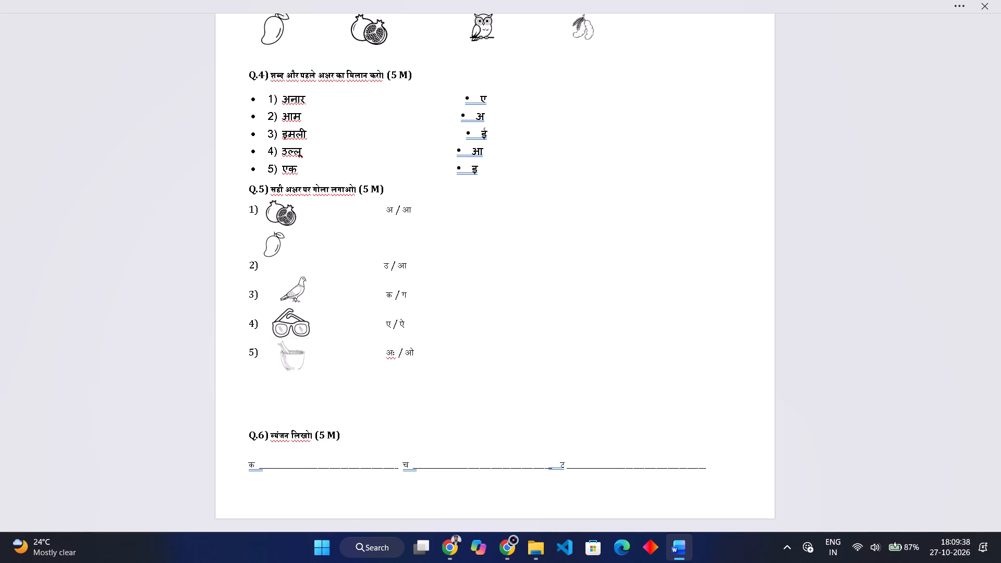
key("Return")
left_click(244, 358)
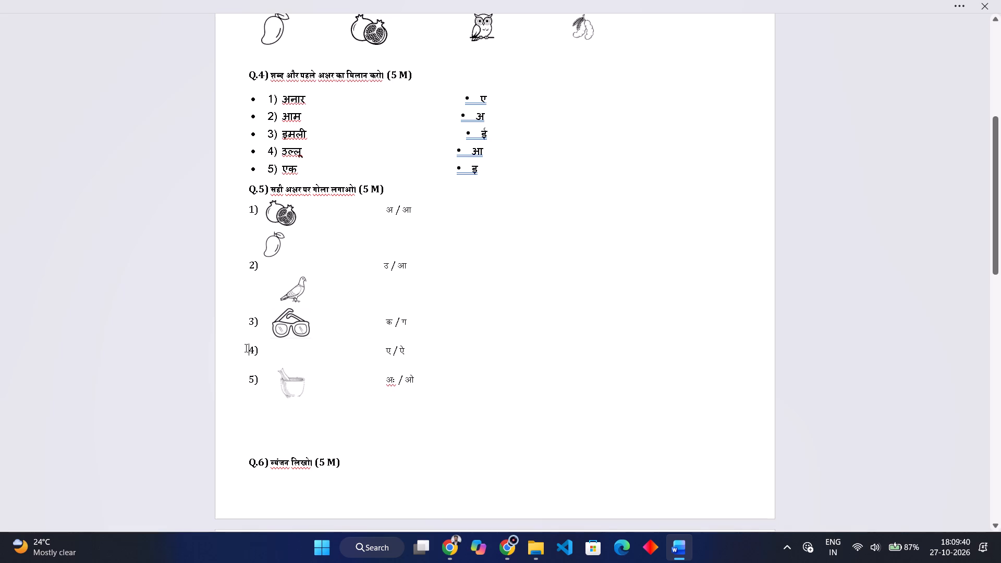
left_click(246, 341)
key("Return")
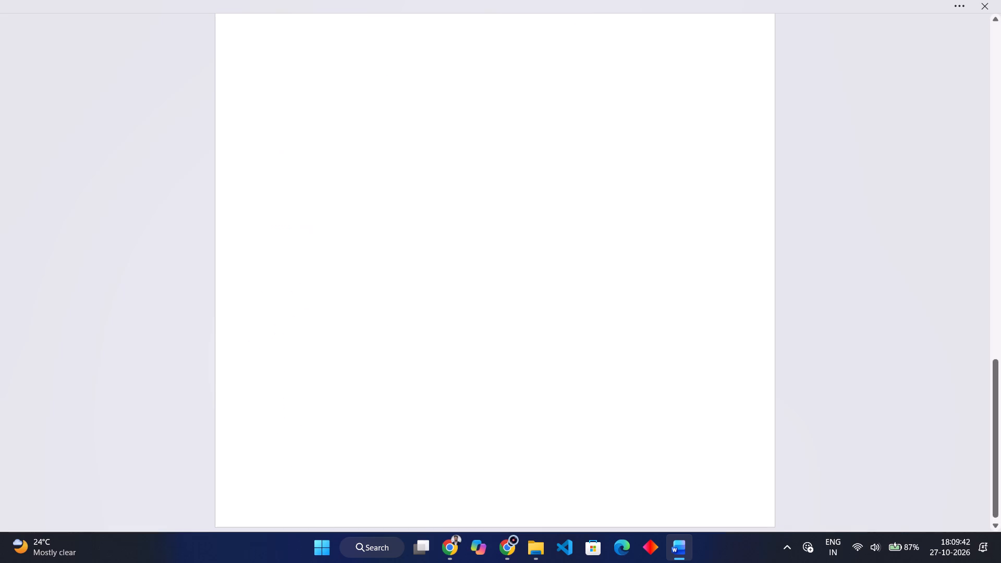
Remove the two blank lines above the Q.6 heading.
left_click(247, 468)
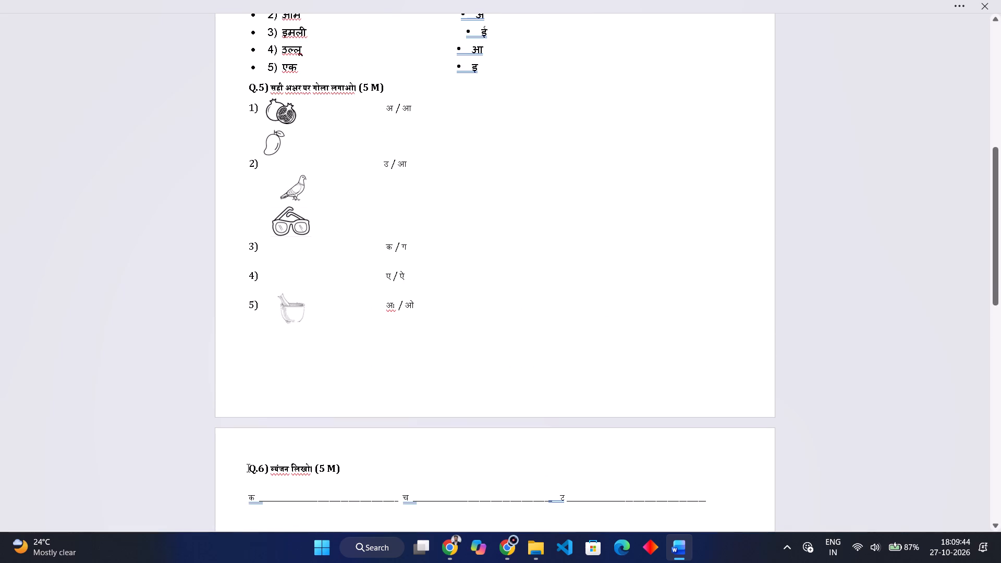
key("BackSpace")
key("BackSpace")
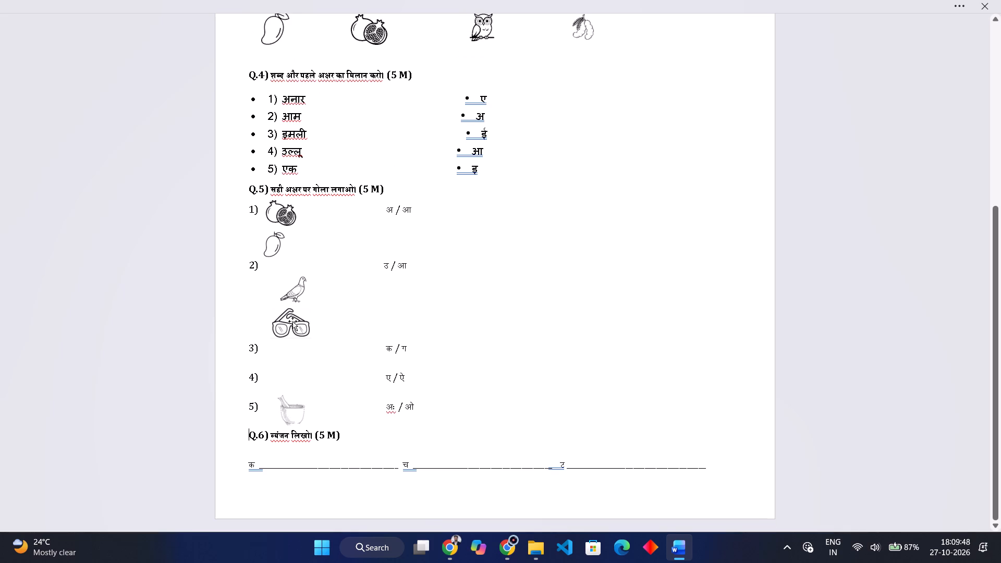
Move the glasses picture down beside number 4 in Q.5, just above the mortar picture.
left_click_drag(290, 331, 294, 382)
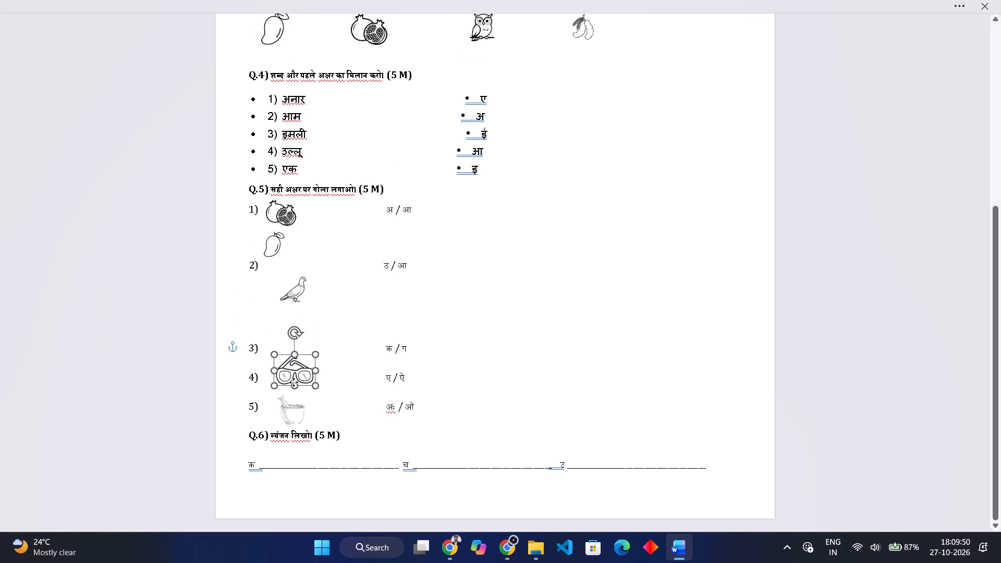
left_click_drag(294, 382, 295, 384)
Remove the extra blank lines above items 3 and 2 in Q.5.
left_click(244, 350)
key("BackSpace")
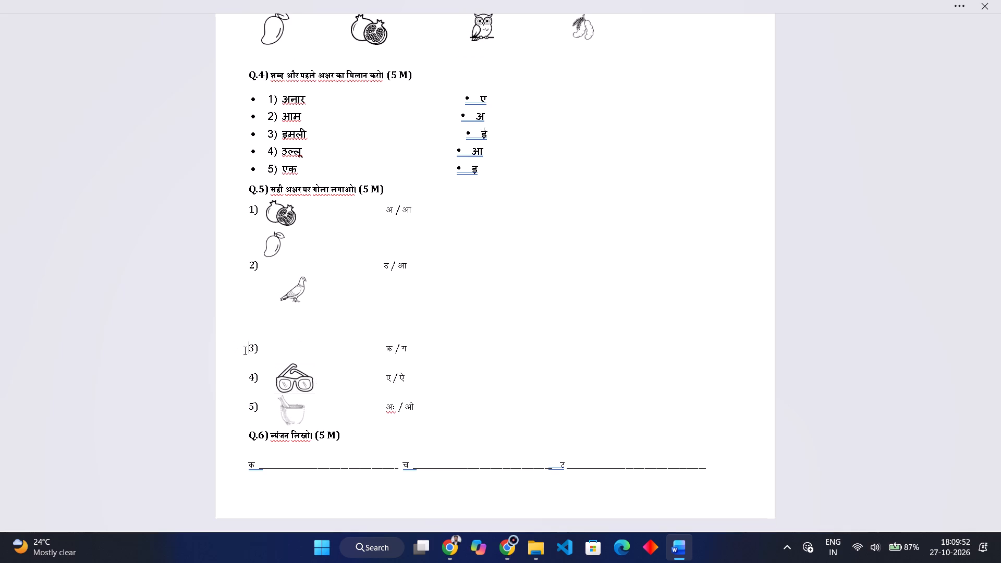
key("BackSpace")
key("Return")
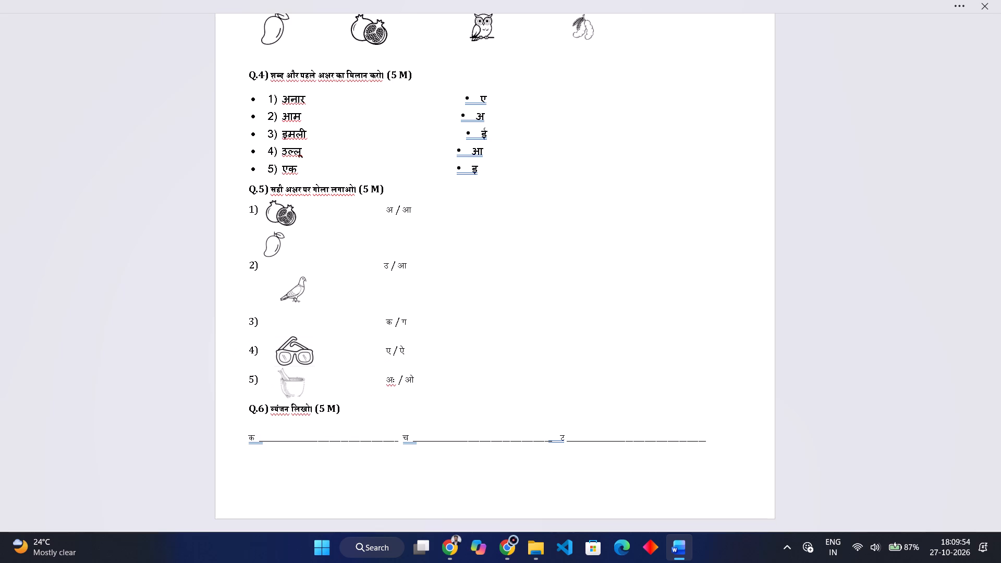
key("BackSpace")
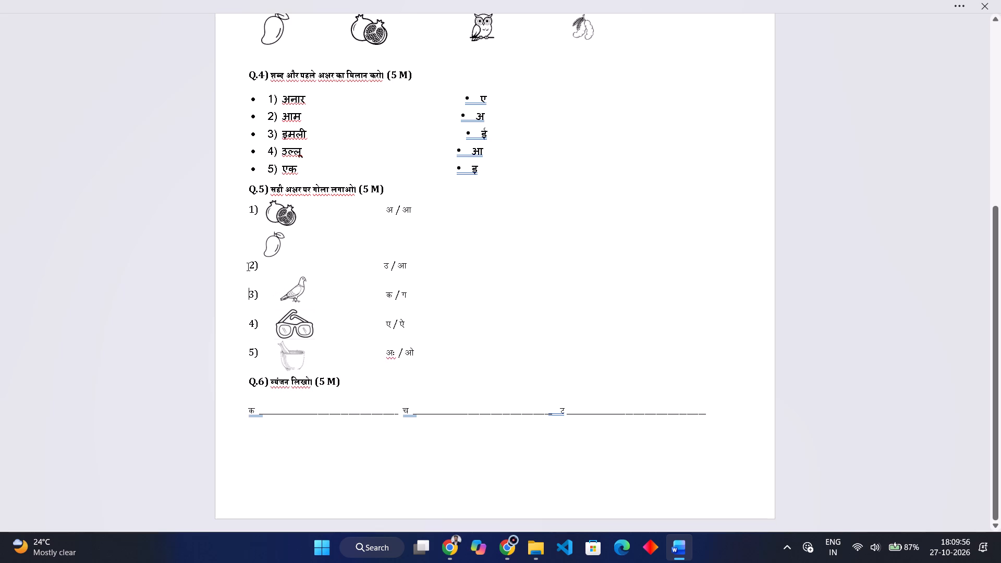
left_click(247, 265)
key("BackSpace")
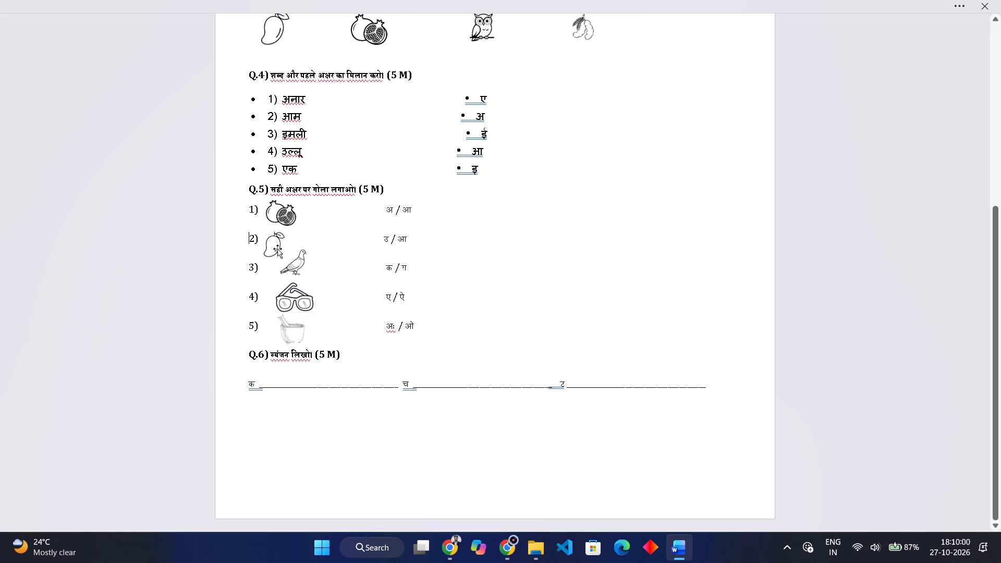
Reposition the mango picture close beside number 2 in Q.5, clear of the pigeon picture.
left_click_drag(275, 245, 329, 238)
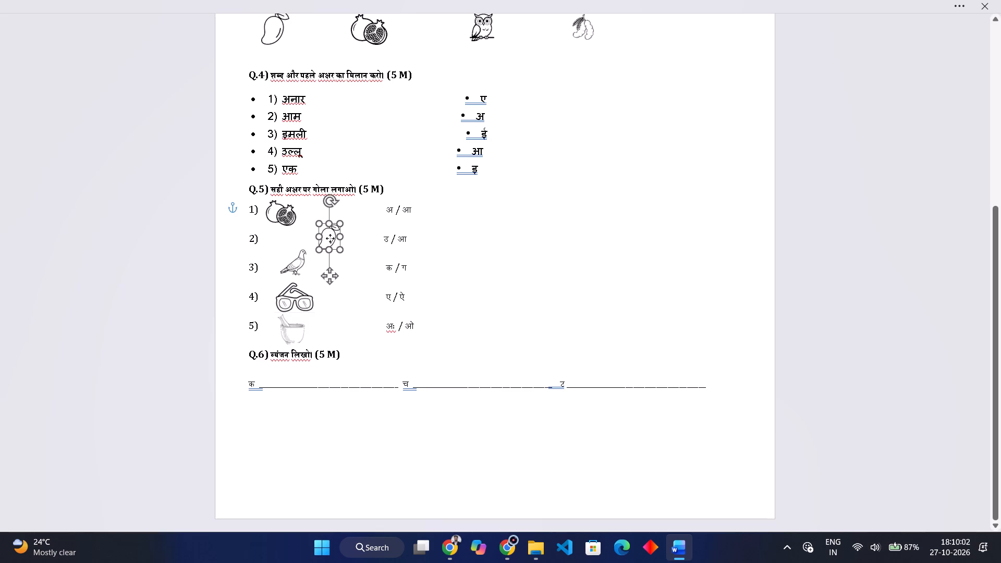
left_click_drag(329, 238, 280, 242)
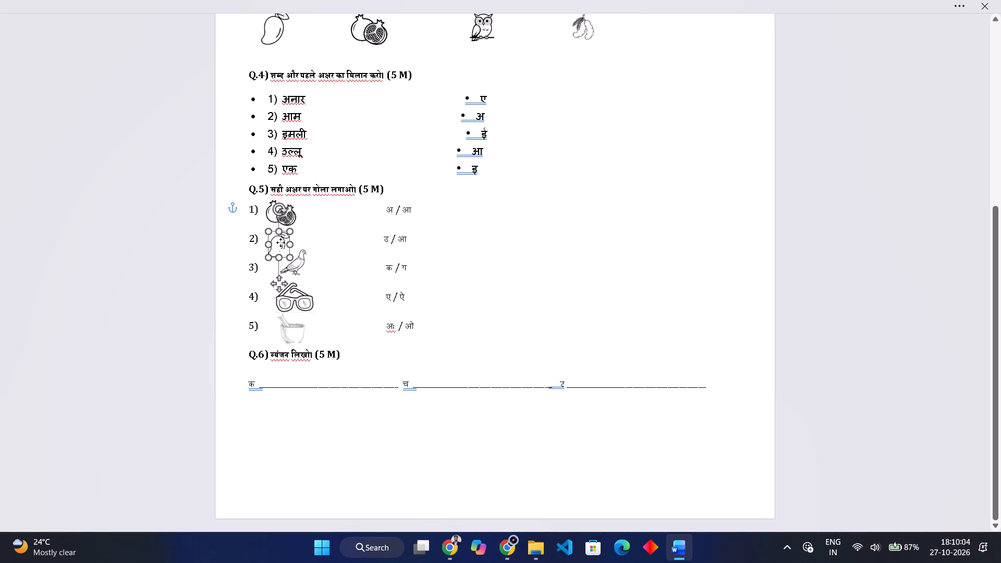
left_click_drag(280, 242, 283, 243)
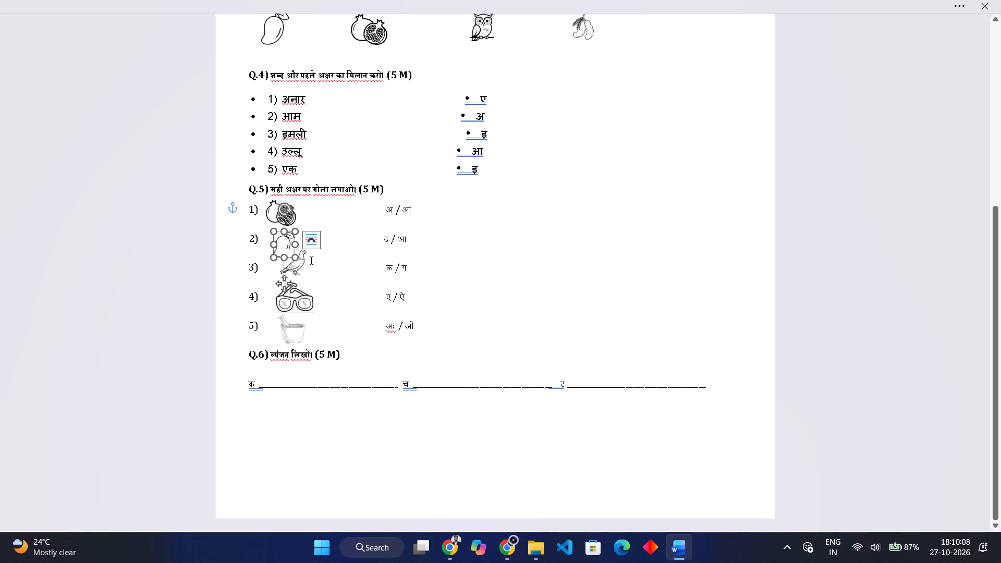
scroll(314, 259, "up", 3, "ctrl")
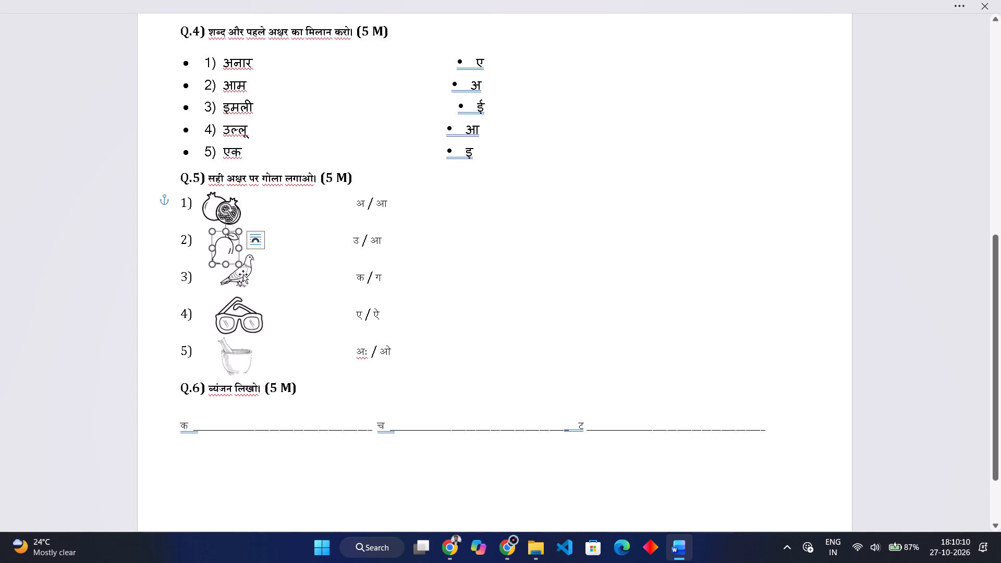
left_click(453, 413)
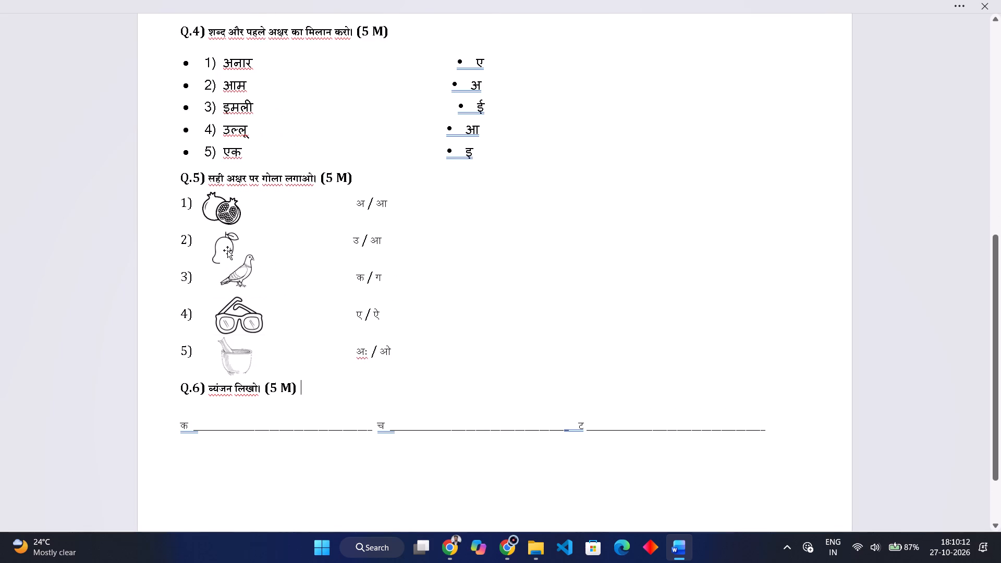
left_click_drag(221, 244, 208, 241)
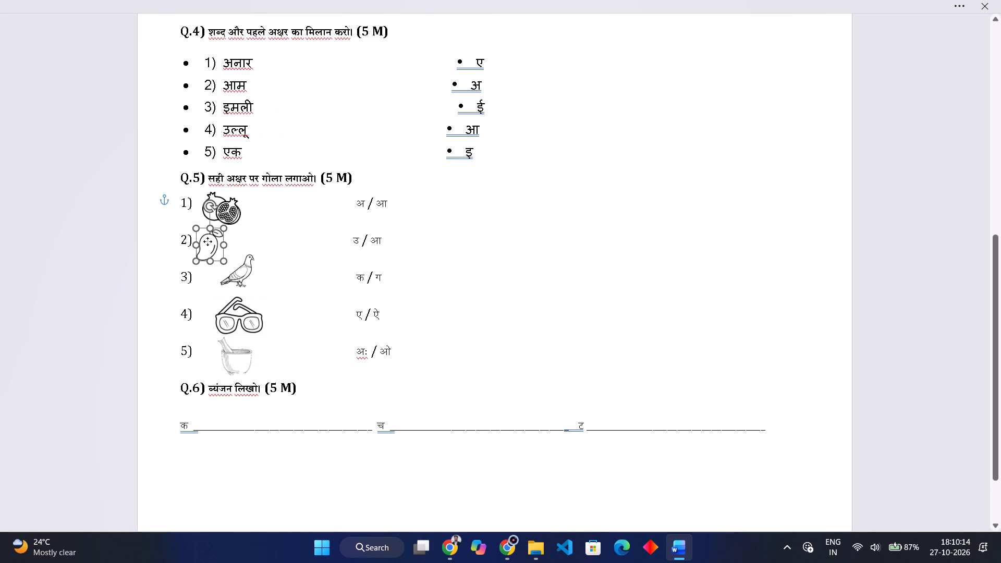
left_click_drag(208, 241, 210, 242)
left_click(152, 337)
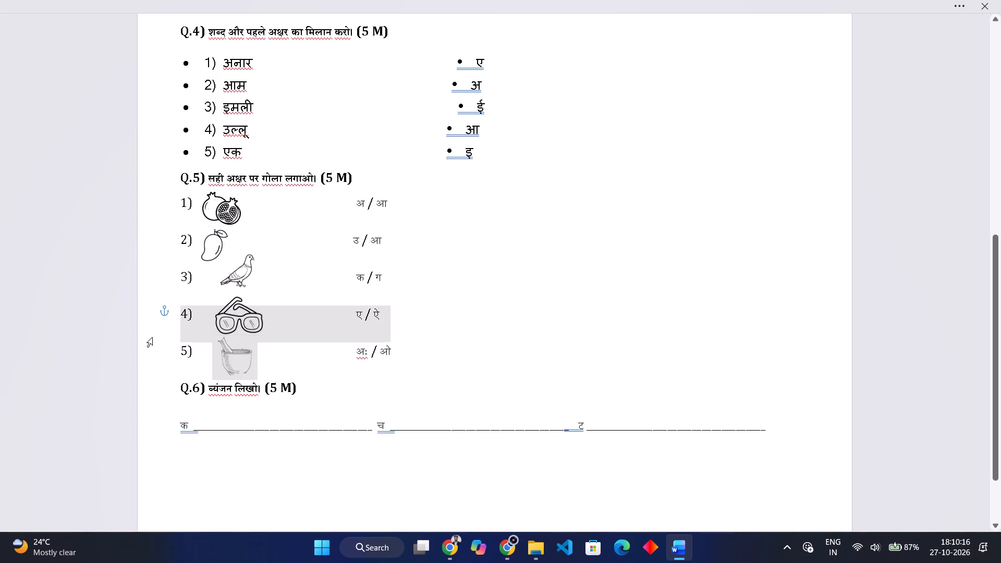
Select the entire question paper, including the header table, and make all its text bold.
scroll(152, 337, "down", 3, "ctrl")
left_click(339, 440)
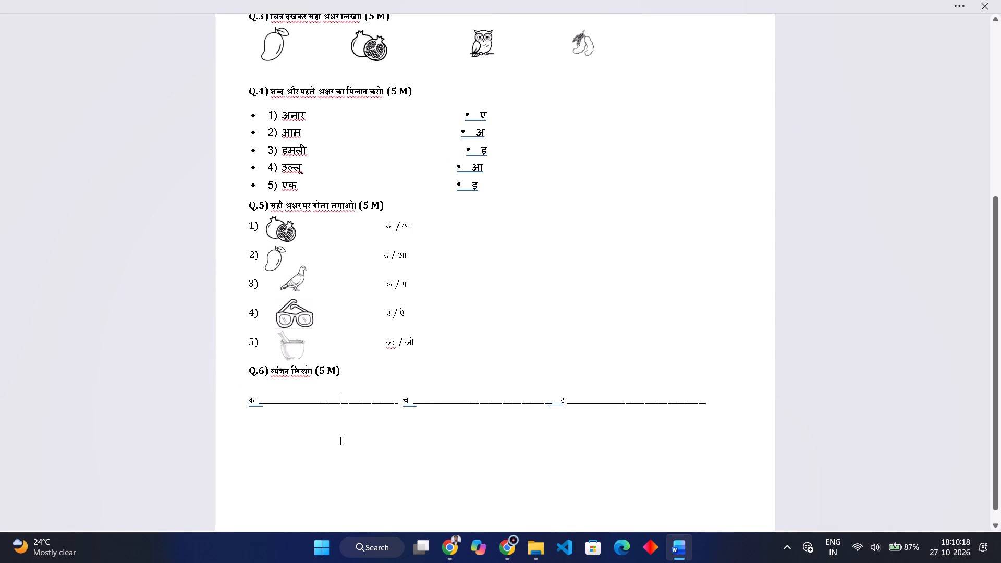
scroll(339, 440, "up", 1)
scroll(339, 440, "down", 1, "ctrl")
scroll(339, 440, "up", 1, "ctrl")
scroll(339, 440, "down", 2, "ctrl")
scroll(339, 440, "up", 1)
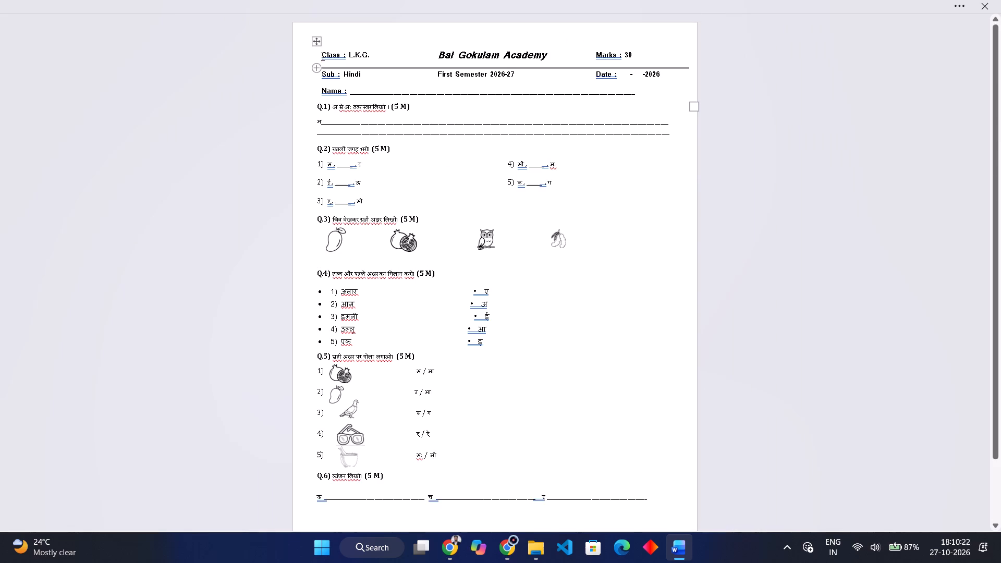
key("ctrl+a")
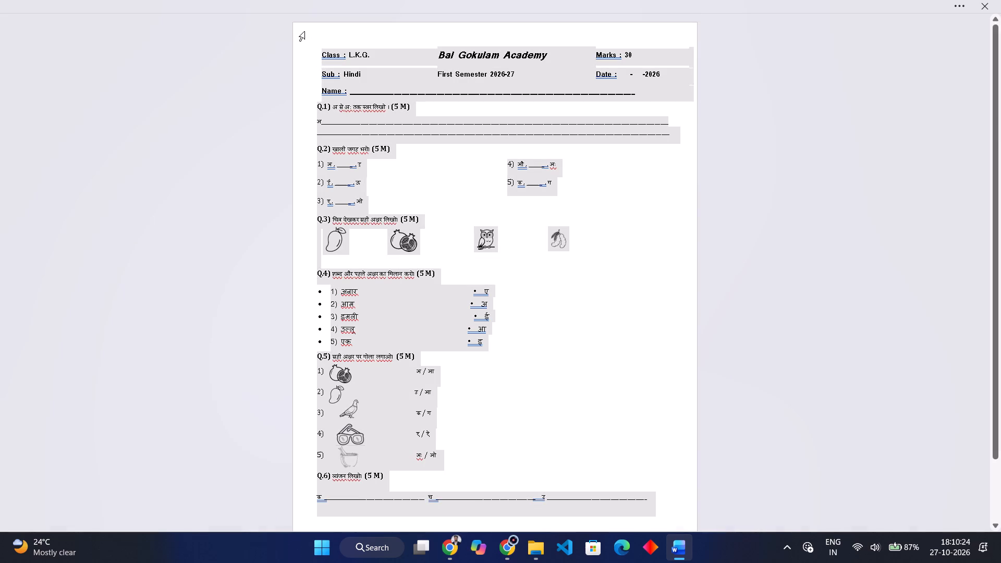
left_click(306, 0)
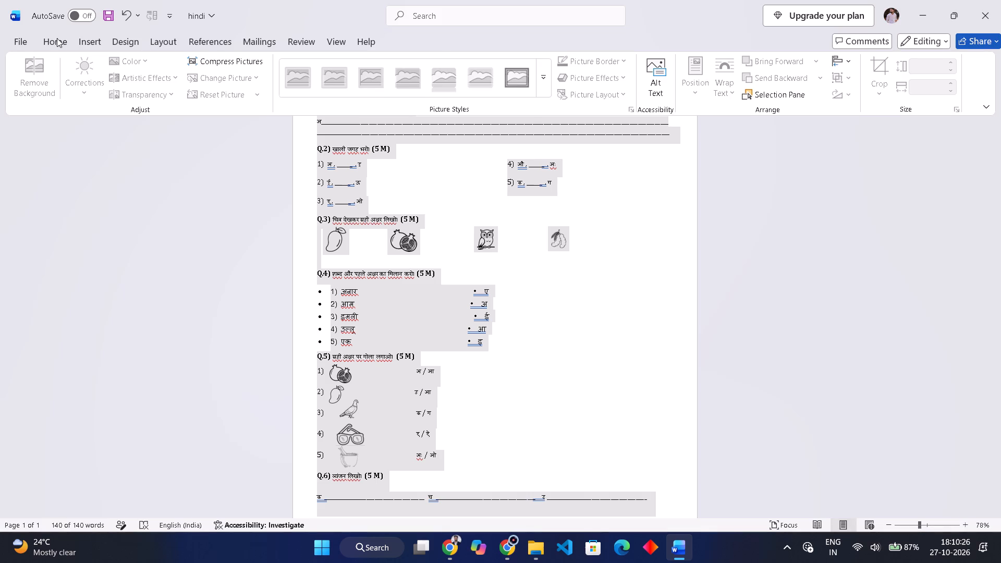
left_click(48, 40)
left_click(129, 88)
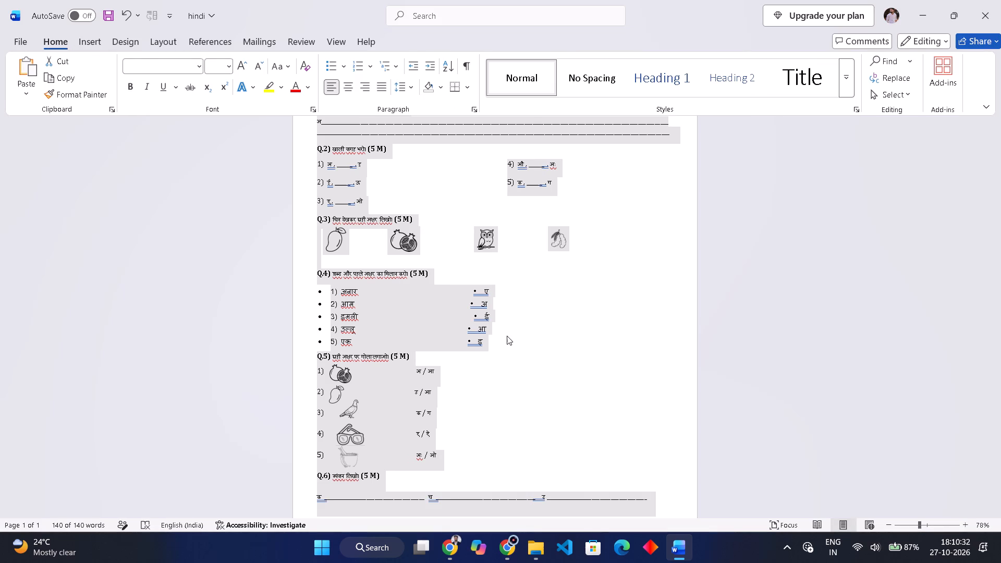
left_click(125, 92)
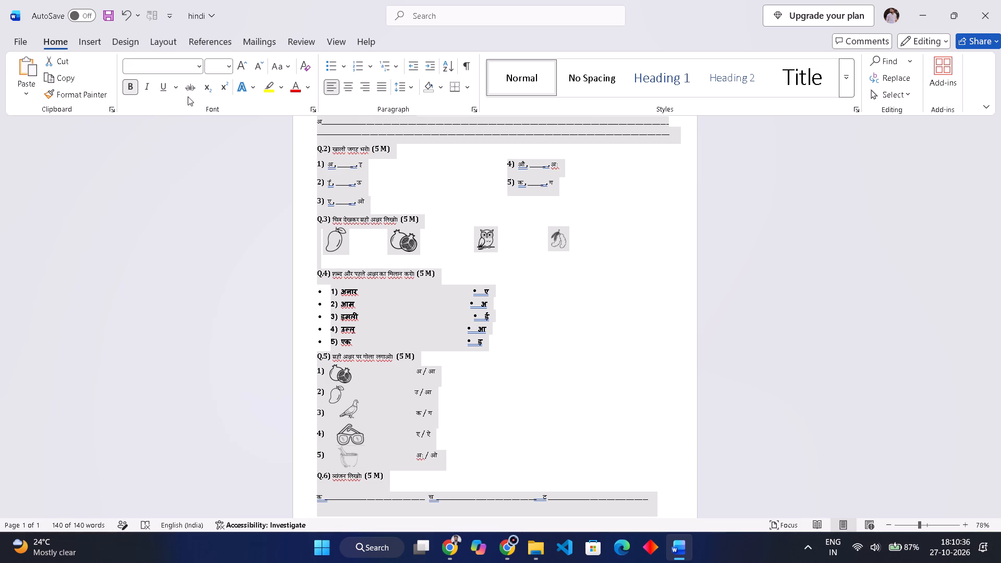
Set the text of the whole question paper to font size 11 in bold.
left_click(229, 64)
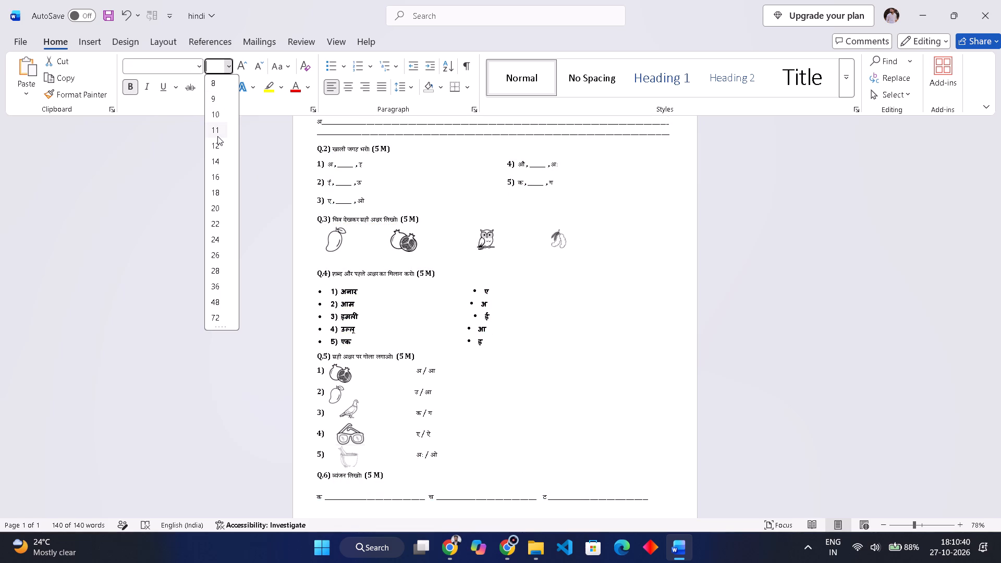
left_click(217, 136)
left_click(129, 88)
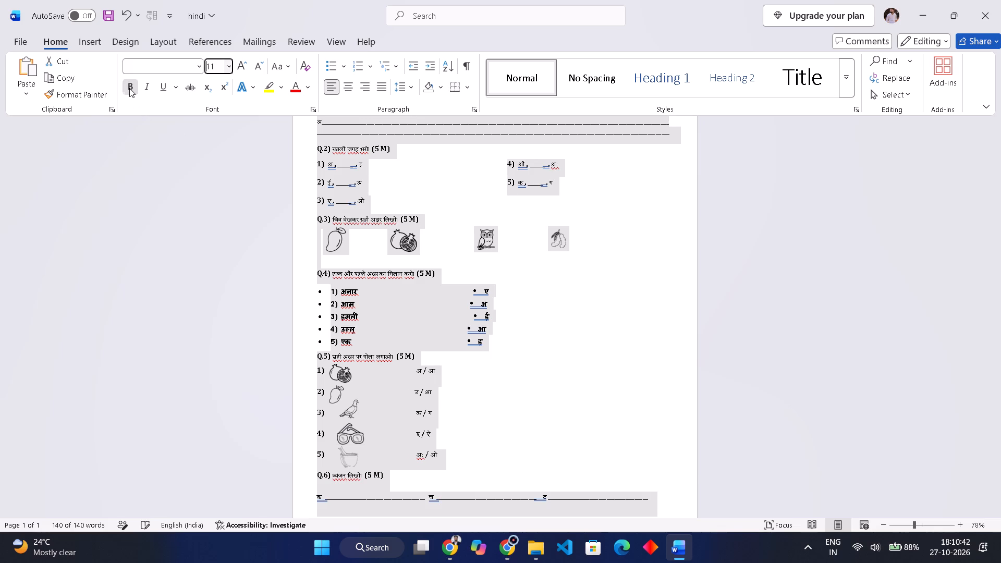
left_click(129, 88)
left_click(592, 407)
left_click(592, 407)
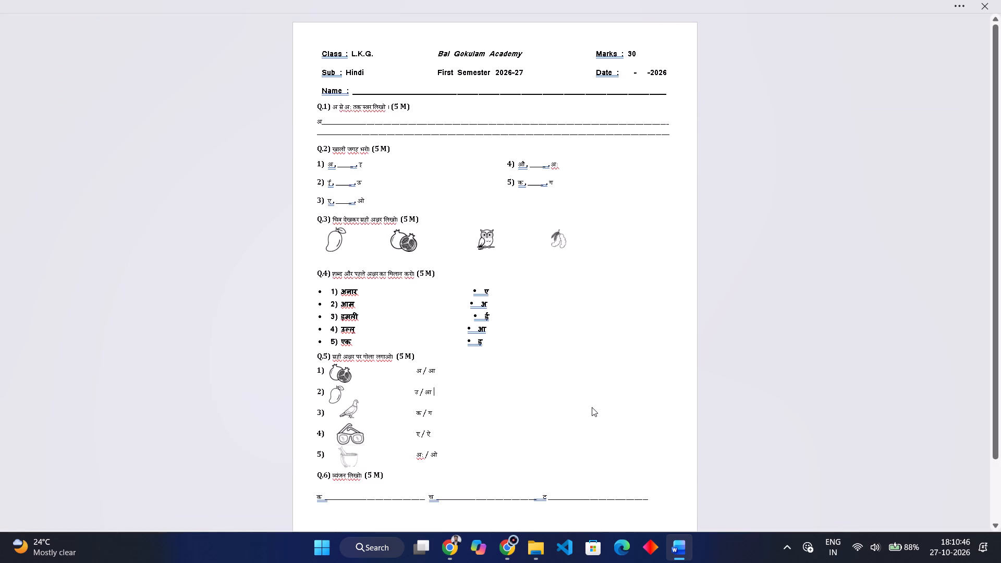
Select everything from the Q.1 heading through the Q.6 answer lines and reapply bold.
scroll(405, 357, "up", 2)
left_click_drag(332, 109, 439, 468)
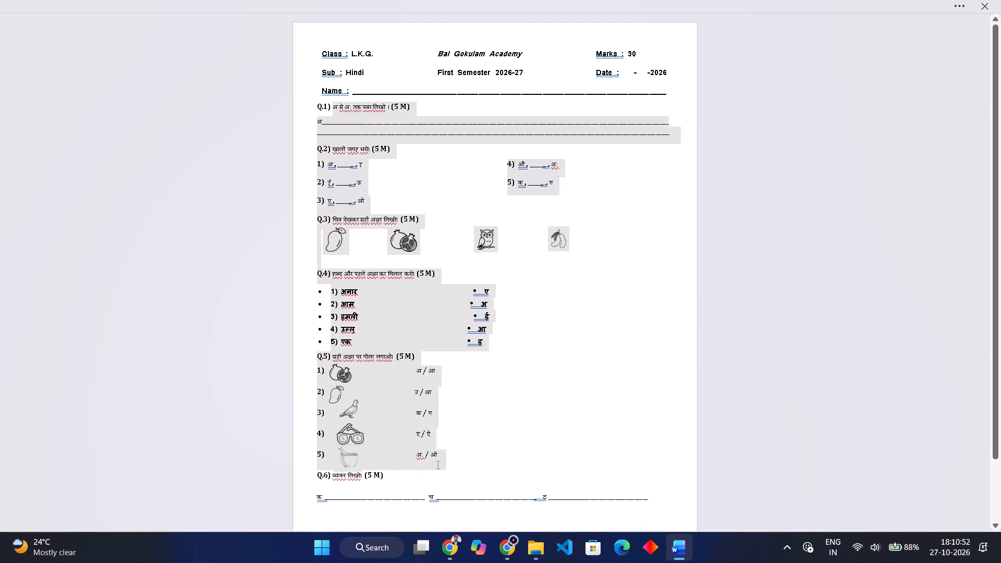
left_click_drag(439, 468, 573, 510)
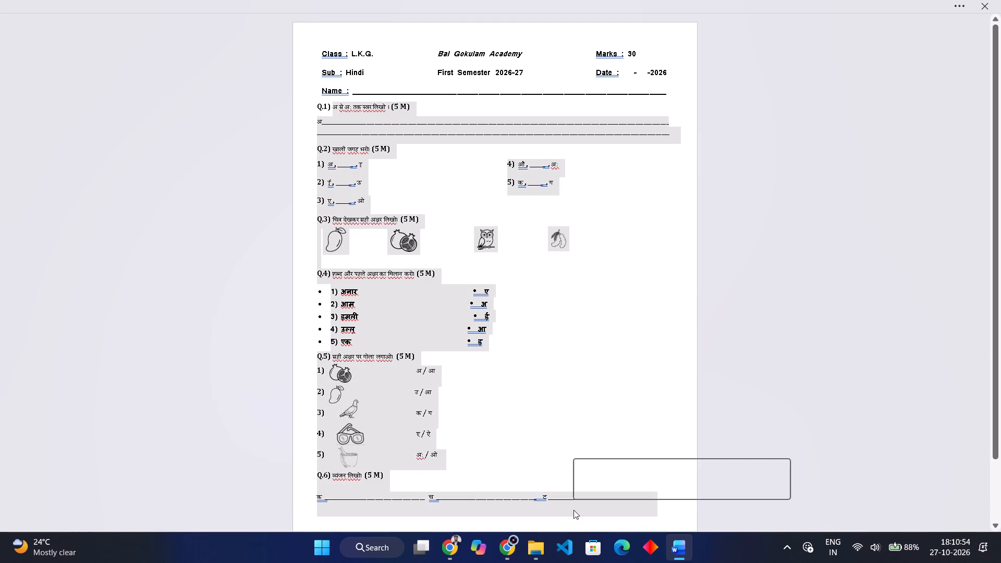
left_click(246, 0)
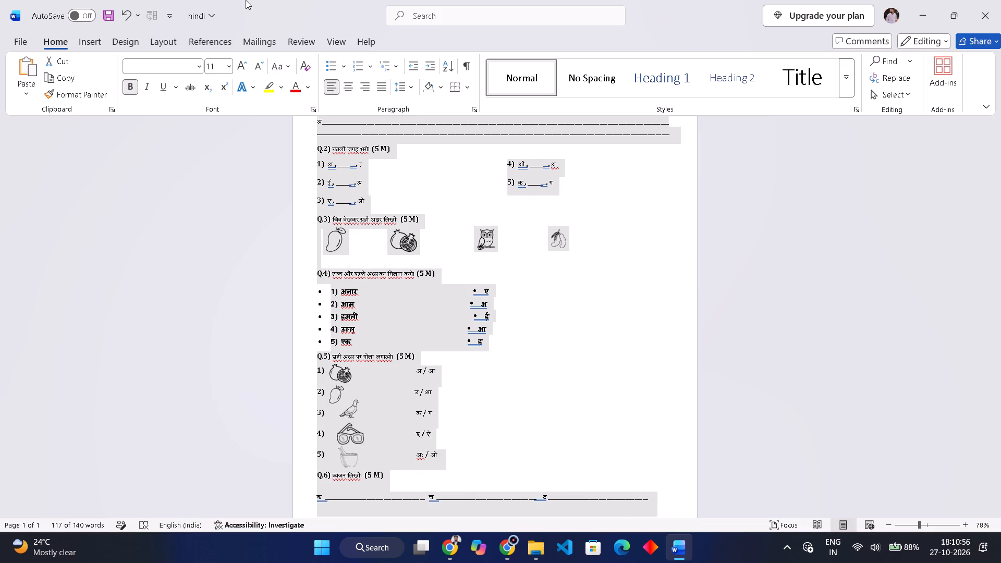
left_click(130, 86)
left_click(130, 86)
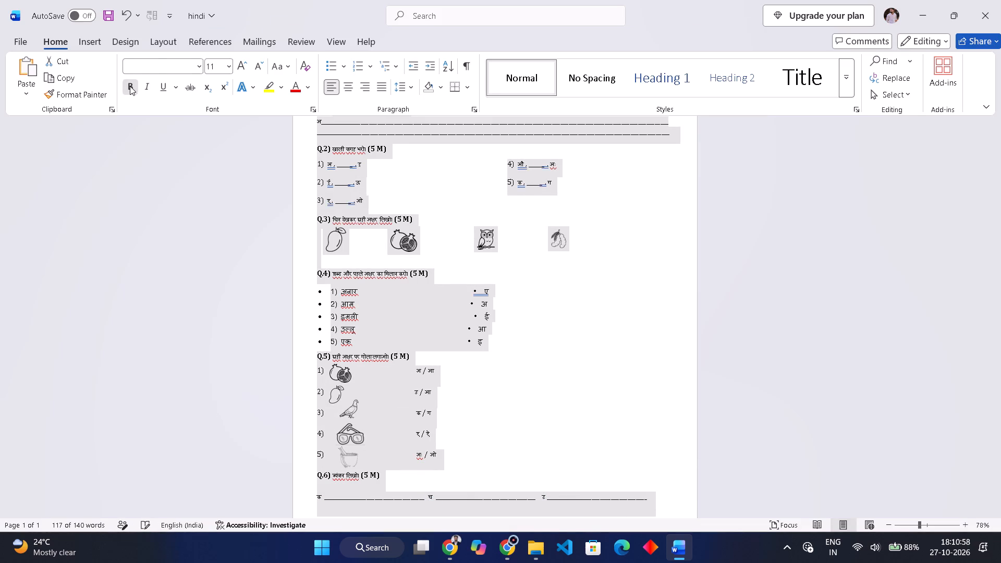
Look through the available fonts for a Hindi typeface, including a search for Devnagri.
left_click(196, 67)
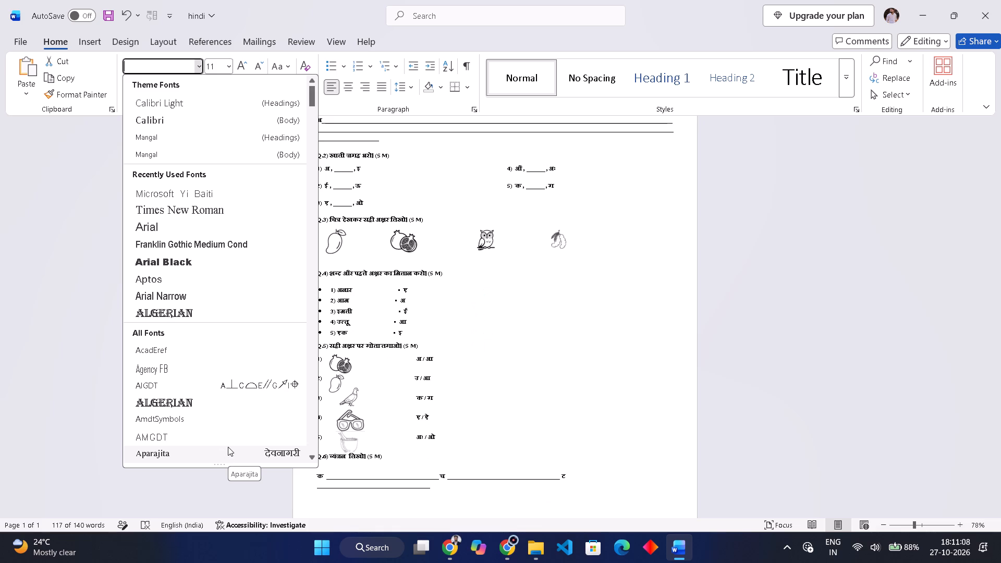
scroll(231, 415, "down", 2)
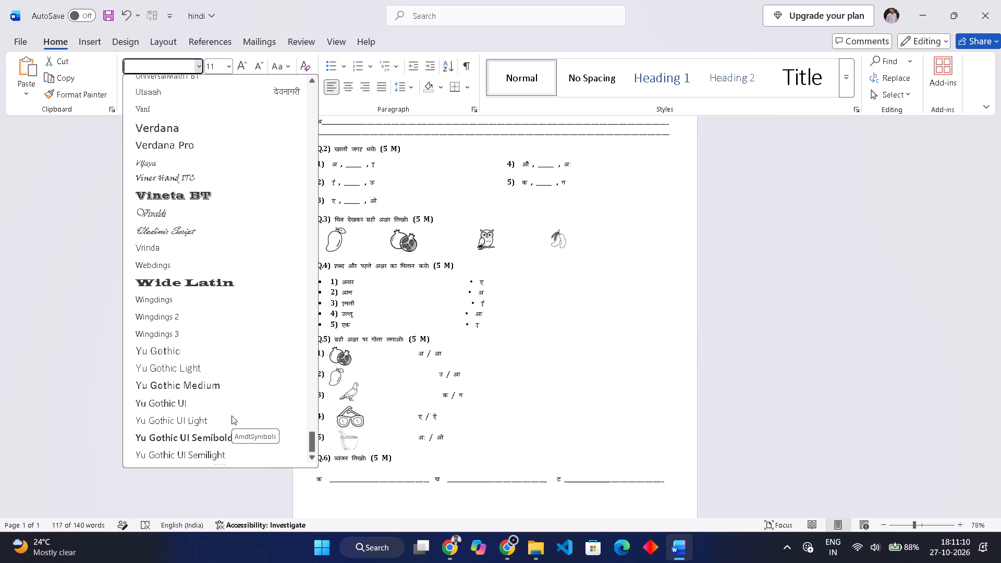
scroll(231, 415, "down", 2)
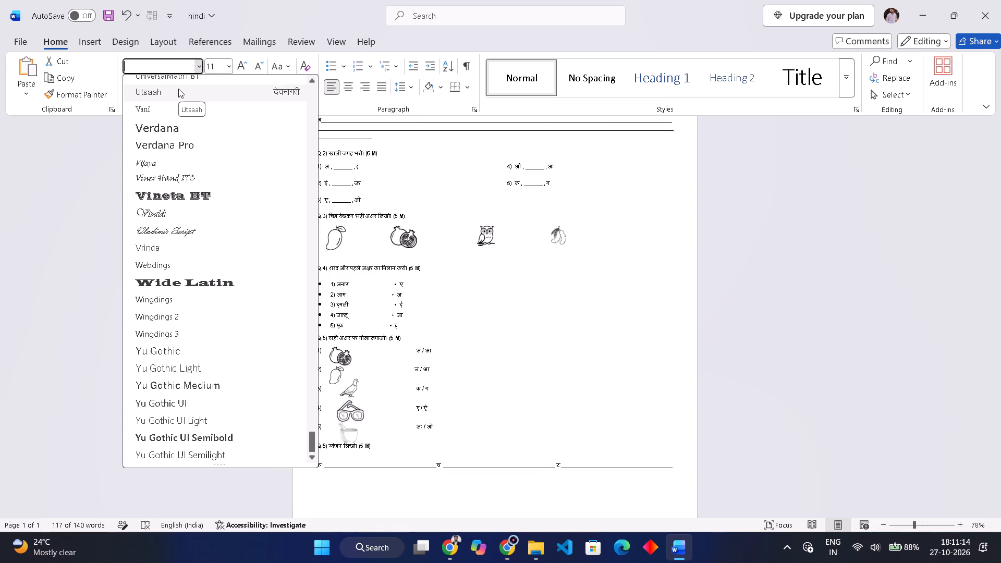
left_click(160, 65)
type("dev")
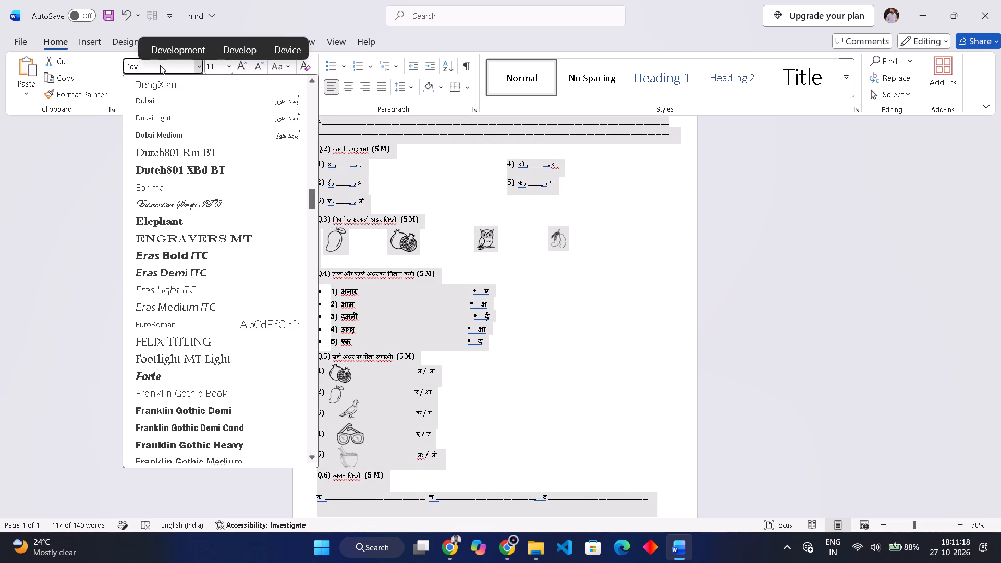
type("nagri")
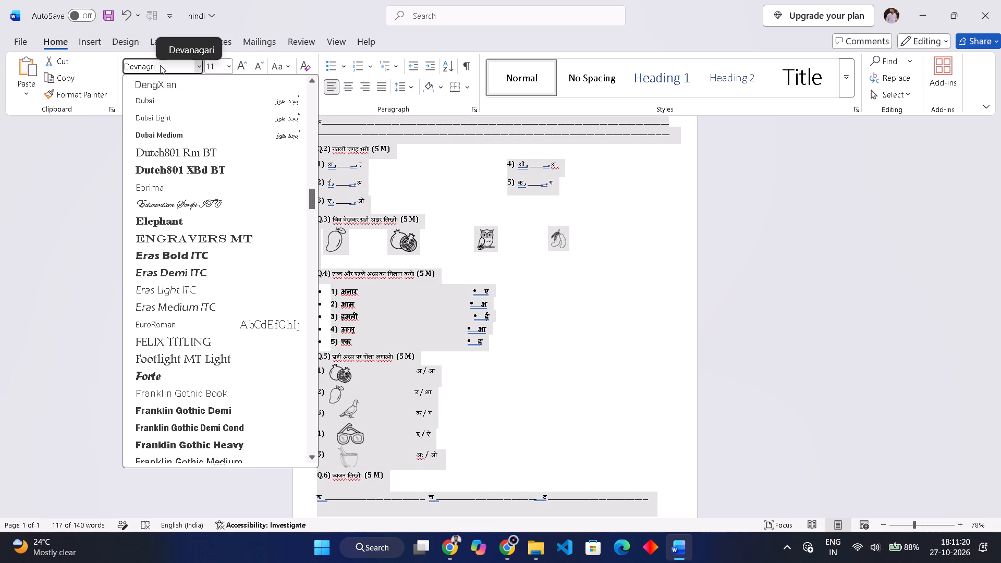
key("BackSpace")
key("BackSpace")
key("BackSpace")
key("BackSpace")
key("BackSpace")
key("BackSpace")
key("BackSpace")
key("BackSpace")
key("BackSpace")
key("BackSpace")
key("BackSpace")
key("BackSpace")
key("BackSpace")
key("BackSpace")
key("BackSpace")
key("BackSpace")
key("BackSpace")
key("BackSpace")
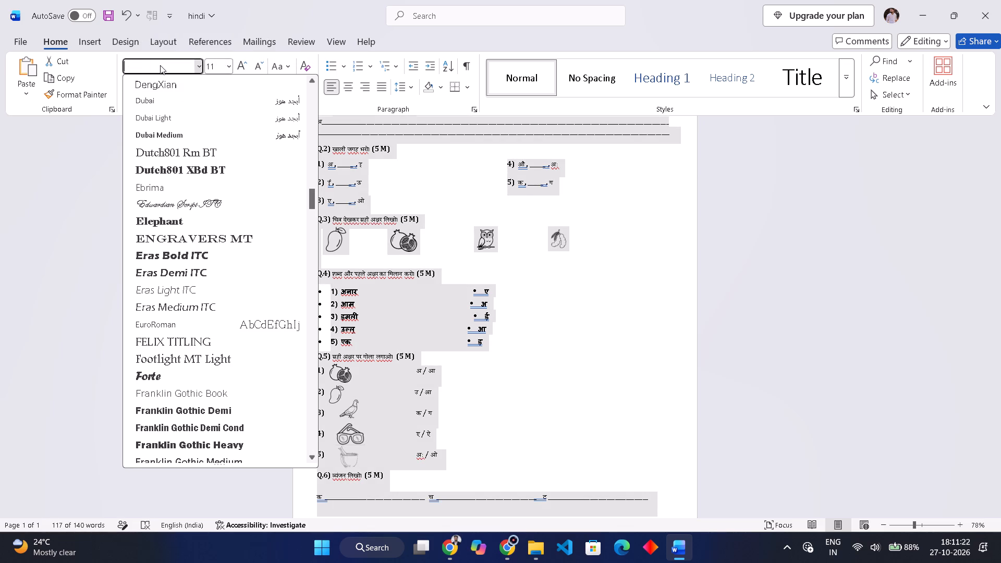
Apply the Aparajita font to the selected text of Q.1 to Q.6.
scroll(238, 288, "down", 20)
scroll(238, 288, "down", 20)
scroll(238, 288, "down", 6)
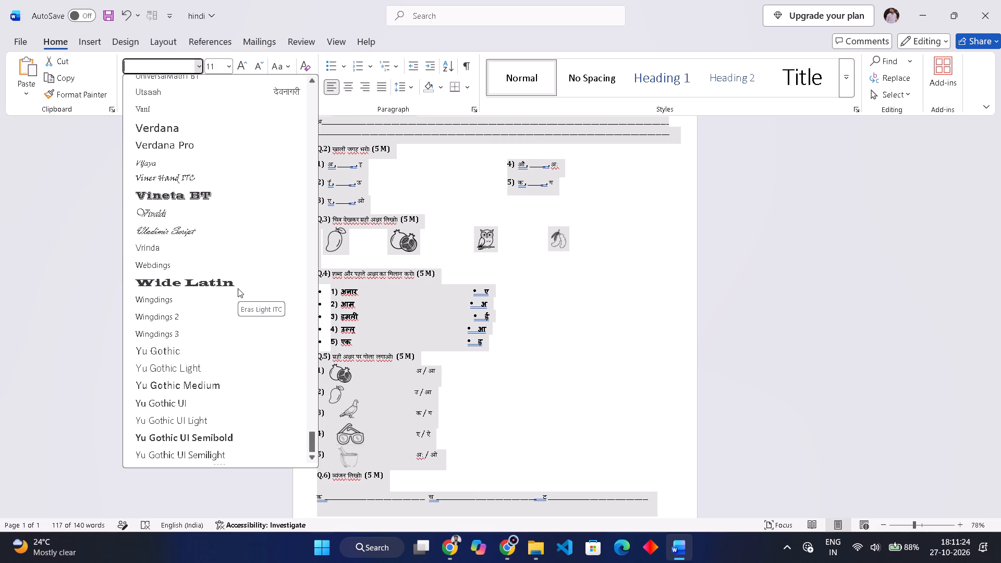
scroll(238, 288, "down", 20)
scroll(238, 288, "down", 20)
scroll(238, 288, "down", 4)
scroll(238, 288, "up", 4)
scroll(238, 288, "down", 20)
scroll(238, 288, "down", 2)
scroll(238, 288, "down", 19)
scroll(204, 363, "down", 2)
left_click(312, 457)
scroll(229, 408, "up", 7)
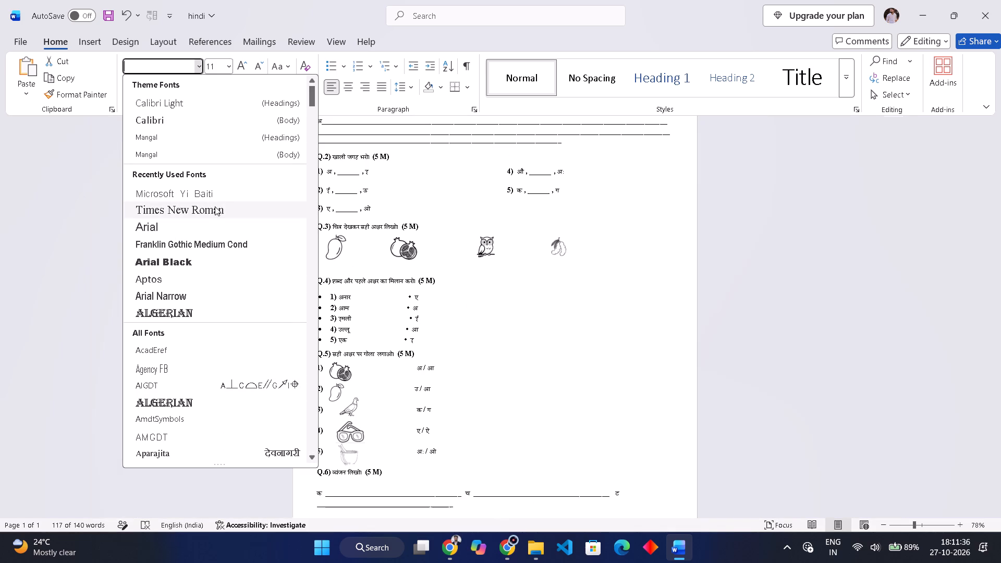
scroll(228, 284, "down", 1)
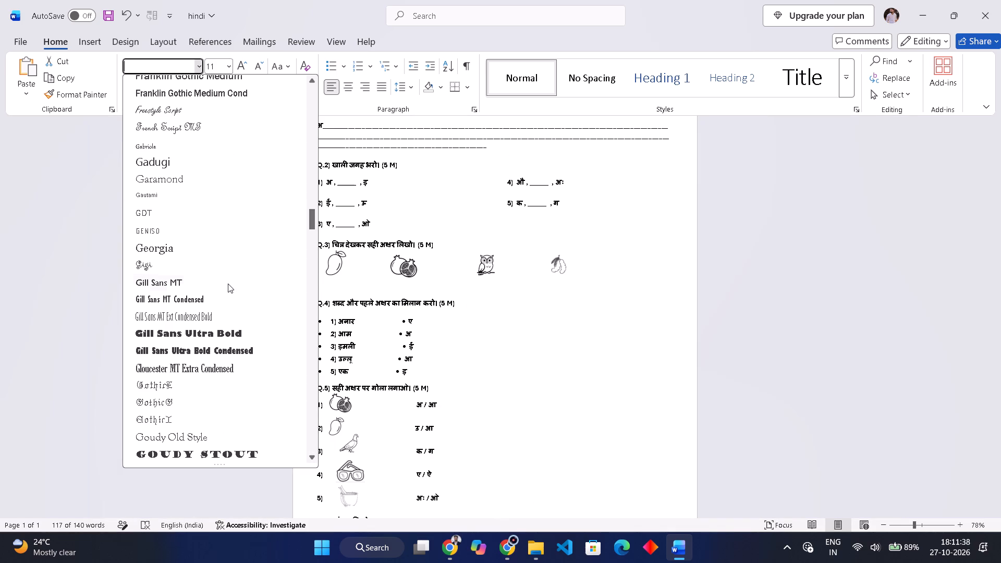
scroll(210, 189, "up", 4)
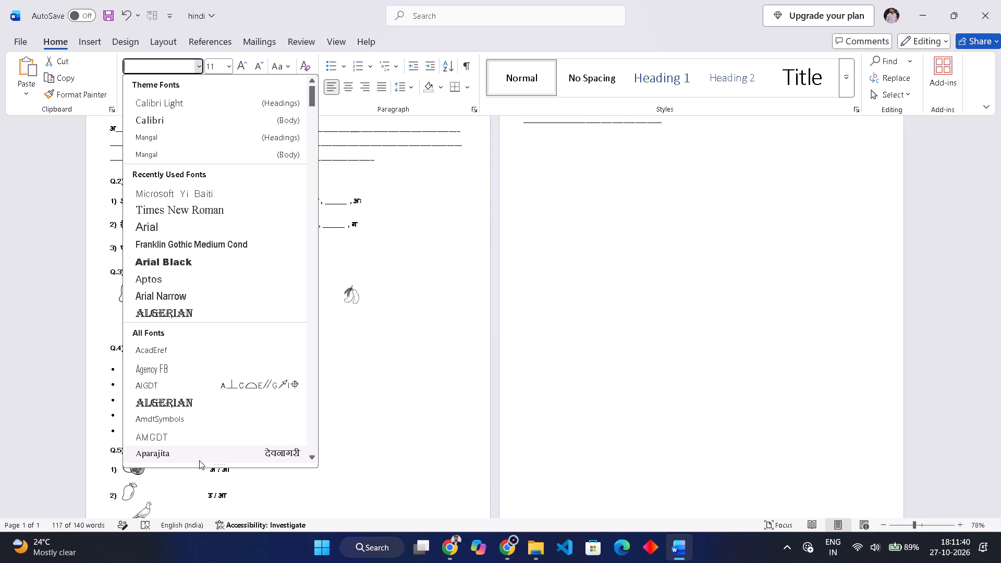
left_click(198, 459)
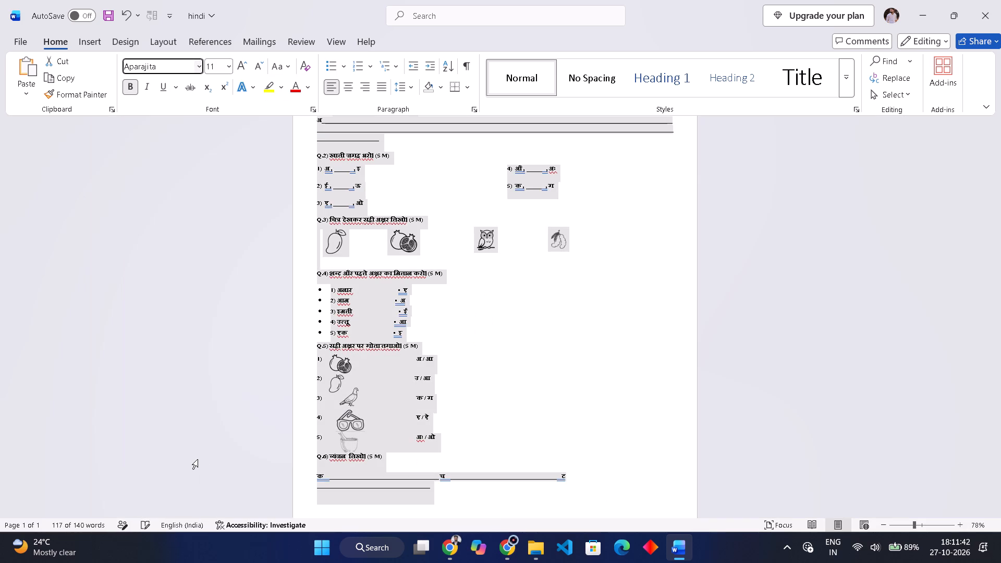
left_click(537, 370)
left_click(537, 370)
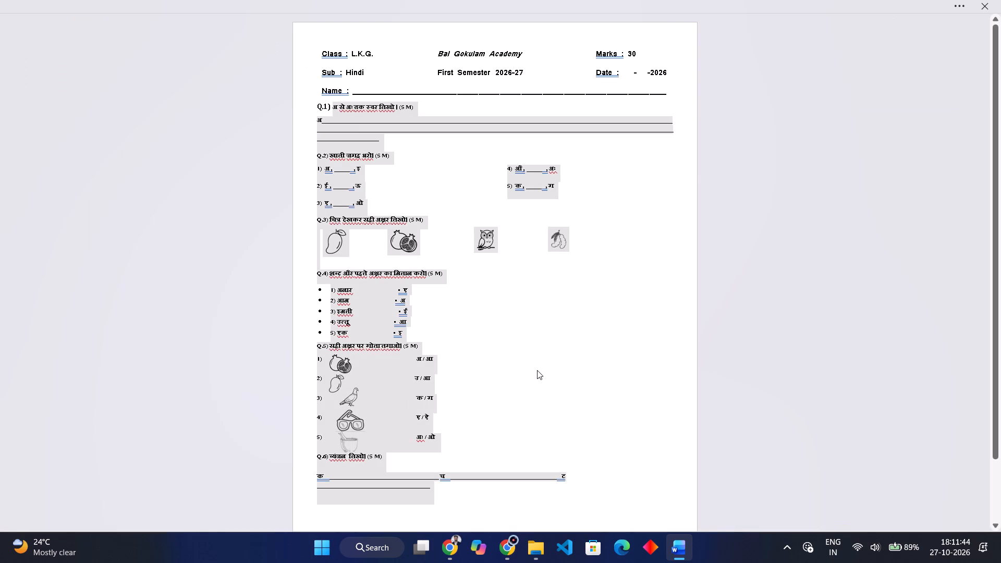
Arrange items 1 to 5 of Q.5, with their pictures and letter options, in two columns.
scroll(537, 370, "up", 3, "ctrl")
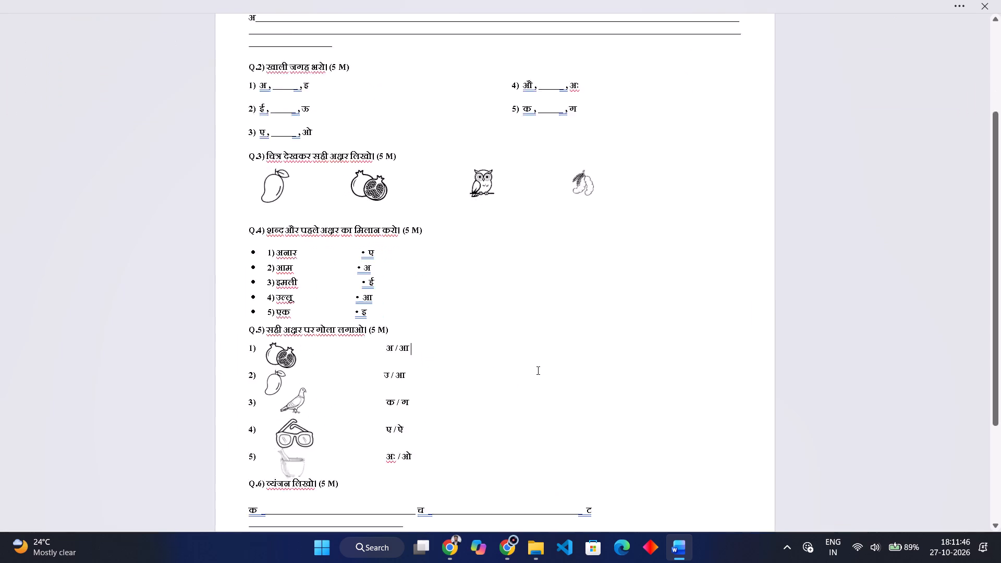
scroll(537, 370, "up", 4, "ctrl")
scroll(537, 370, "down", 4, "ctrl")
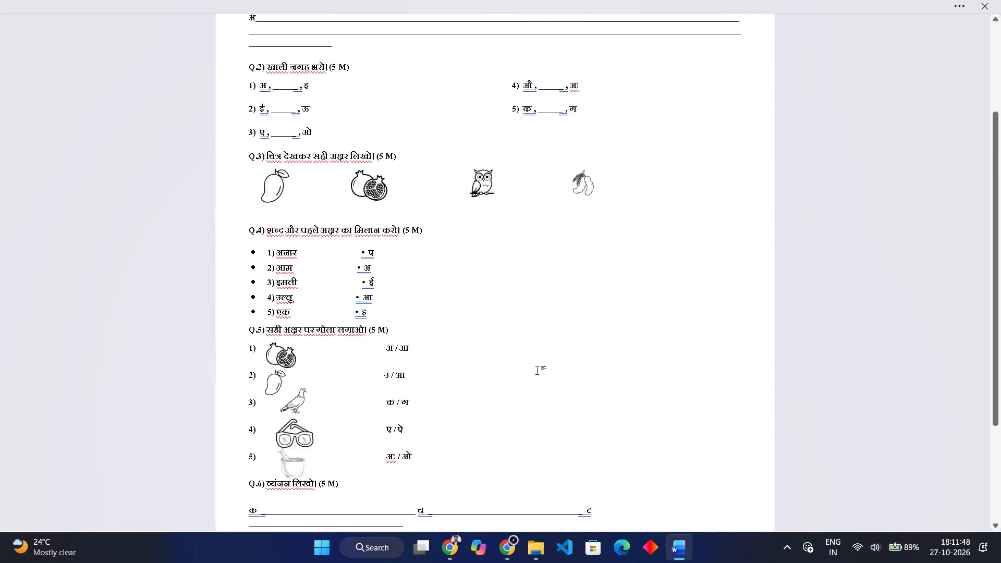
scroll(537, 370, "down", 1, "ctrl")
scroll(537, 370, "down", 1)
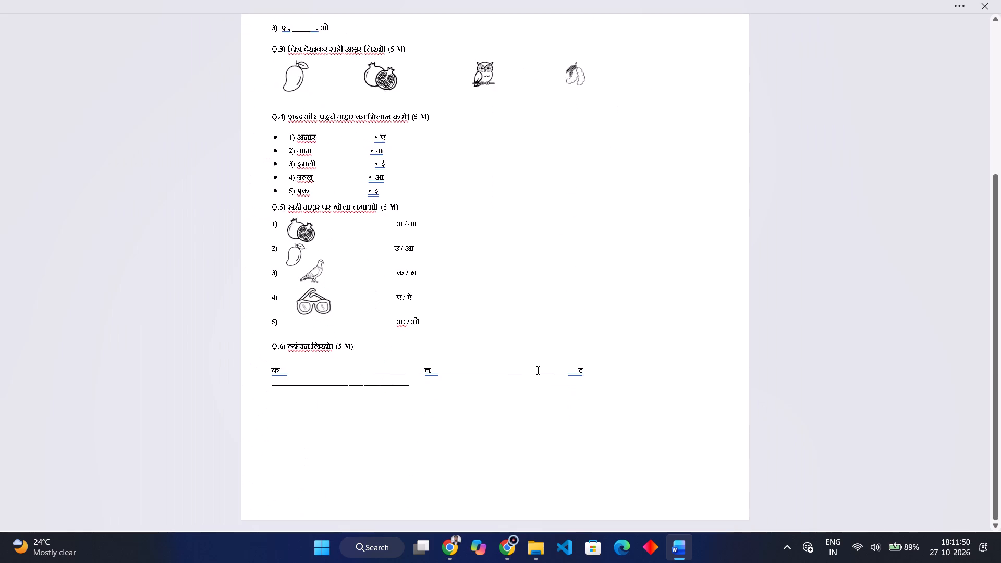
scroll(537, 370, "down", 1)
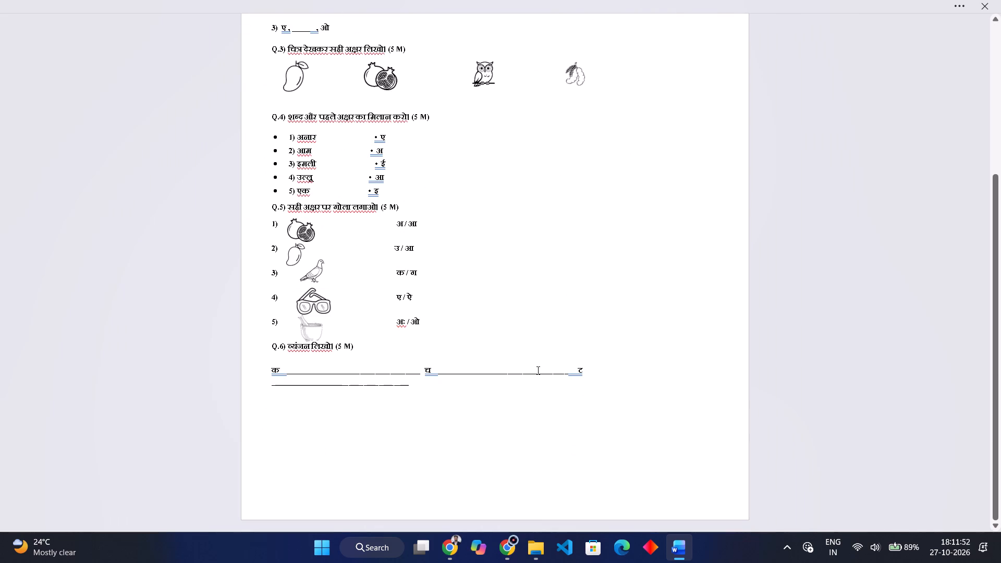
left_click_drag(263, 219, 320, 277)
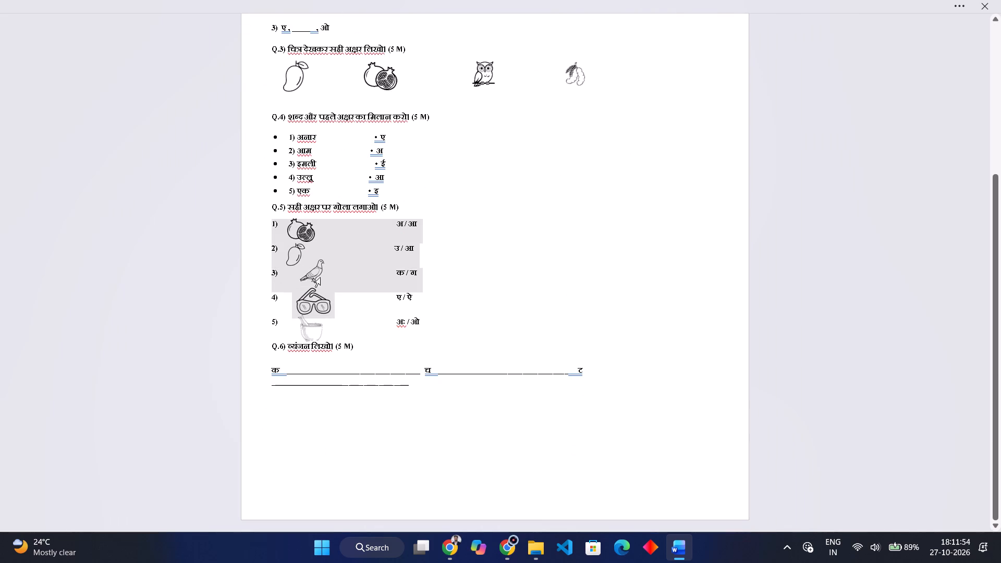
left_click_drag(320, 277, 372, 320)
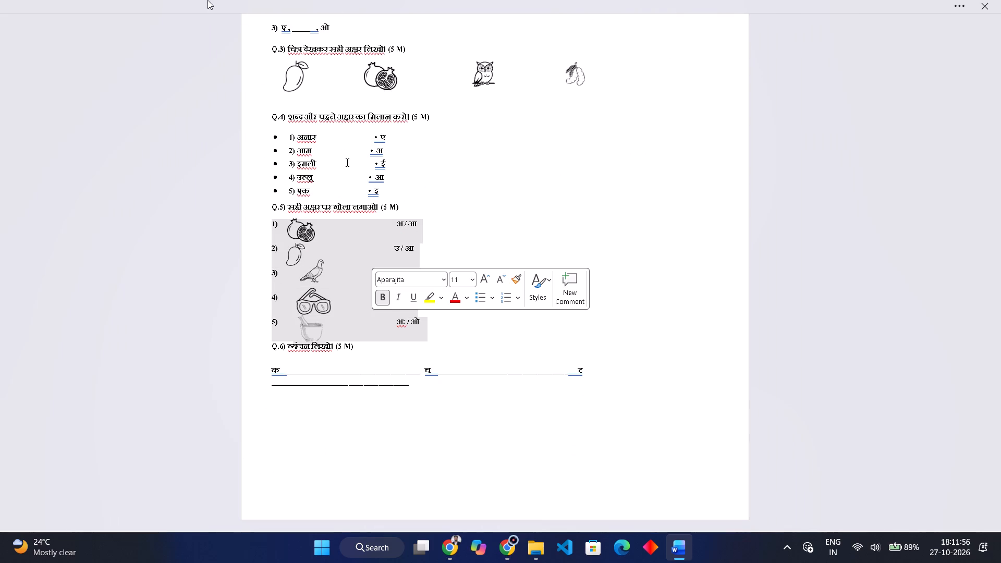
left_click(209, 0)
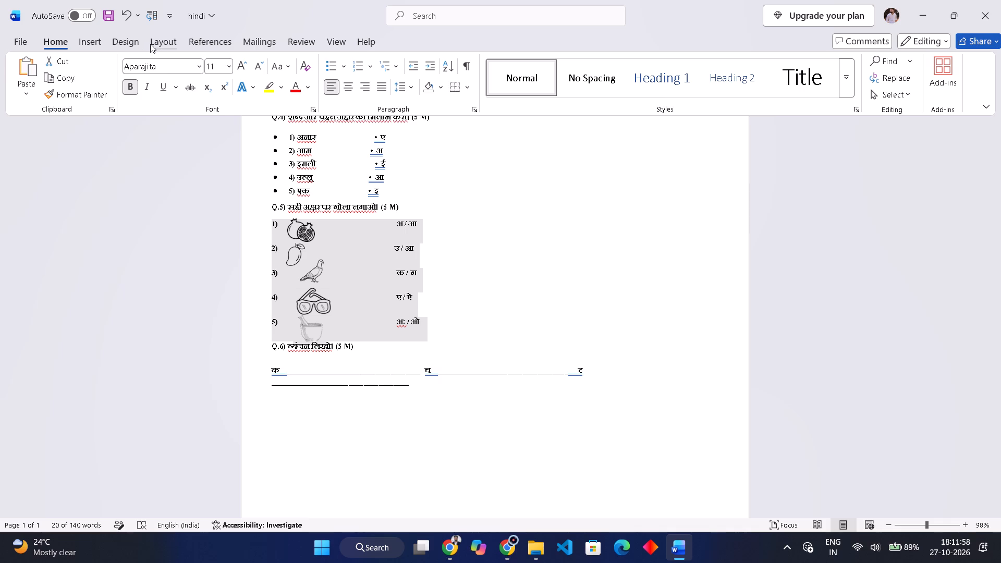
left_click(154, 42)
left_click(126, 66)
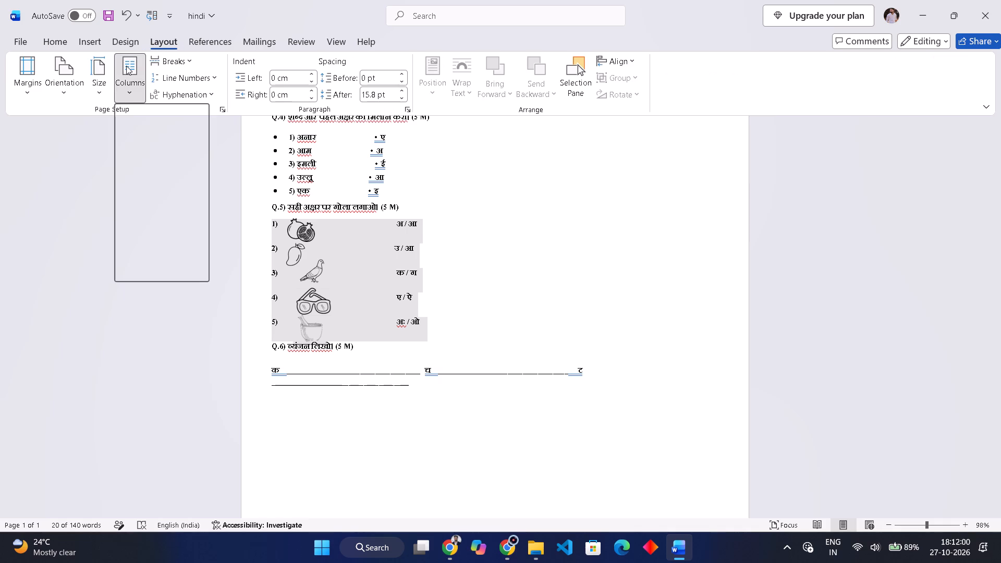
left_click(139, 149)
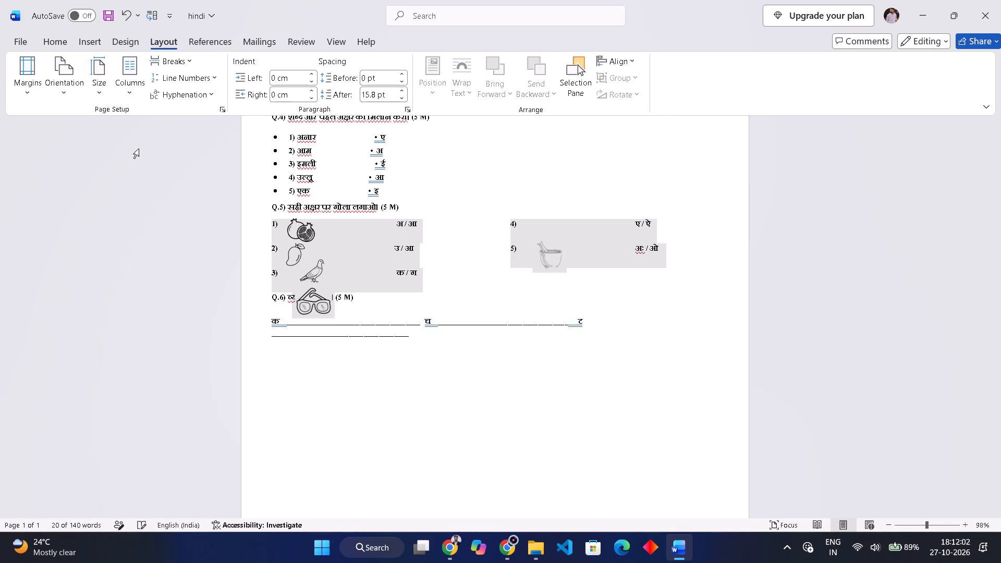
left_click(489, 250)
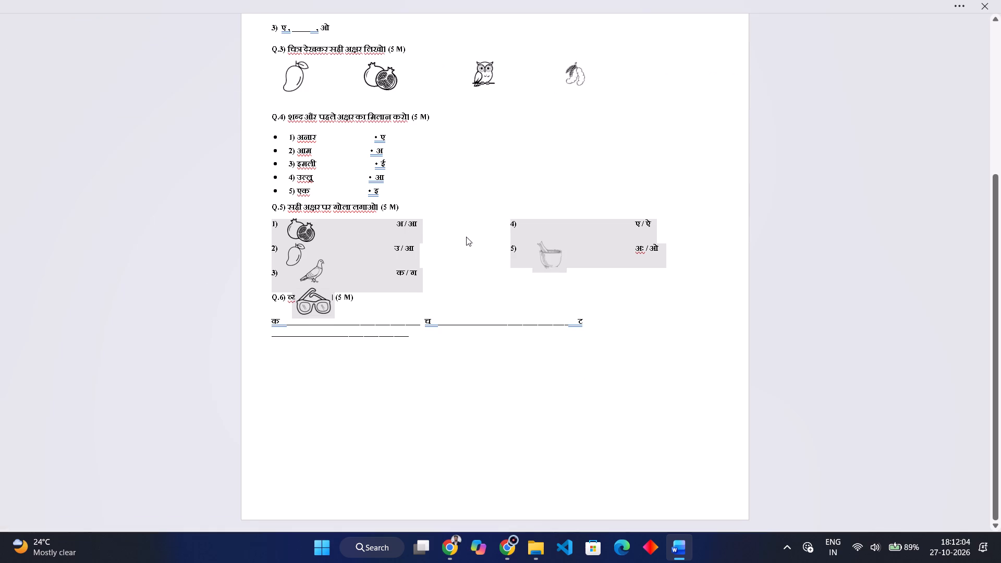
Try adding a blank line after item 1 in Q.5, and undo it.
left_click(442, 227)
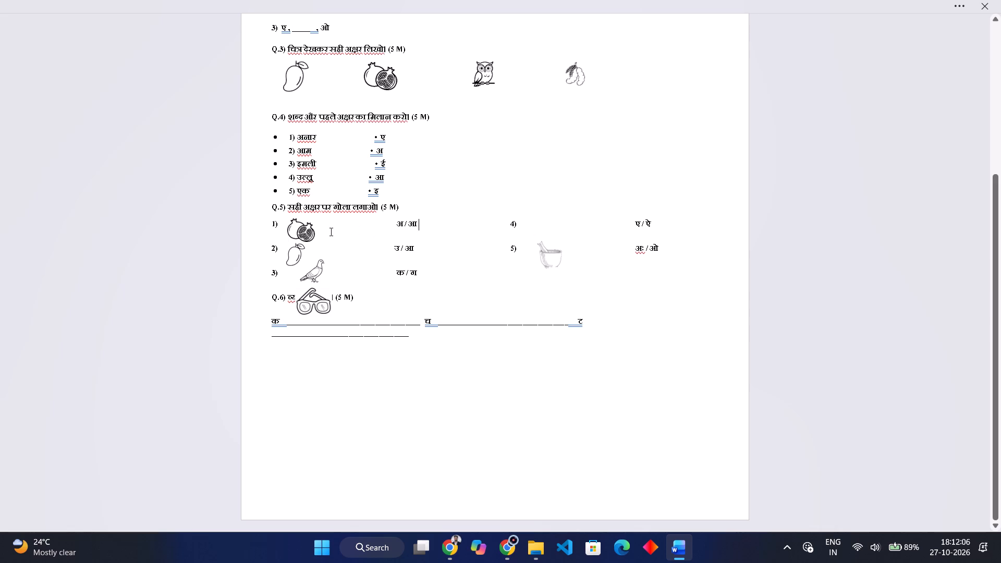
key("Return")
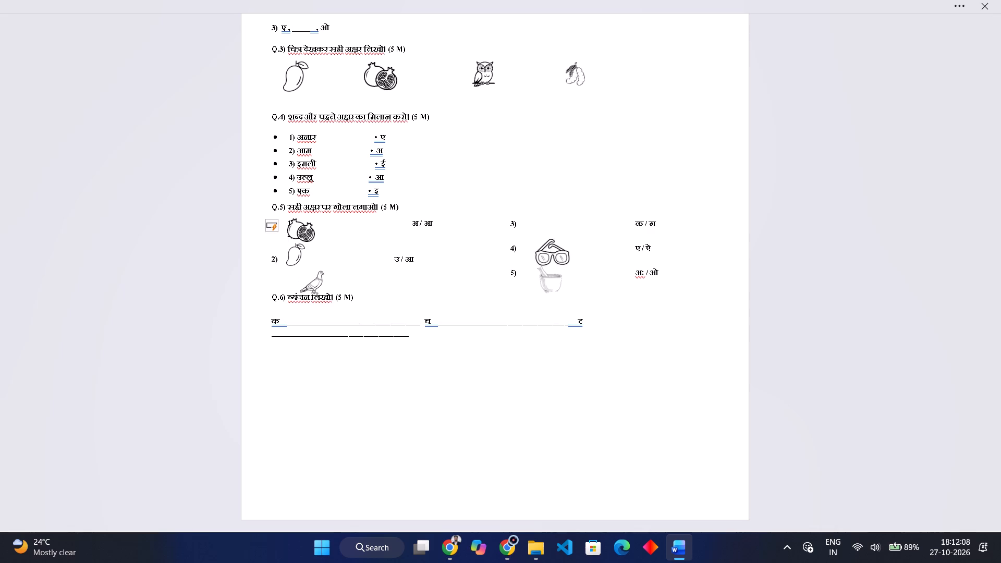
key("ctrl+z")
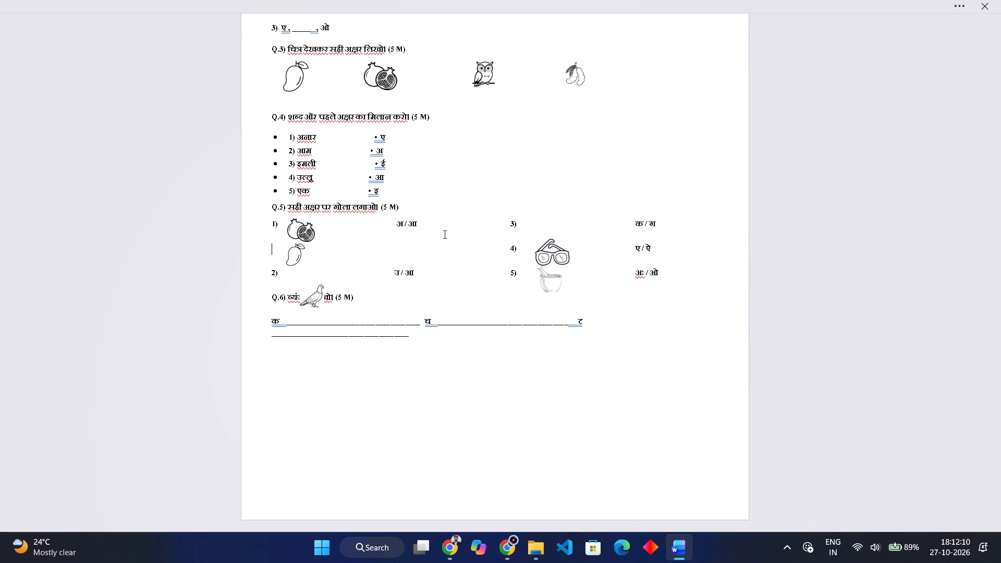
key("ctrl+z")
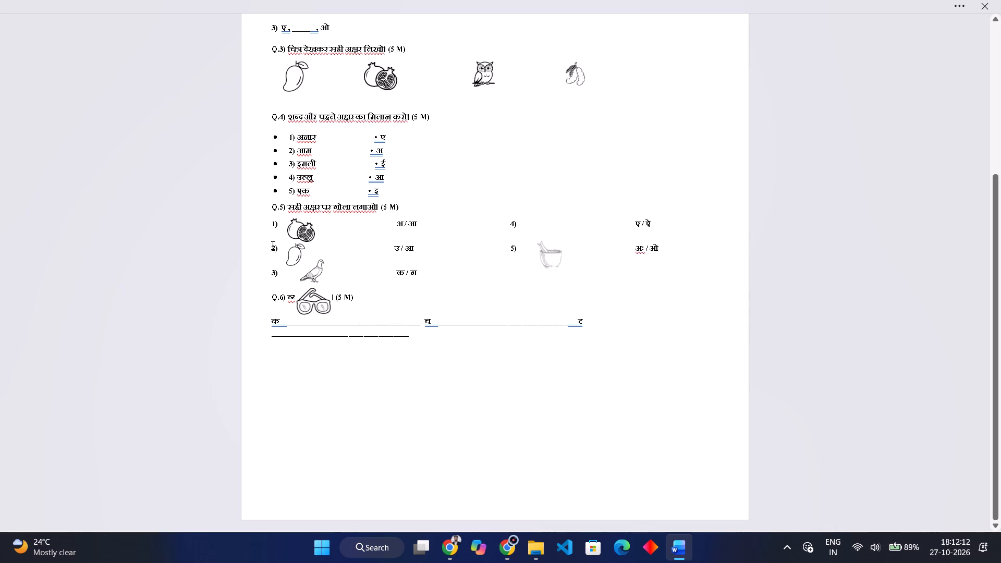
Add a blank line above item 2 of Q.5.
left_click(272, 245)
key("Return")
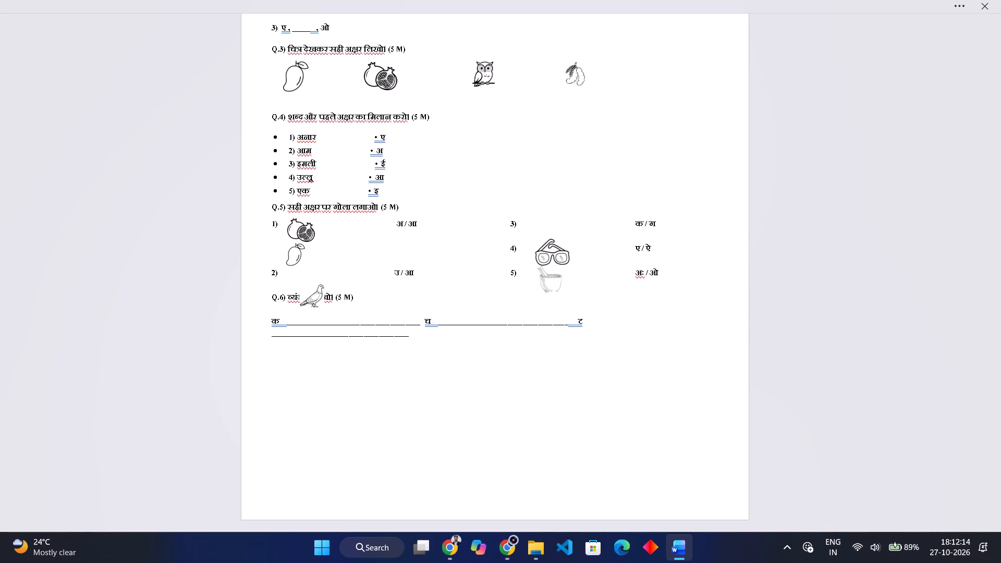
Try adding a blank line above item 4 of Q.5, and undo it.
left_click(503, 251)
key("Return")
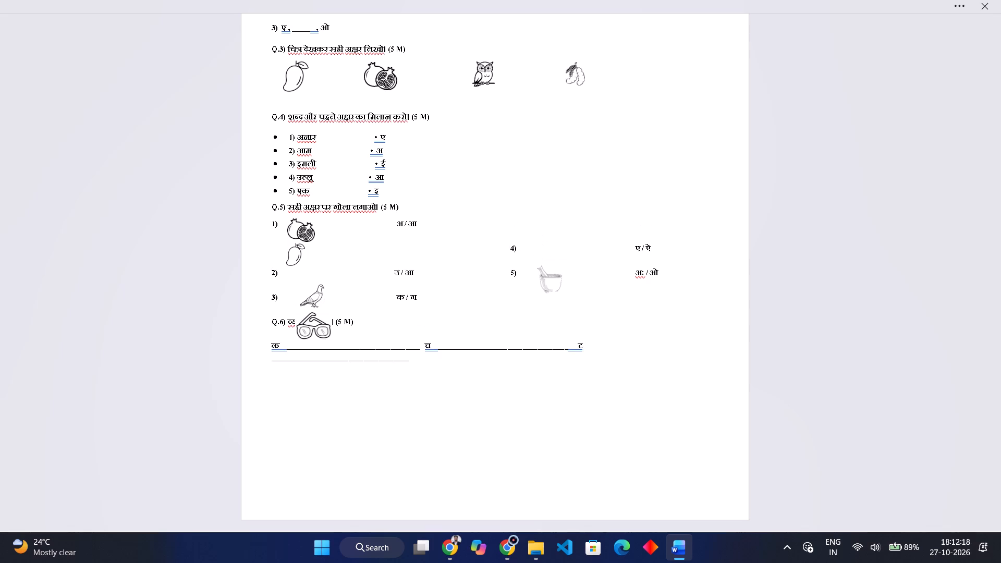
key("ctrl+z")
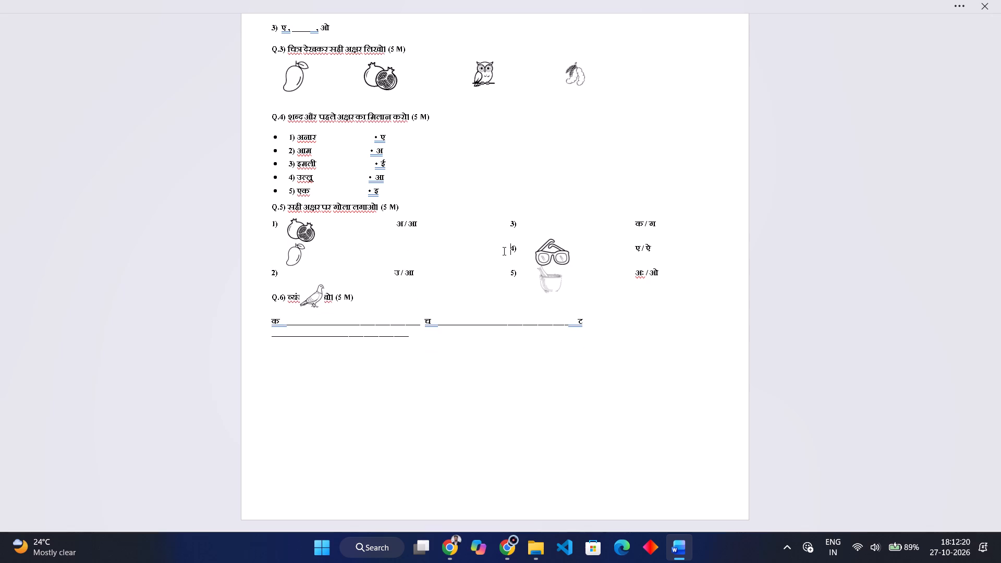
Insert four blank lines above the Q.6 heading to separate it from Q.5.
left_click(270, 299)
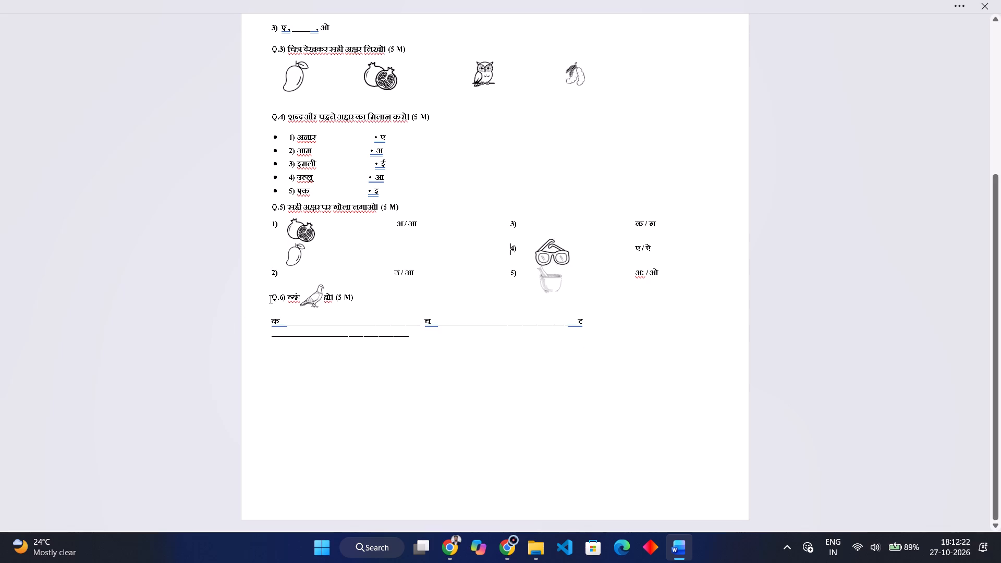
key("Return")
key("Return")
key("Return")
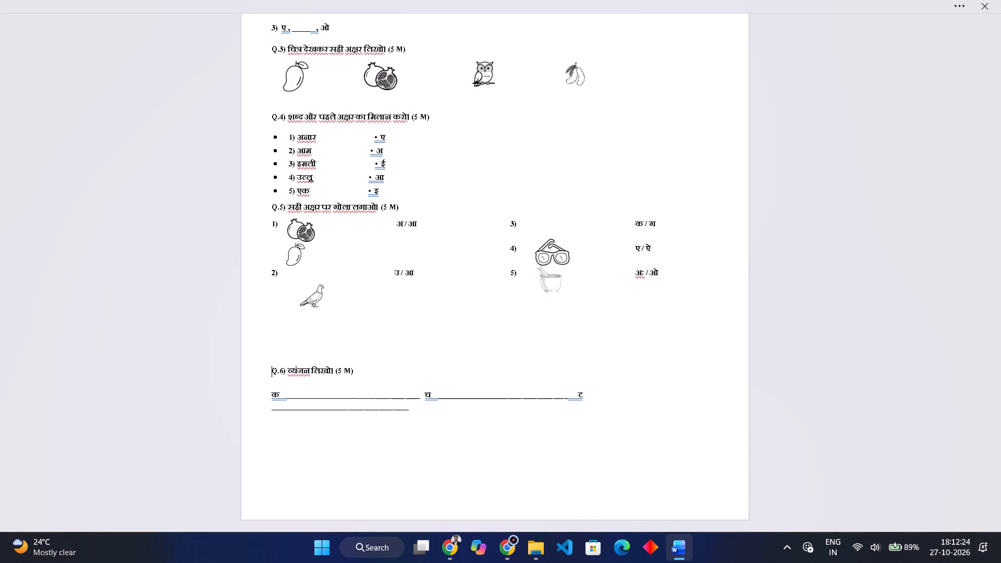
key("Return")
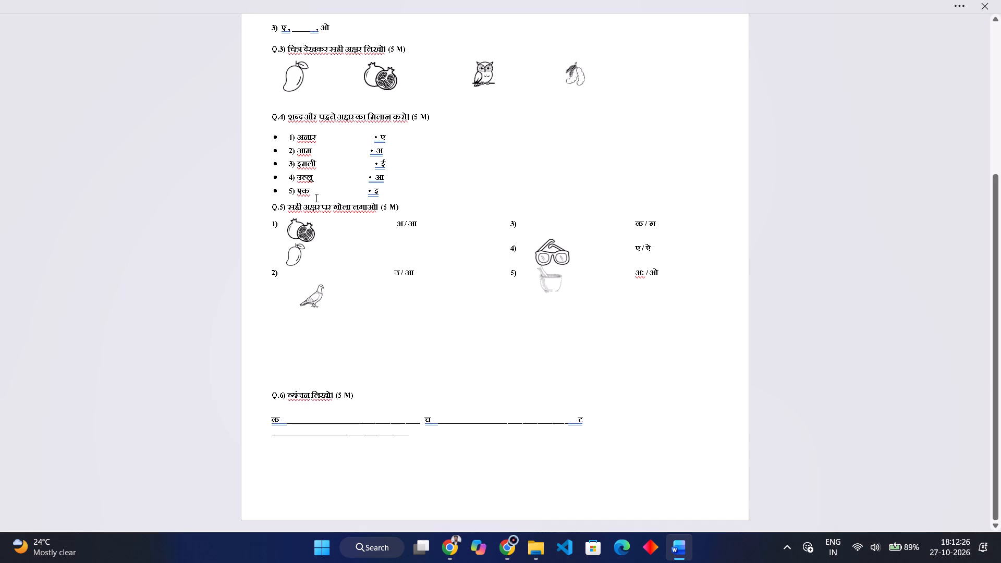
Move the mango picture beside item 2 and the bird picture beside item 3 in Q.5.
left_click_drag(295, 255, 298, 275)
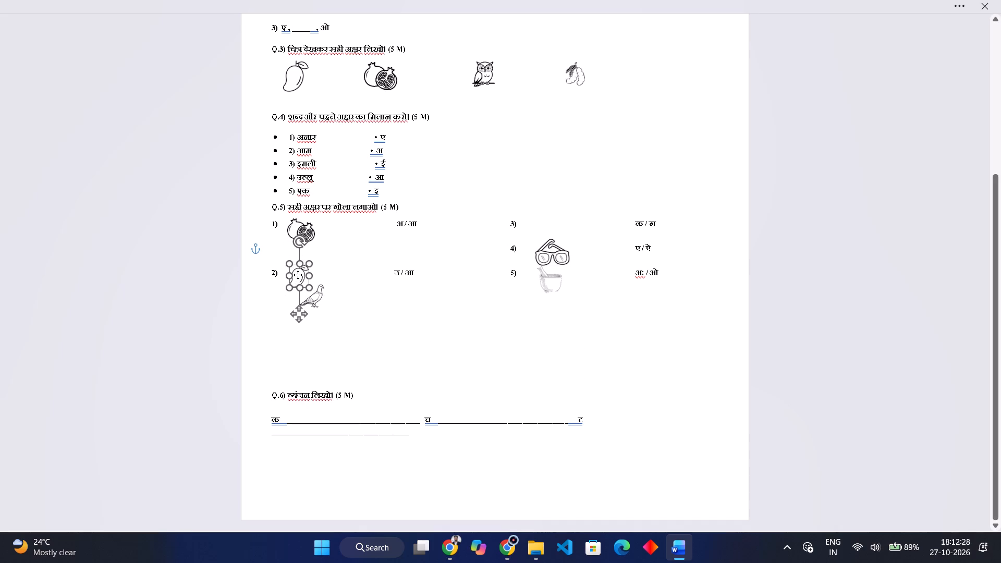
left_click_drag(298, 275, 298, 275)
left_click_drag(298, 275, 298, 275)
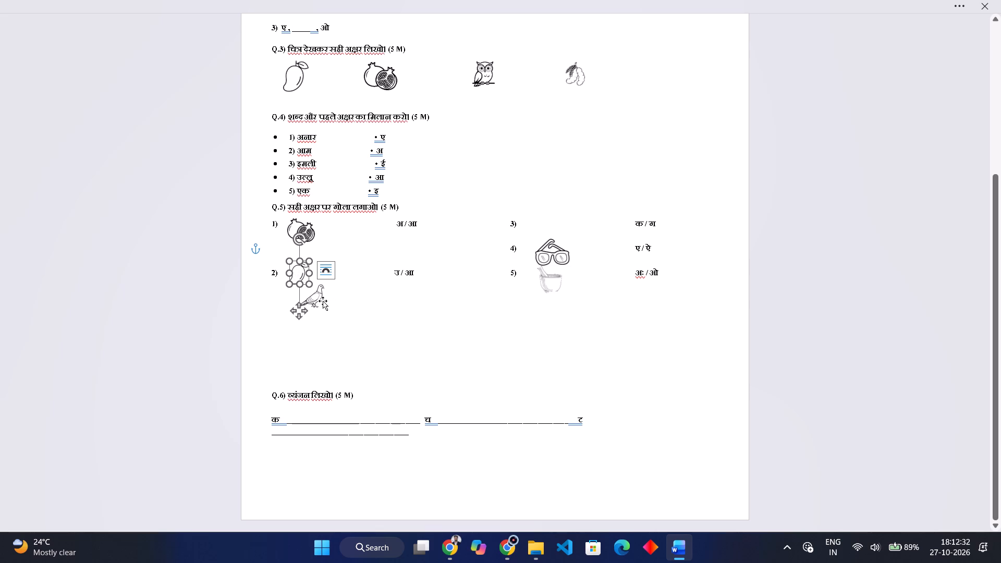
left_click(323, 301)
left_click_drag(323, 301, 559, 224)
Insert two line breaks after the number of item 4 and a blank line above item 3 in Q.5.
left_click(519, 246)
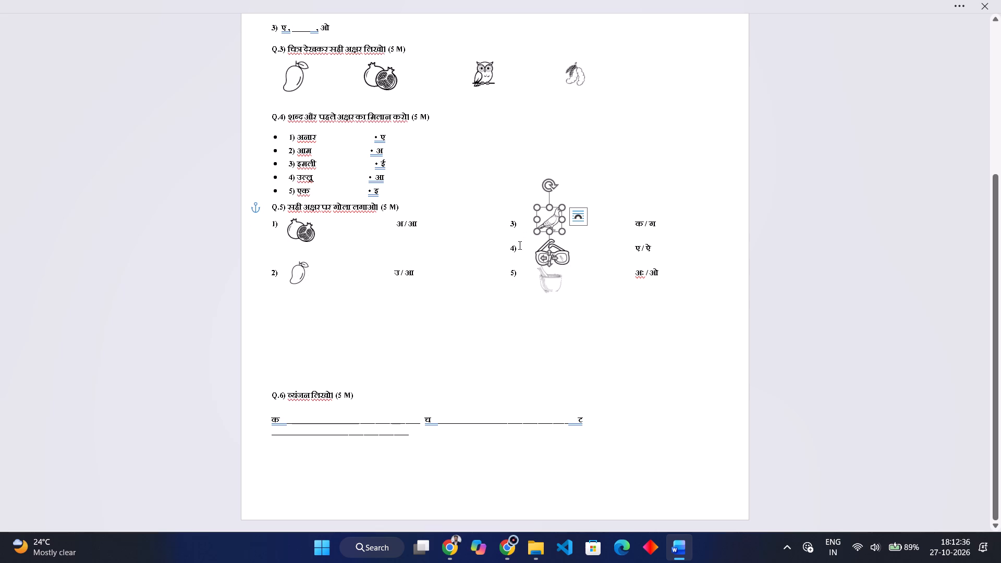
key("Return")
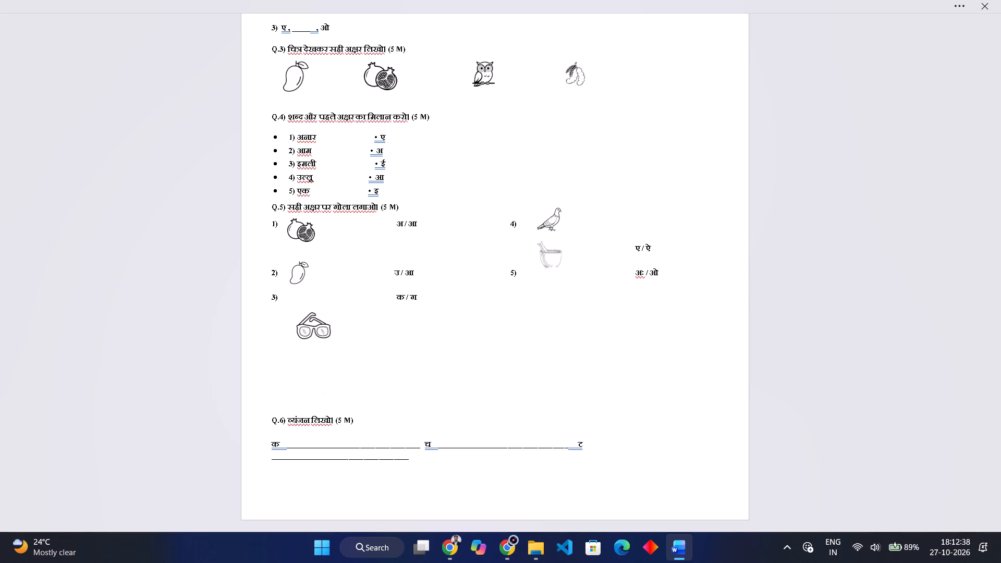
key("Return")
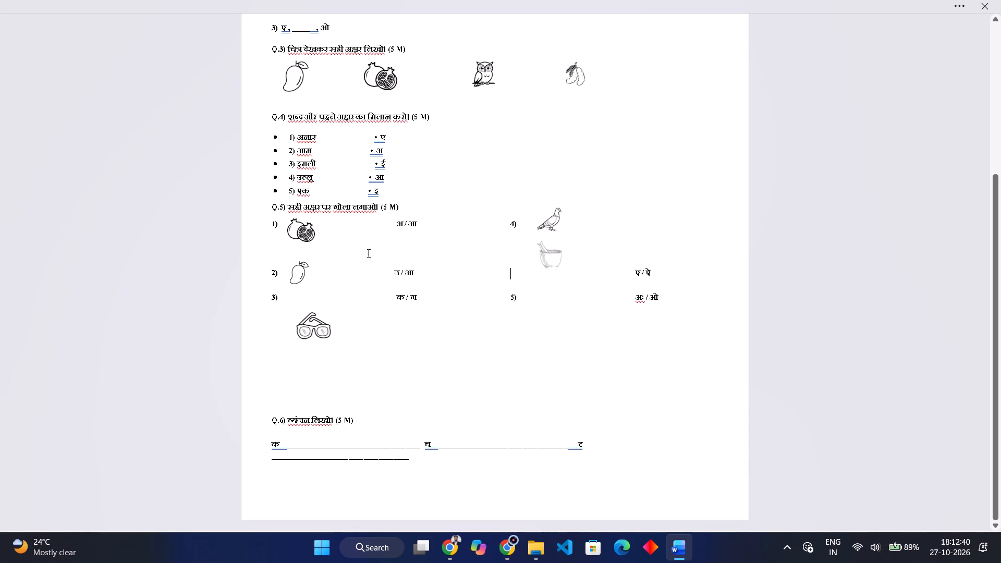
left_click(270, 299)
key("Return")
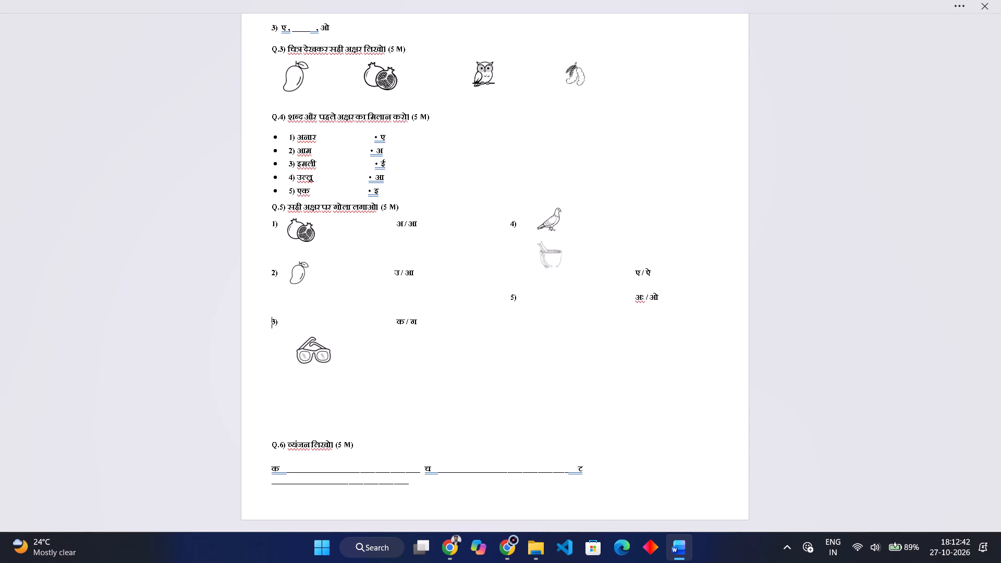
Enlarge the pomegranate picture of item 1 and the mango picture of item 2 in Q.5.
left_click(294, 235)
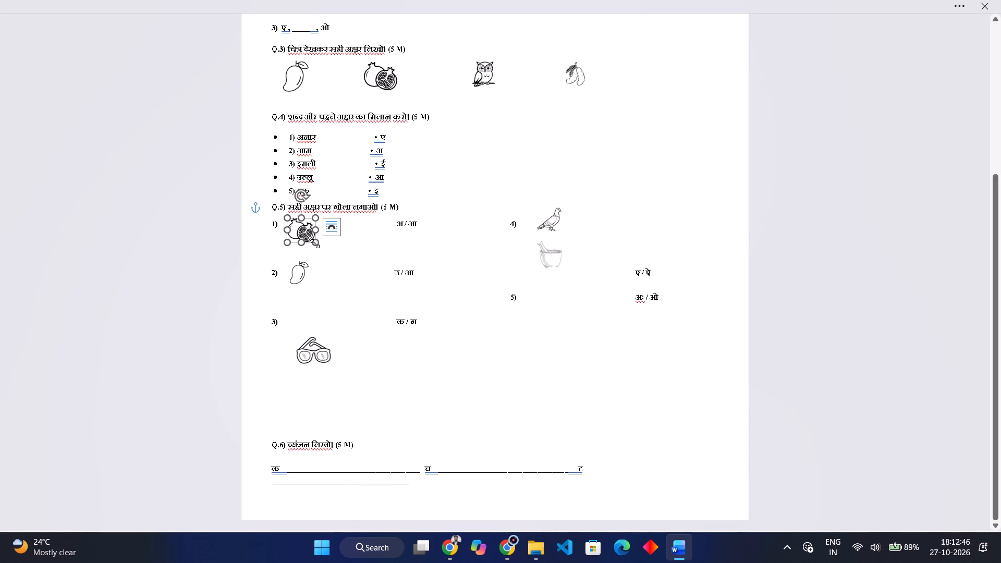
left_click_drag(315, 243, 325, 254)
left_click(297, 278)
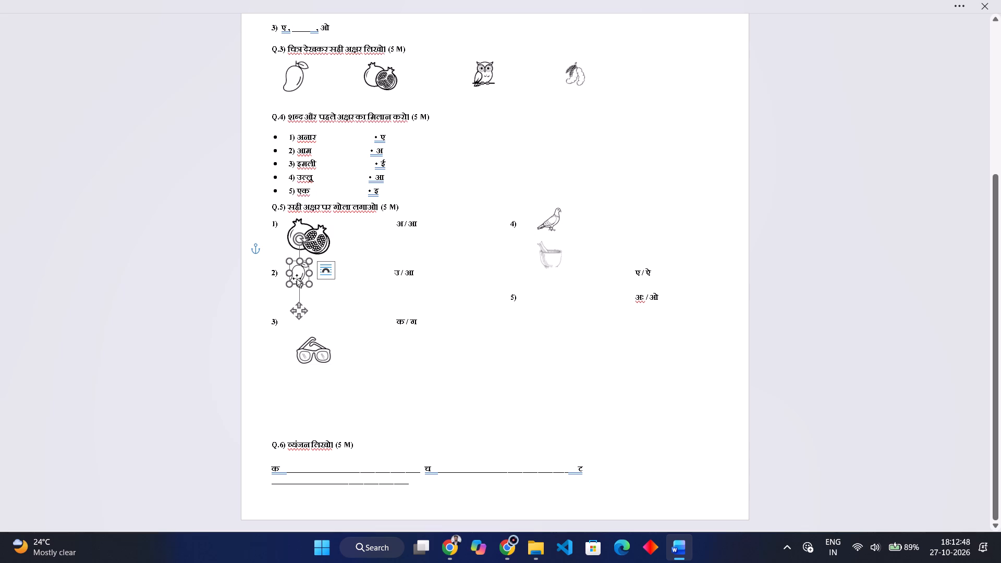
left_click_drag(310, 284, 321, 298)
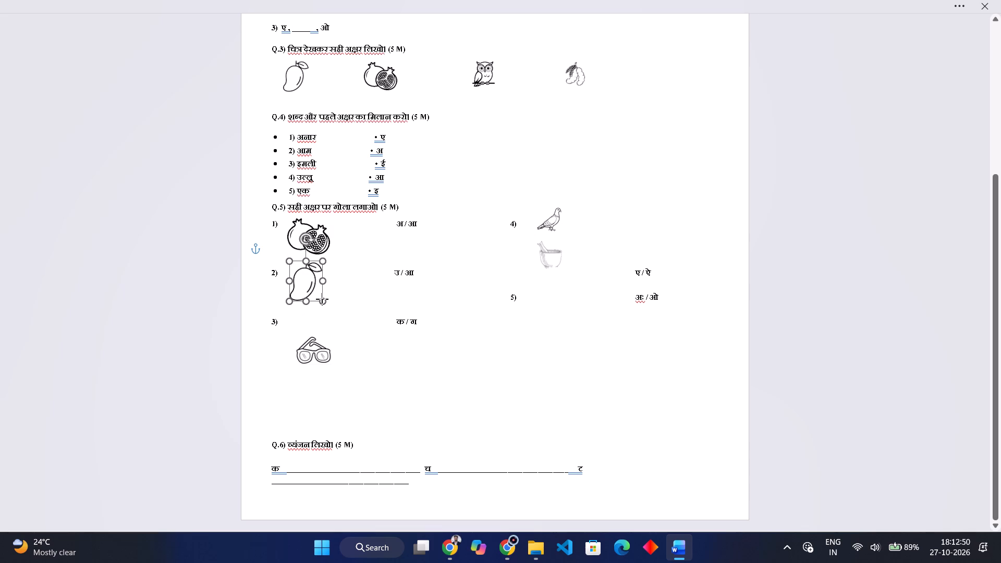
left_click_drag(321, 298, 315, 292)
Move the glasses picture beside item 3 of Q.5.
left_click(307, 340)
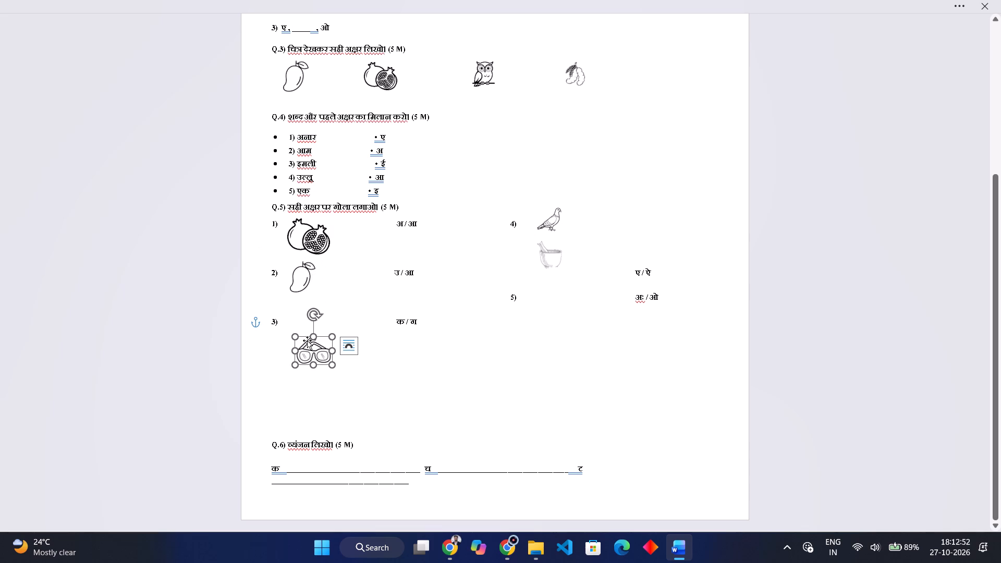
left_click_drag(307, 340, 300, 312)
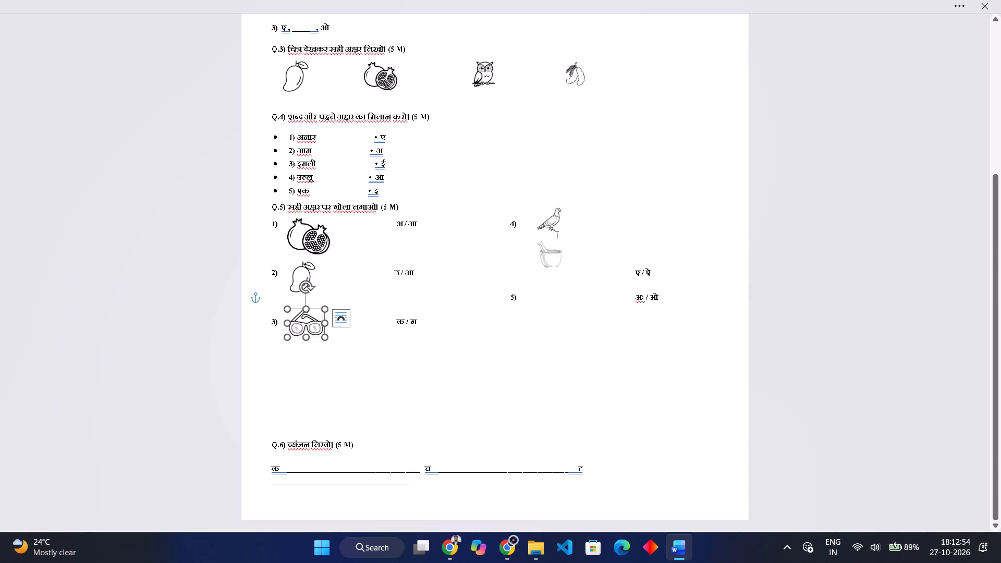
Move the mortar-and-pestle picture beside item 5 of Q.5 and enlarge it slightly.
left_click(542, 260)
left_click_drag(542, 260, 549, 301)
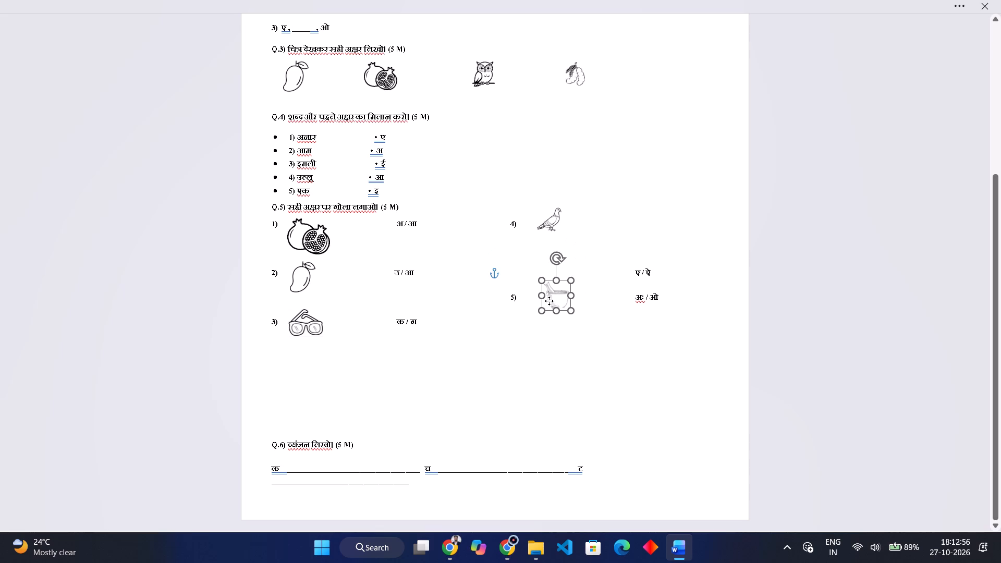
left_click_drag(571, 311, 580, 316)
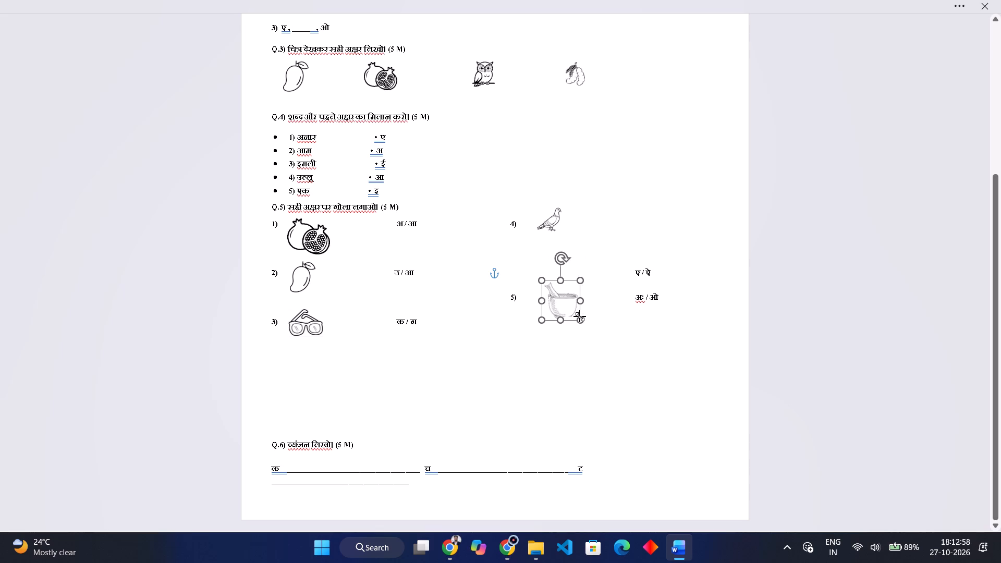
Swap the bird and glasses pictures in Q.5, placing the slightly enlarged bird beside item 3 and the glasses beside item 4.
left_click(553, 234)
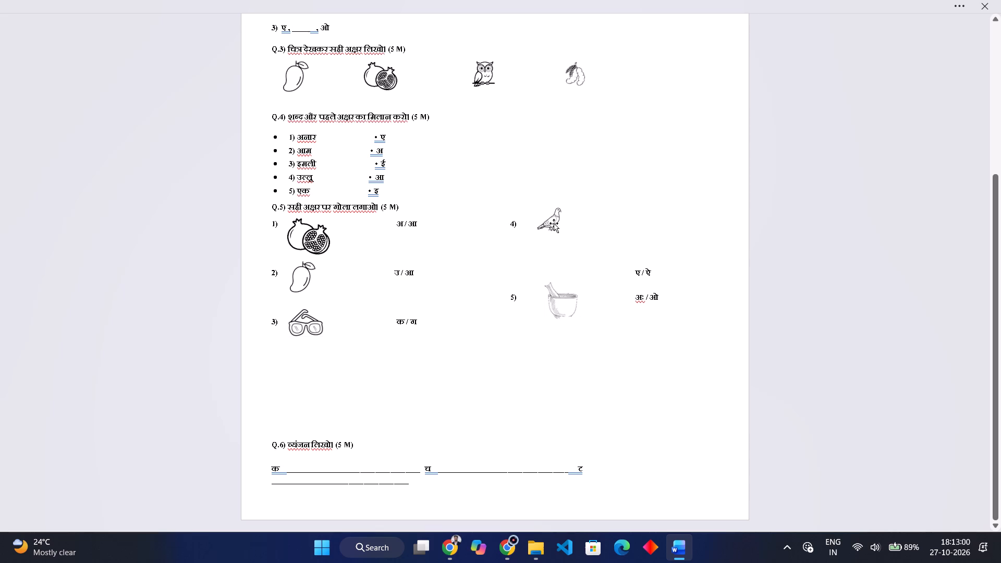
left_click(554, 223)
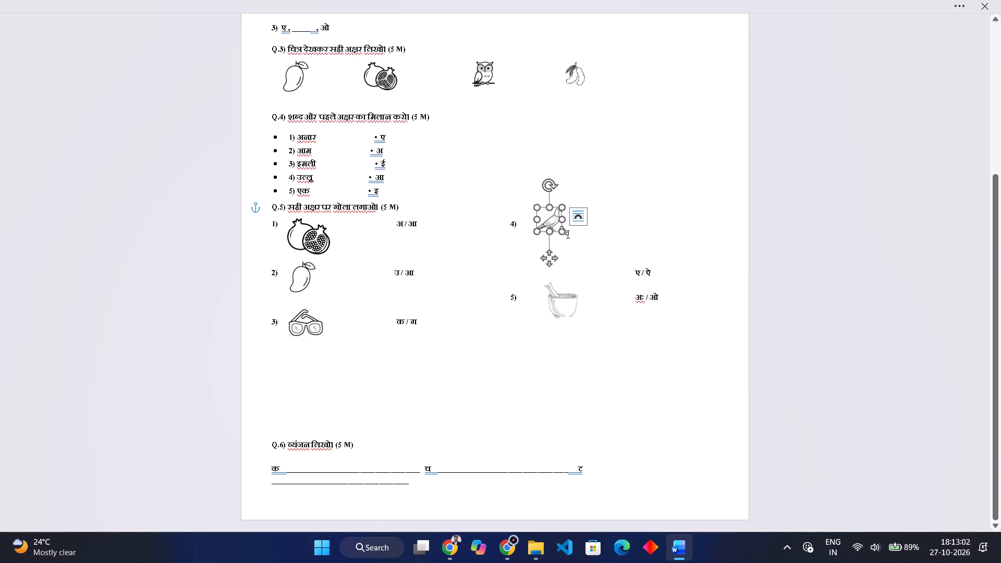
left_click_drag(551, 222, 393, 327)
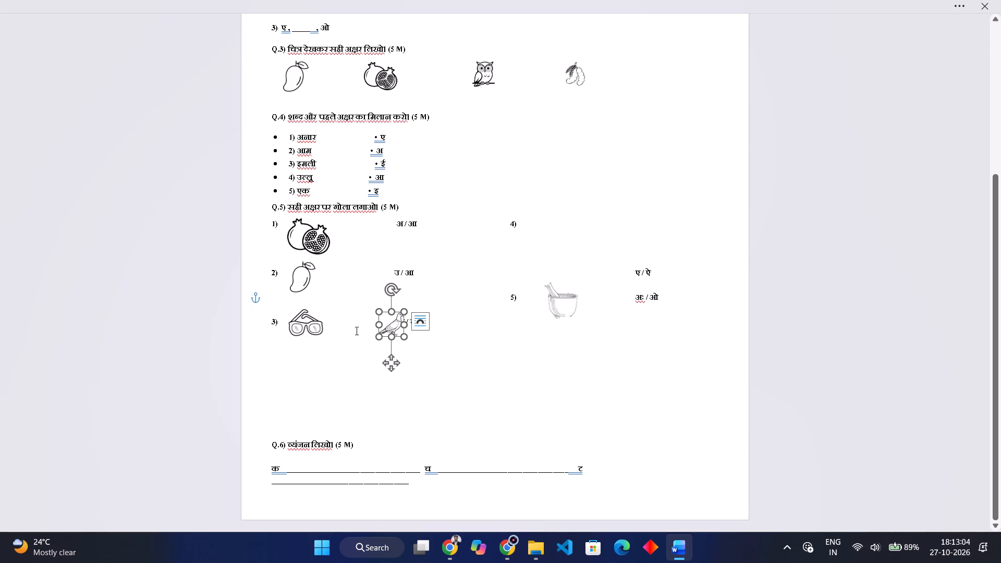
left_click_drag(309, 328, 560, 231)
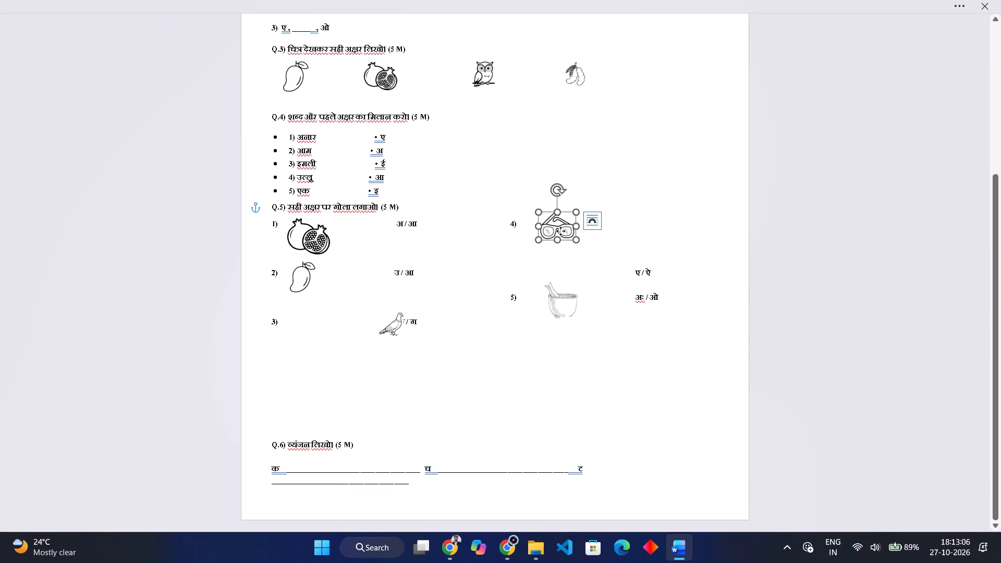
left_click_drag(396, 329, 314, 328)
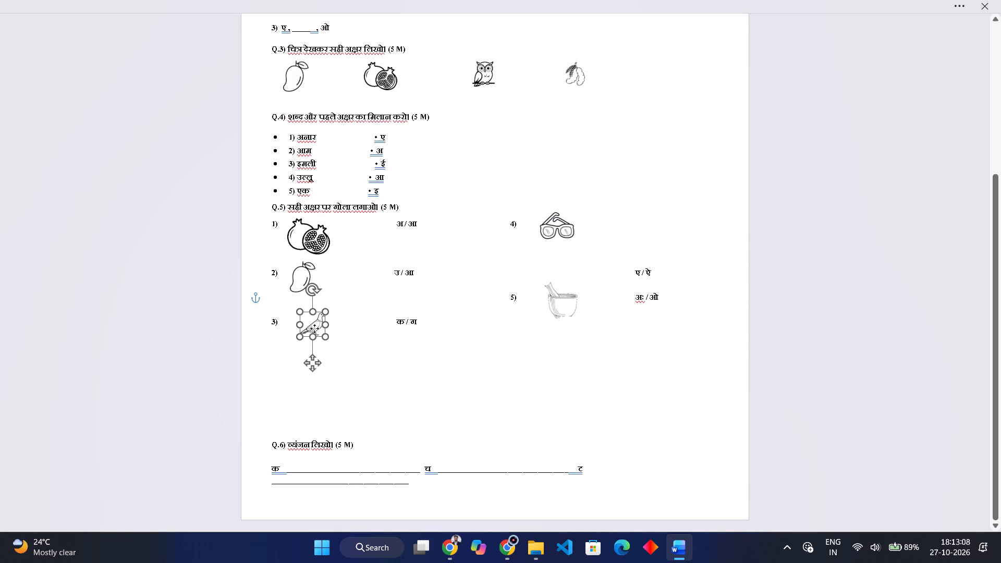
left_click_drag(314, 328, 310, 328)
left_click(318, 335)
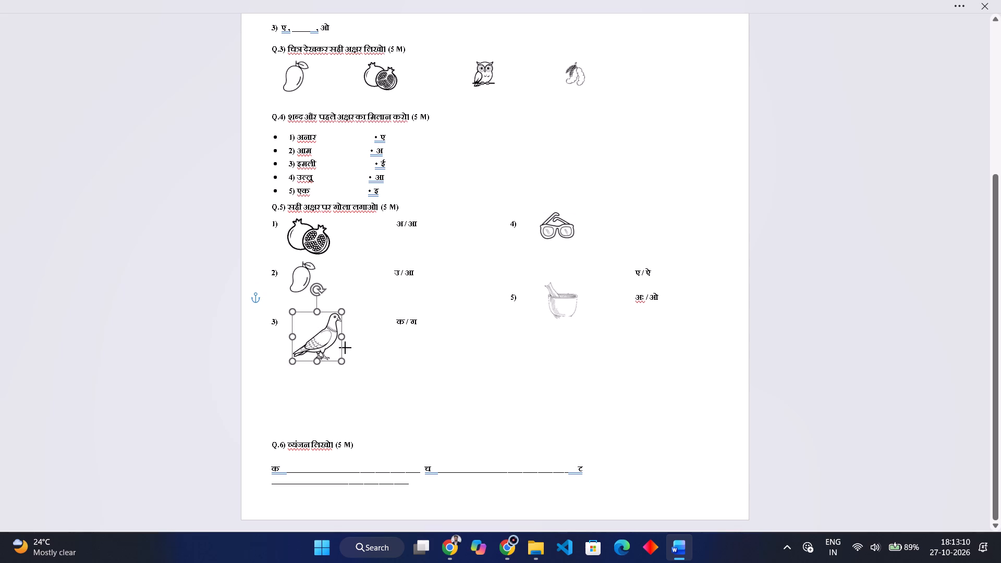
Enlarge the glasses picture and shift it close to the number of item 4.
left_click(557, 228)
left_click_drag(574, 236, 594, 253)
left_click_drag(570, 239, 557, 237)
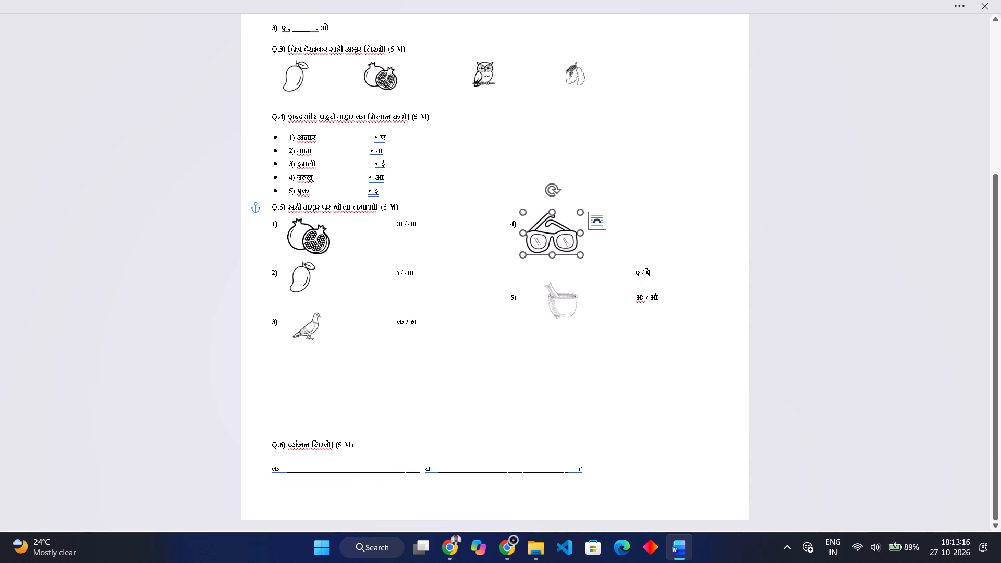
Delete the spacing in front of the letter options ए / ऐ of item 4.
left_click(620, 275)
key("BackSpace")
key("BackSpace")
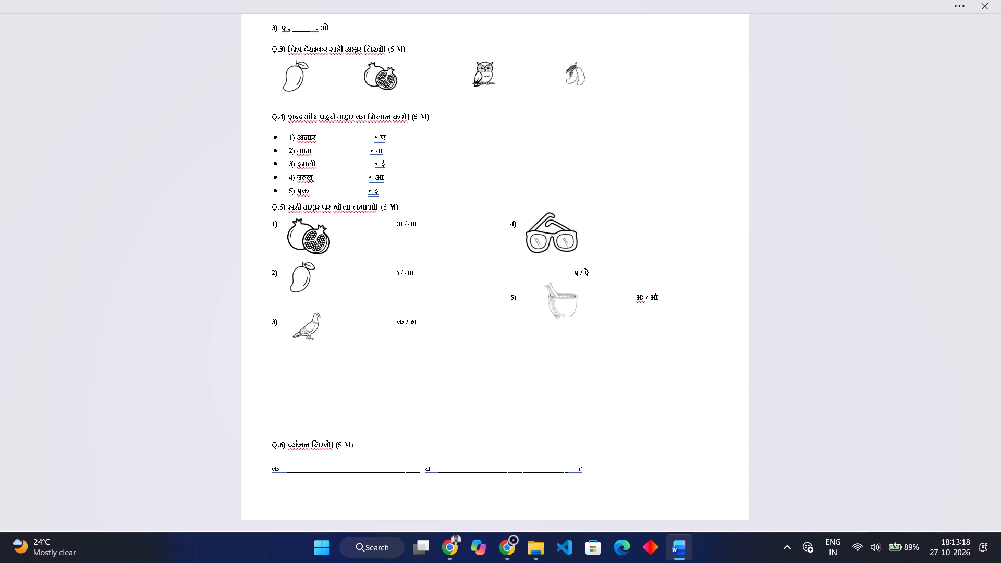
key("BackSpace")
key("BackSpace")
key("BackSpace")
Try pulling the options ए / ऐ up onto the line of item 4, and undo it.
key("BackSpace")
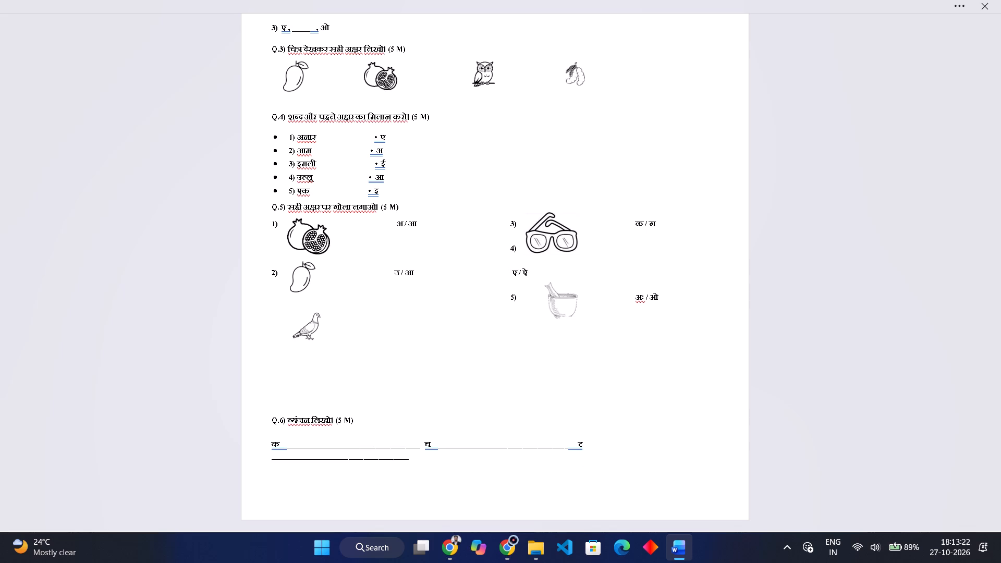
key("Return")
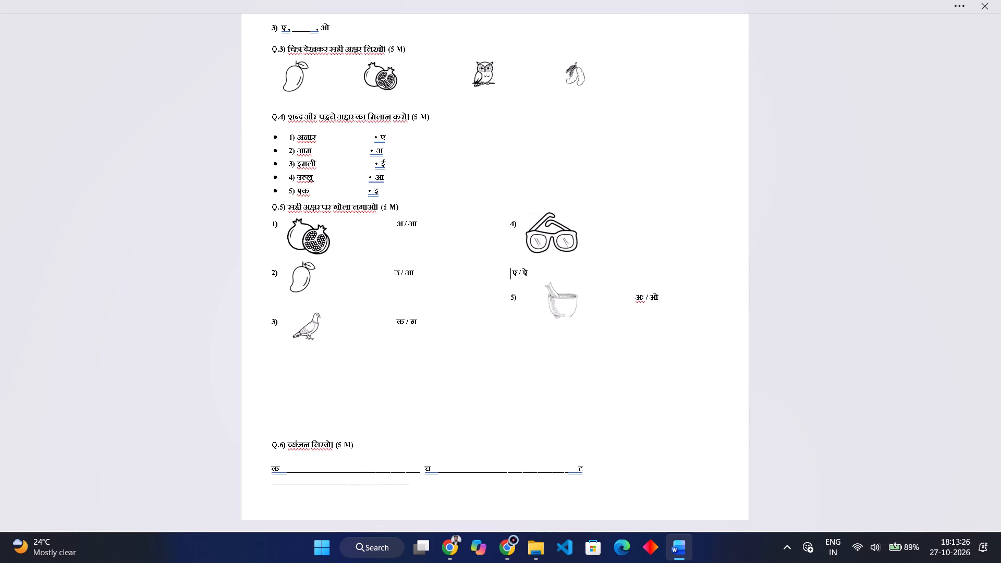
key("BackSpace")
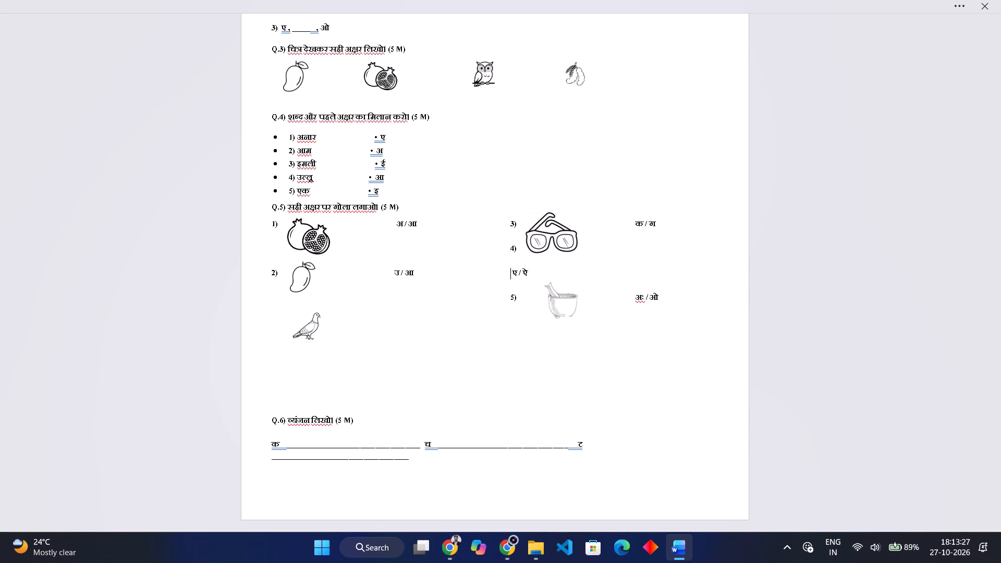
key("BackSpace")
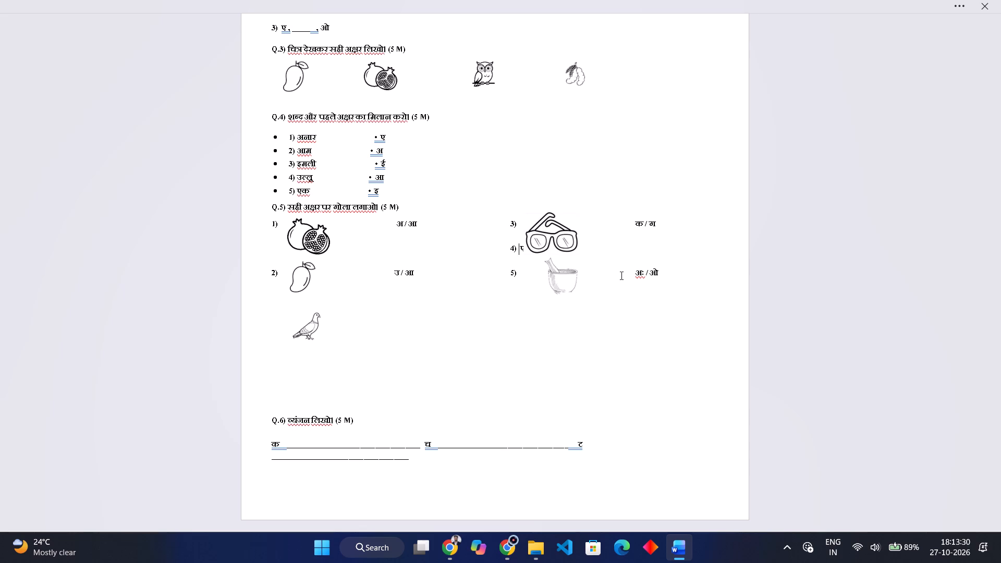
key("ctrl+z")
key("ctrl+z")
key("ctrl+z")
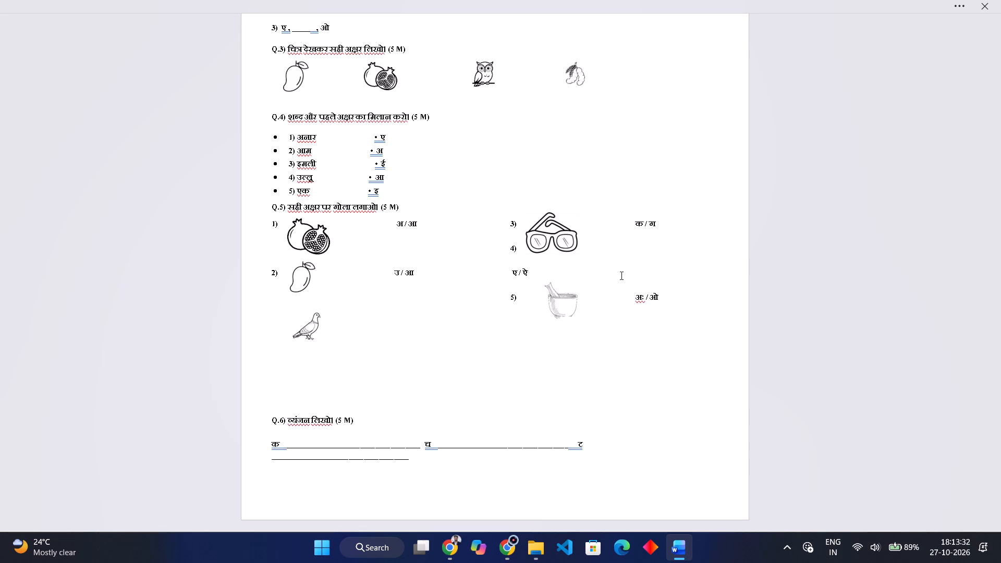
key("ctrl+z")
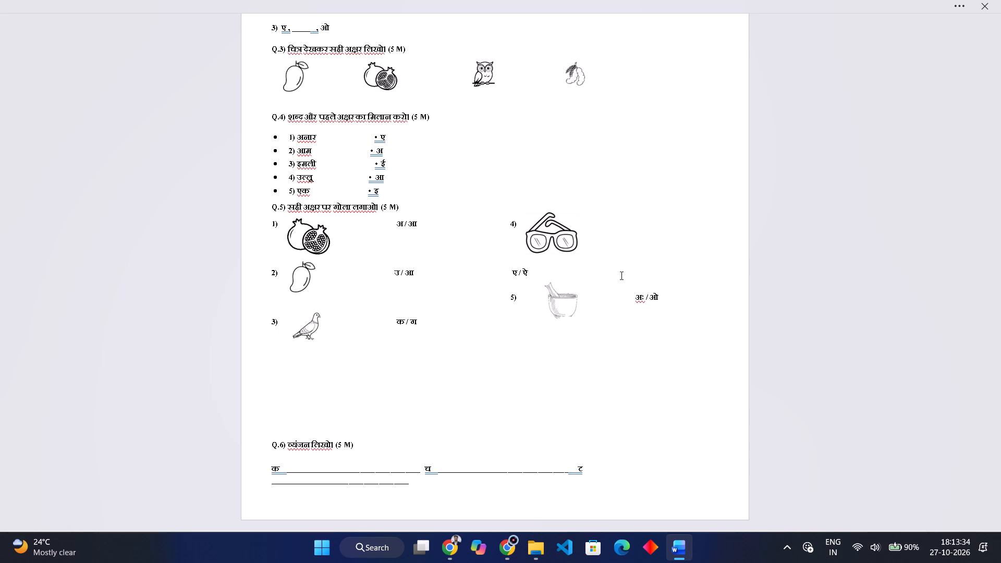
Move the letter options ए / ऐ up onto the line of item 4 in Q.5, tabbed out beyond the glasses picture.
left_click(533, 272)
left_click_drag(533, 272, 513, 272)
key("ctrl+c")
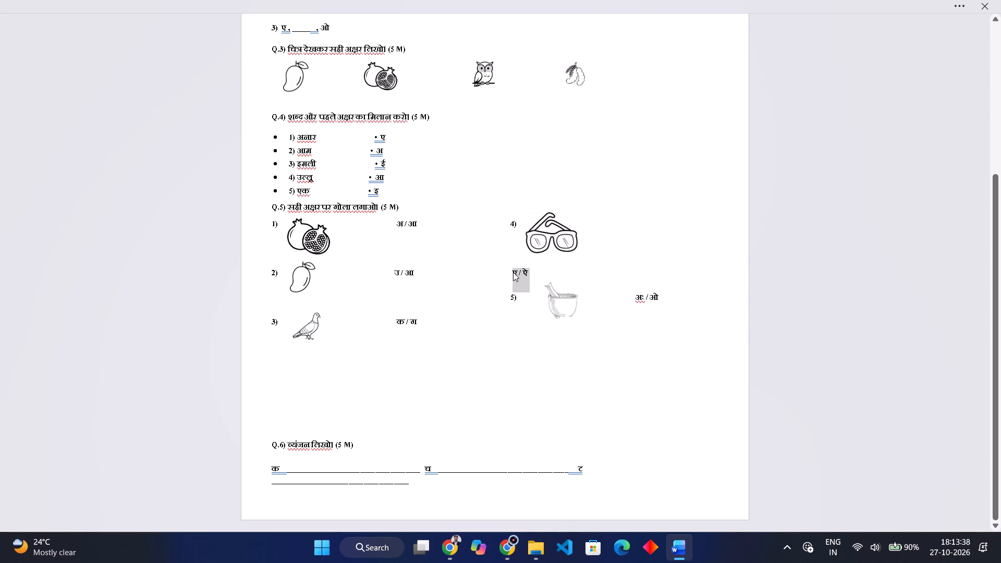
key("BackSpace")
left_click(583, 224)
left_click(583, 224)
key("Tab")
key("Tab")
key("Tab")
key("Tab")
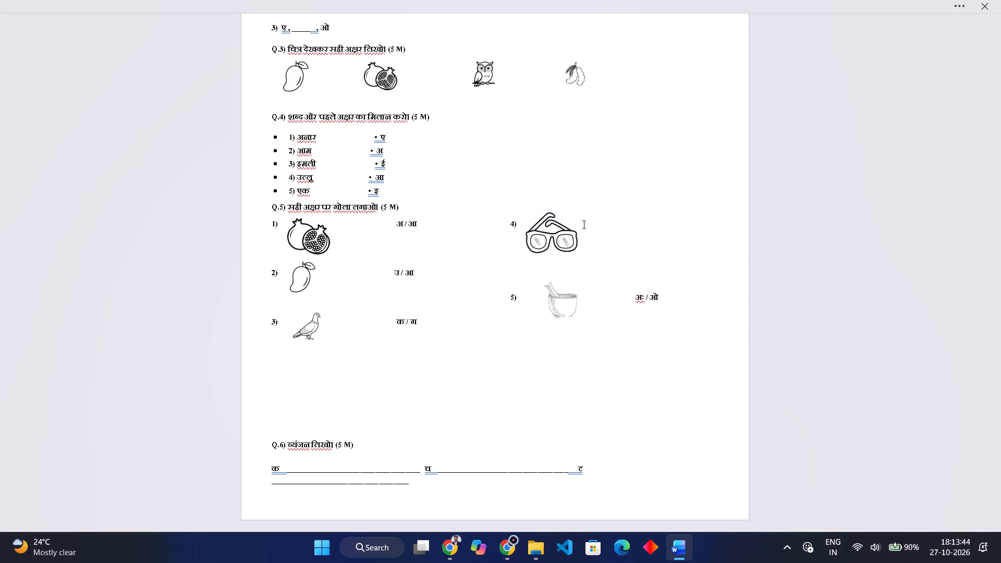
key("ctrl+v")
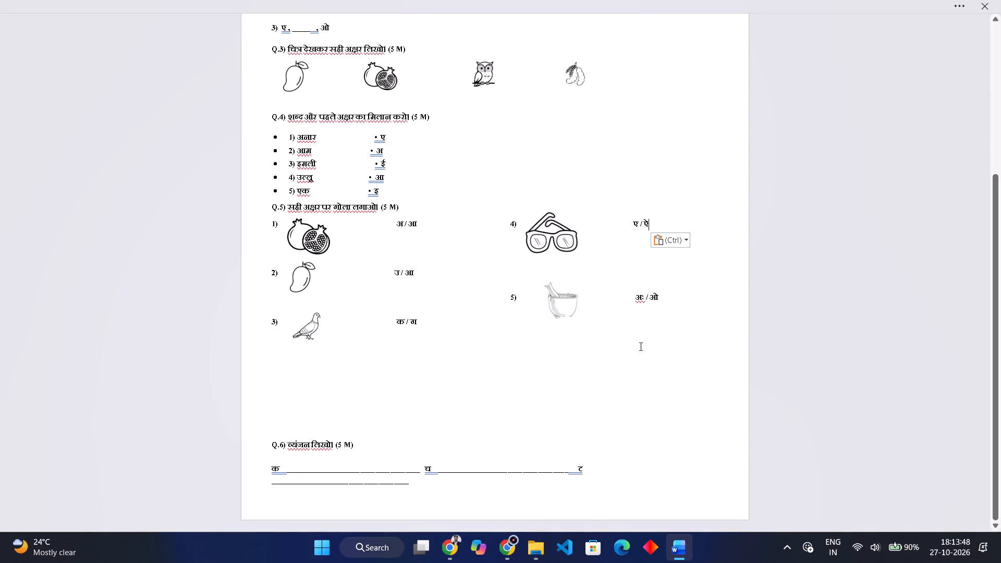
Remove the gap between the letter ट and its answer blank in Q.6.
scroll(445, 429, "down", 2)
left_click(277, 485)
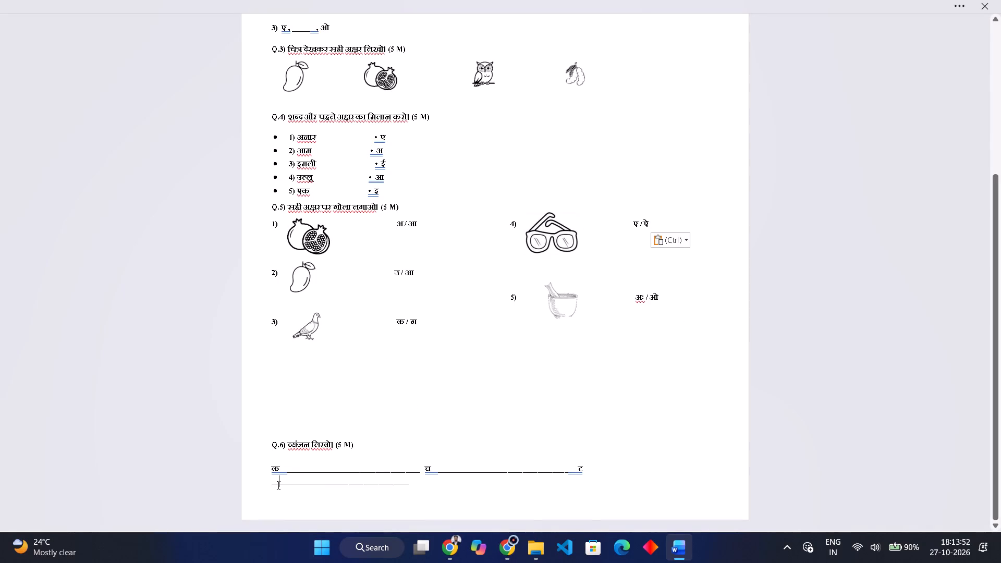
left_click(275, 484)
left_click(270, 484)
key("BackSpace")
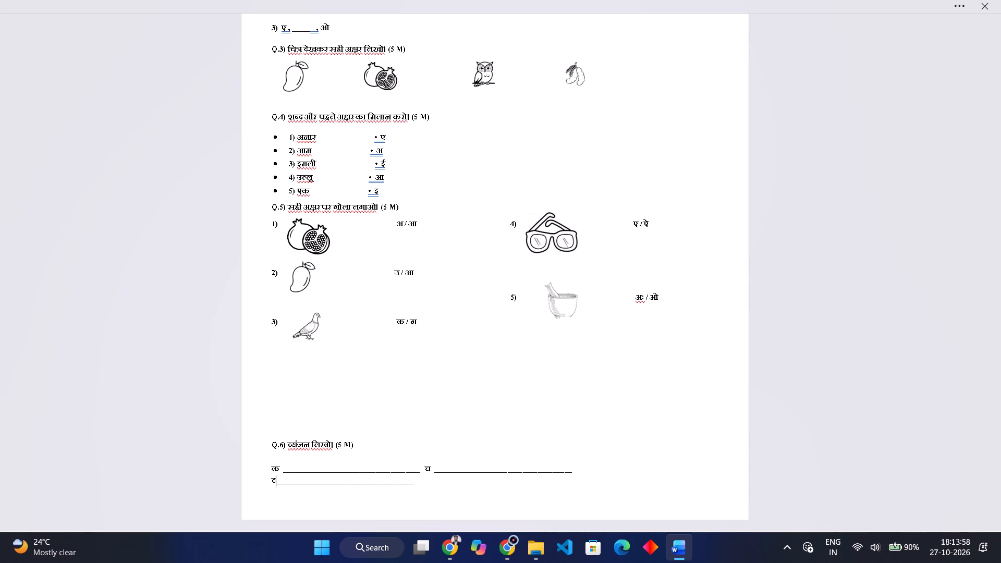
Shorten the answer blanks after क, च and ट in Q.6 so that all three fit on one line.
left_click_drag(270, 466, 331, 499)
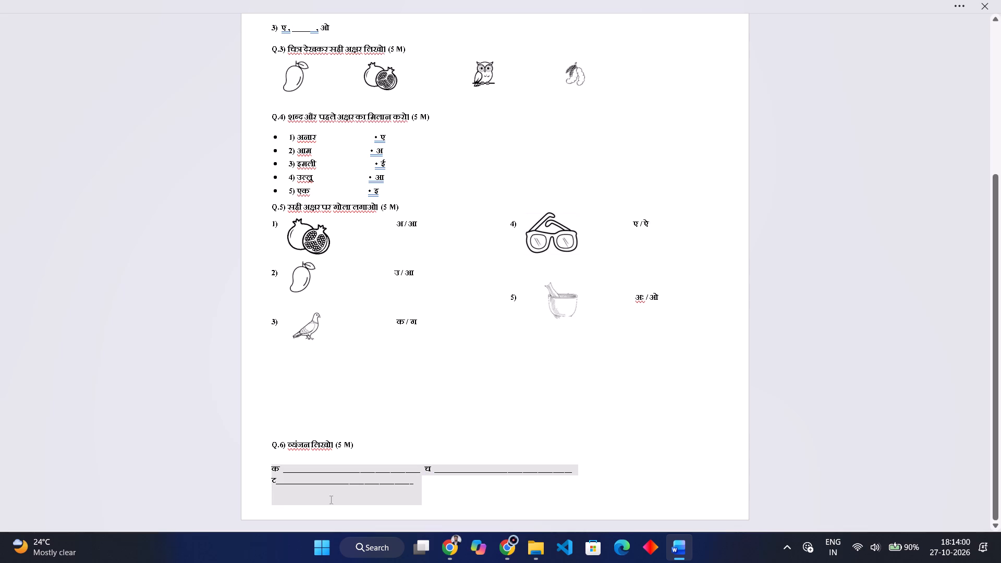
left_click_drag(331, 499, 301, 474)
left_click(301, 474)
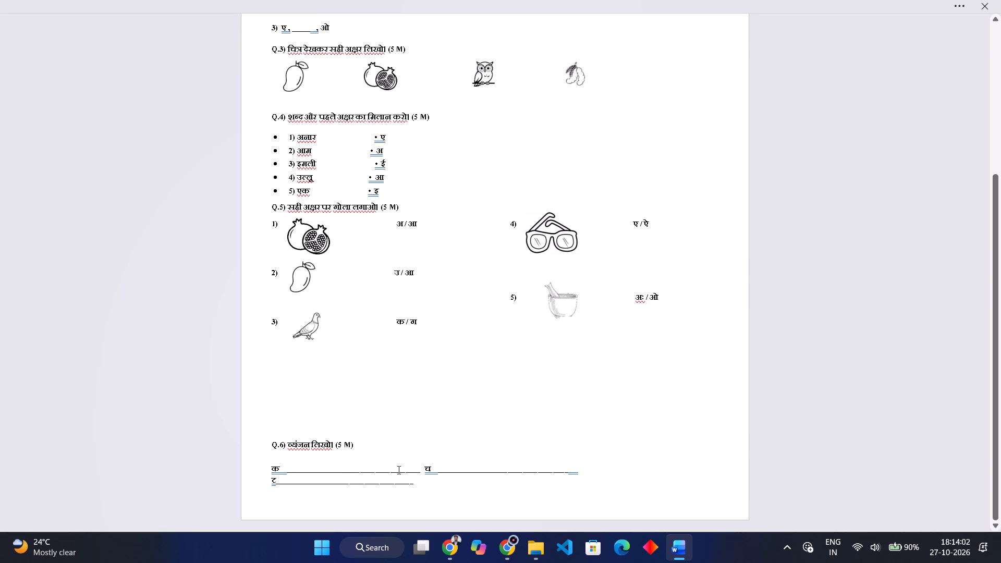
left_click_drag(420, 470, 359, 464)
key("BackSpace")
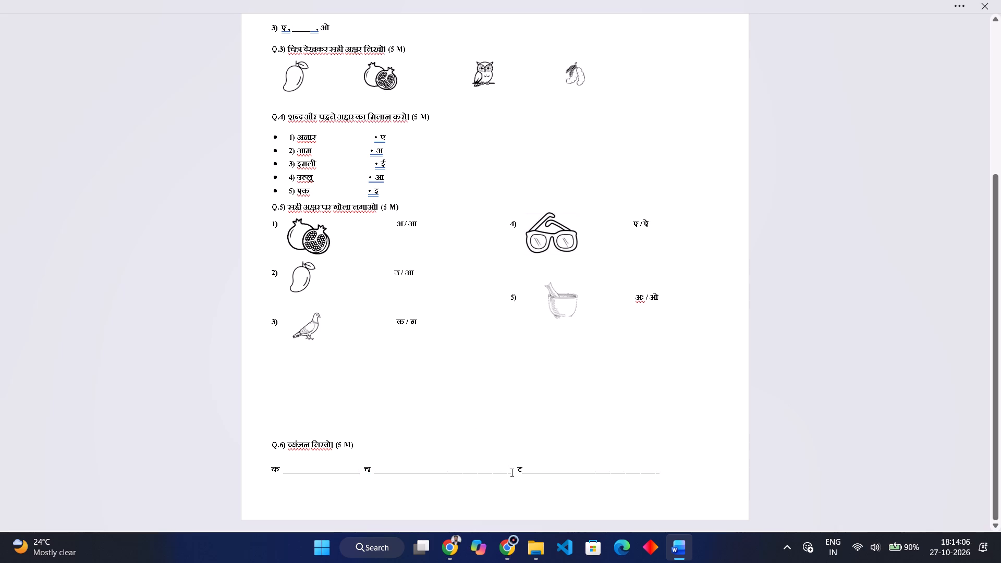
left_click_drag(509, 471, 453, 471)
key("BackSpace")
left_click_drag(613, 470, 530, 488)
key("BackSpace")
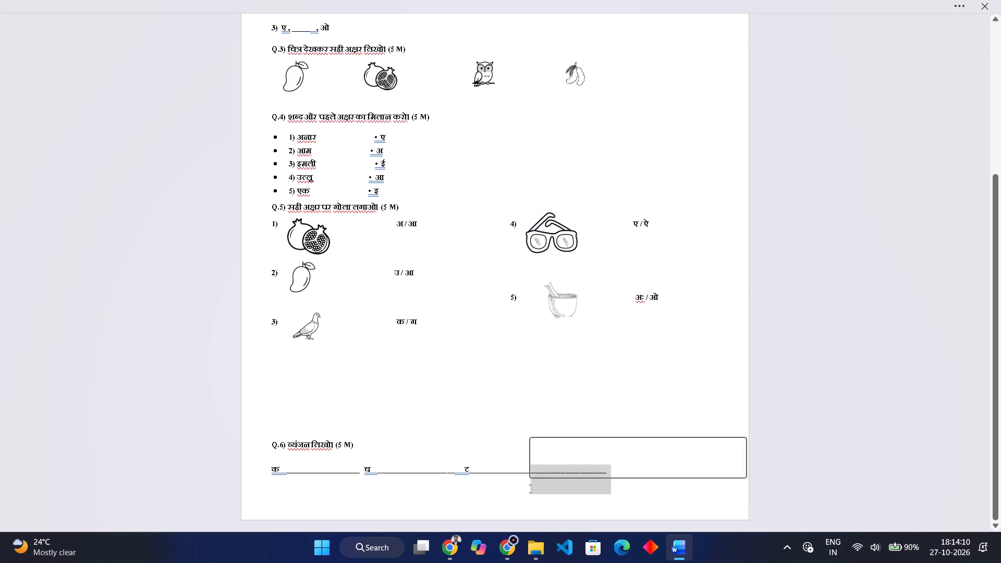
key("space")
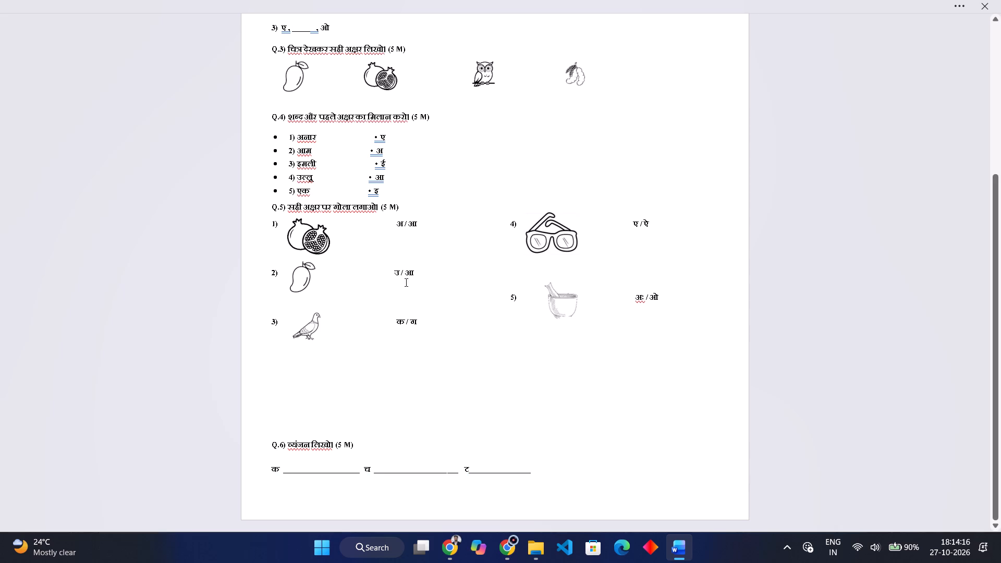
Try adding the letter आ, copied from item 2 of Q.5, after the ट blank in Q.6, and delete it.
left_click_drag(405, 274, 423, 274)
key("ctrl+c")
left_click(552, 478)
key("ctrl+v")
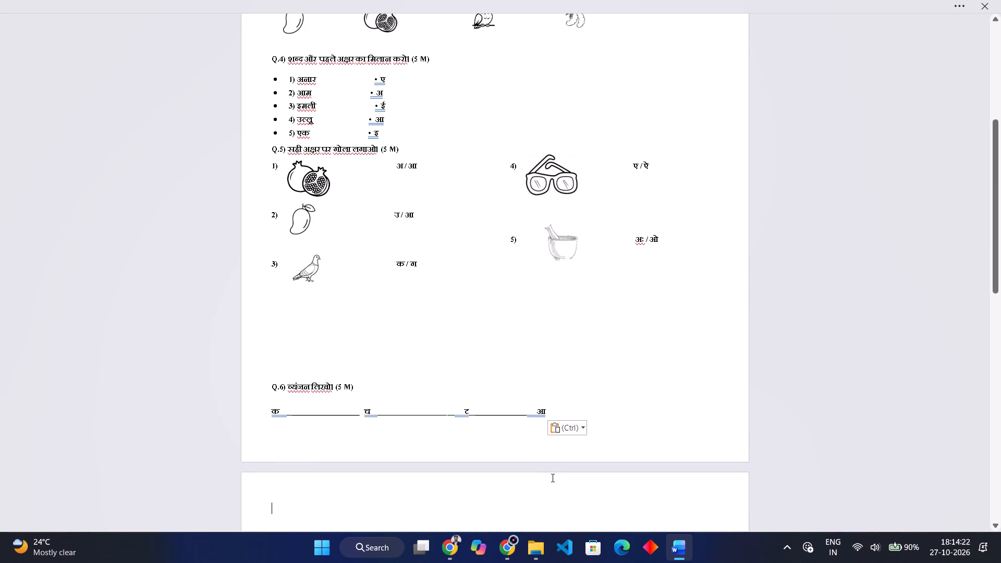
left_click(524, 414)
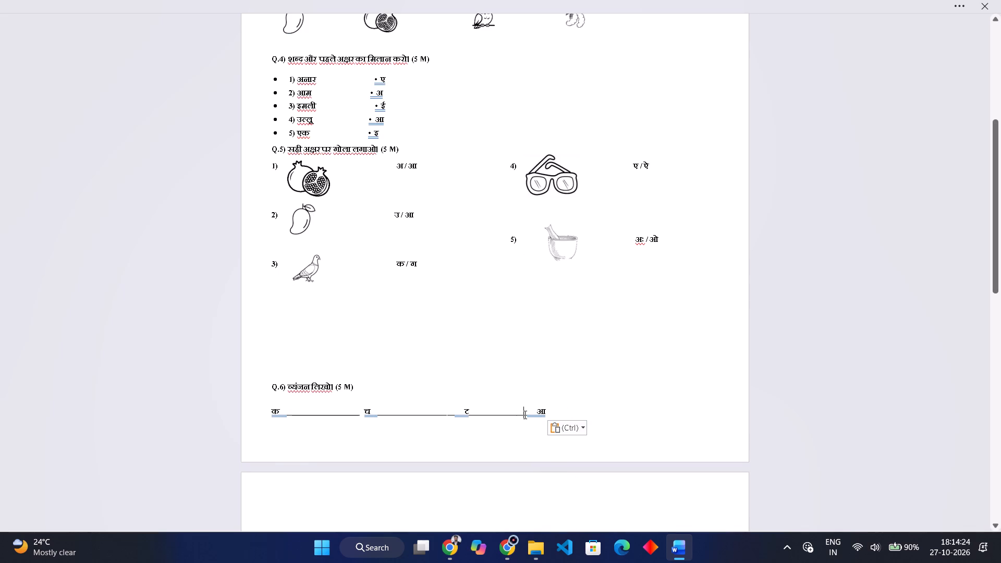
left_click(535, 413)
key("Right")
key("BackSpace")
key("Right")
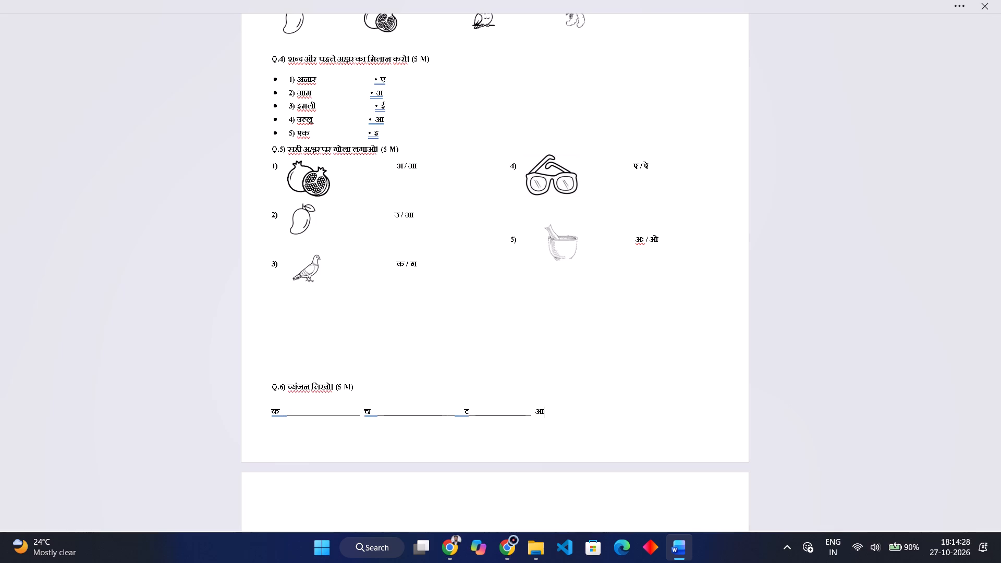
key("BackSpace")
Copy the letter ग from item 5 of Q.2 to the end of the Q.6 line and add an underscore answer blank after it.
scroll(604, 218, "up", 1)
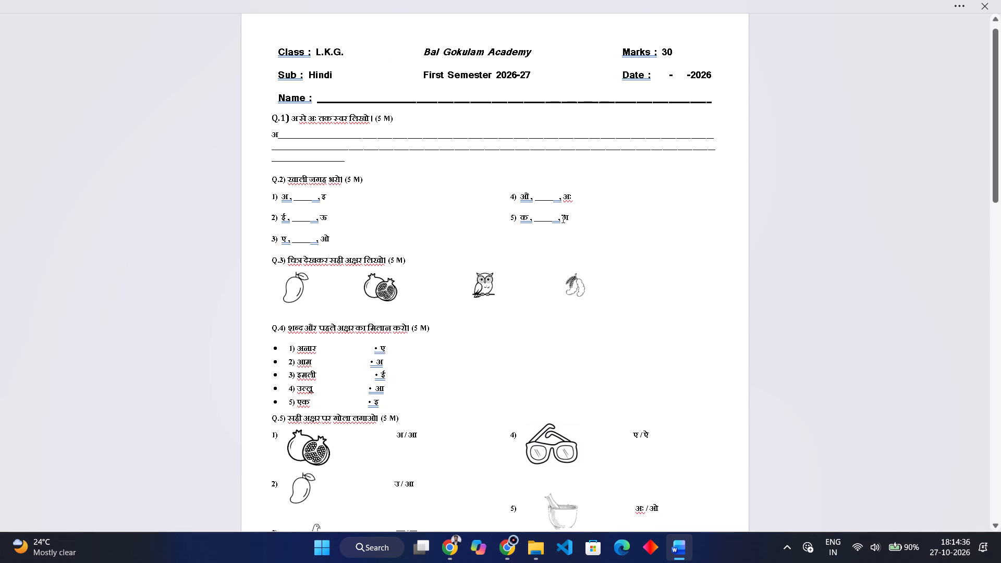
left_click_drag(561, 219, 568, 220)
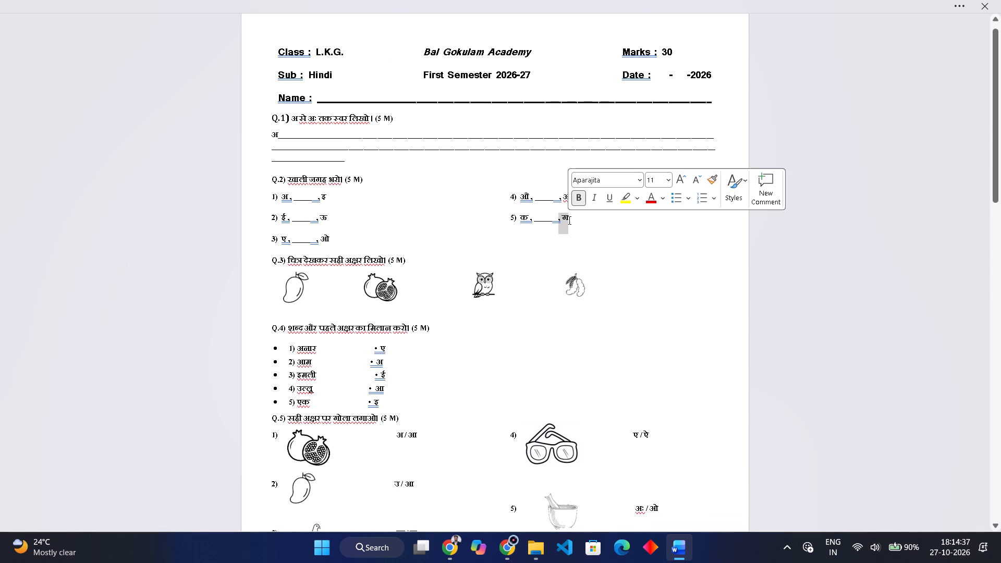
left_click(568, 220)
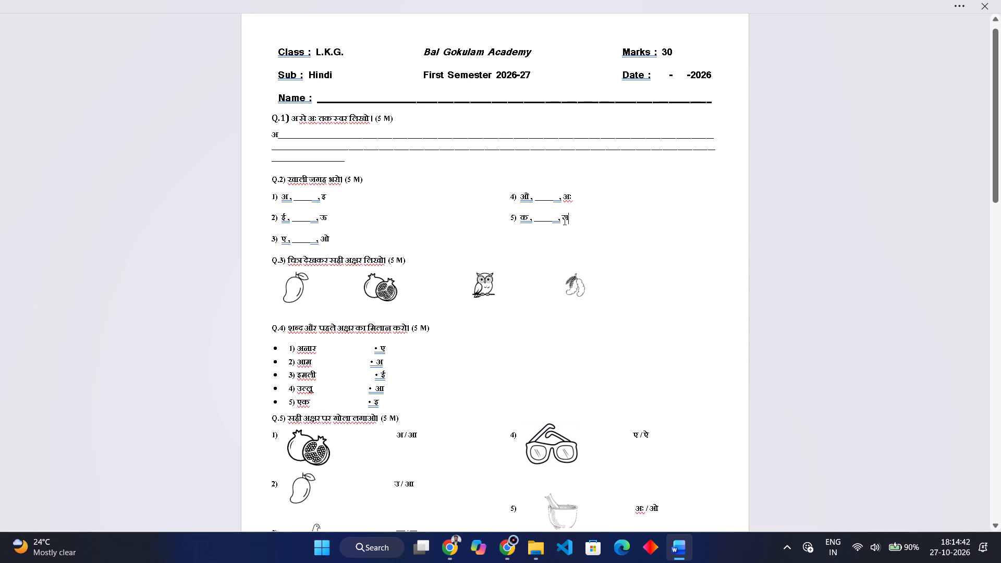
left_click(563, 221)
key("ctrl+c")
scroll(566, 221, "down", 2)
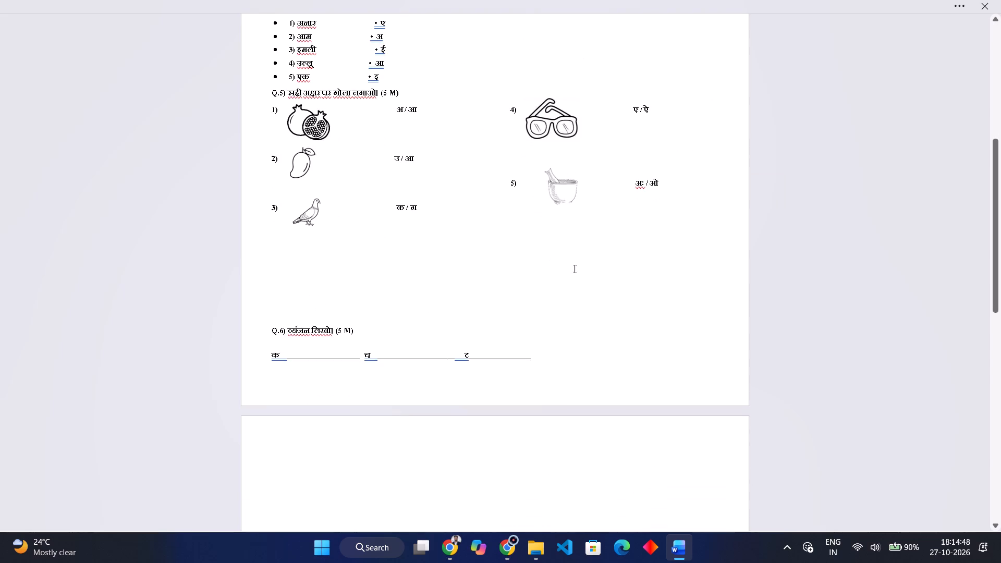
left_click(536, 355)
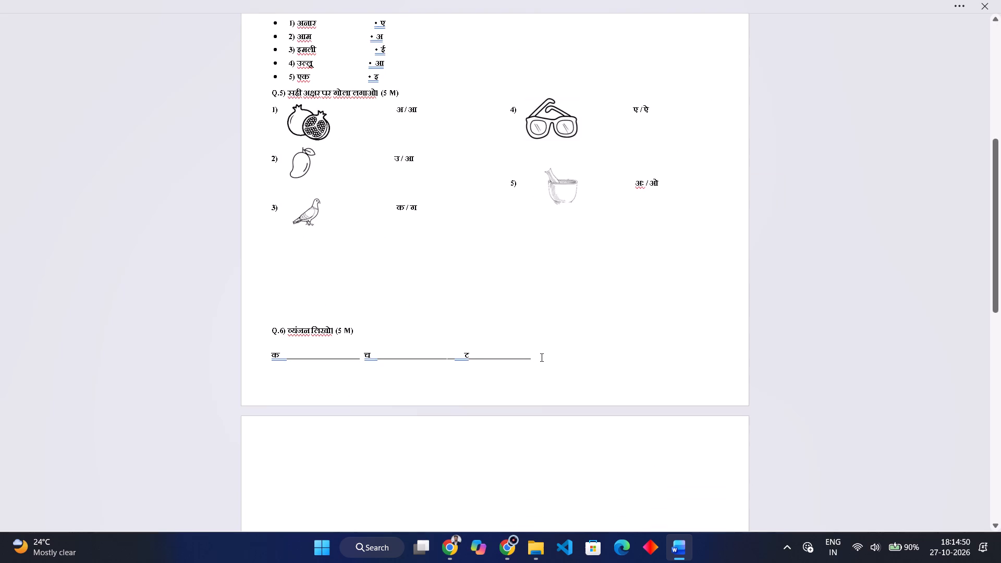
key("ctrl+v")
type("_____")
type("_____")
Widen the gap in front of the letter ग in Q.6 with seven spaces.
left_click(535, 355)
key("space")
key("space")
key("space")
key("space")
key("space")
key("space")
key("space")
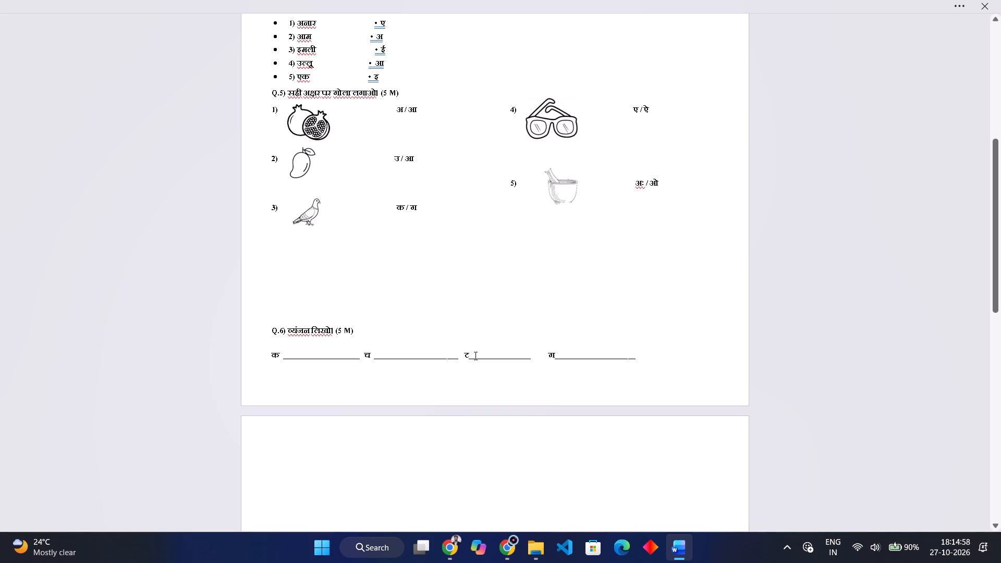
Insert six spaces between the letter ट and its answer blank in Q.6.
left_click(469, 357)
key("space")
key("space")
key("space")
key("space")
key("space")
key("space")
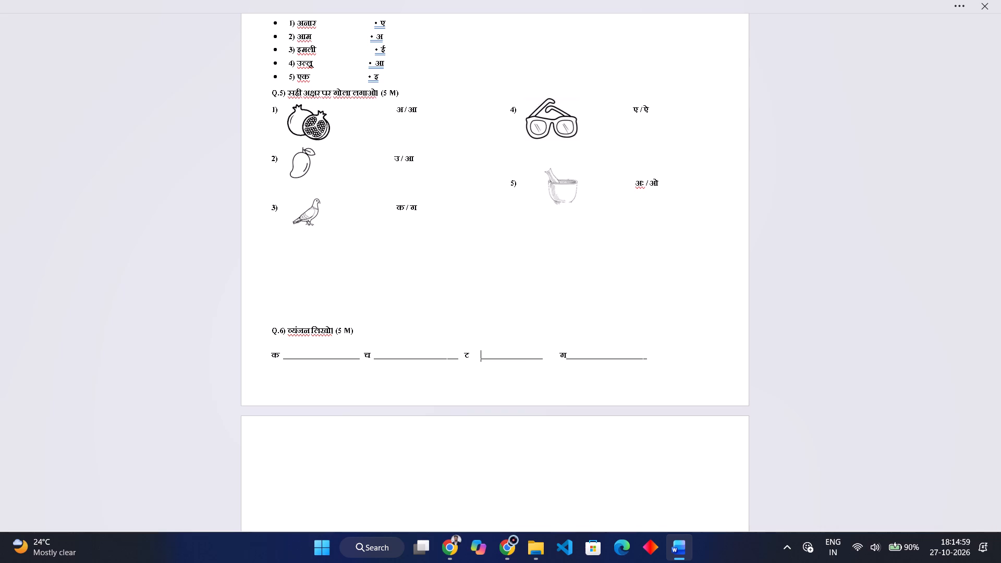
Delete the empty paragraph on the second page so the paper fits on one page.
left_click(440, 433)
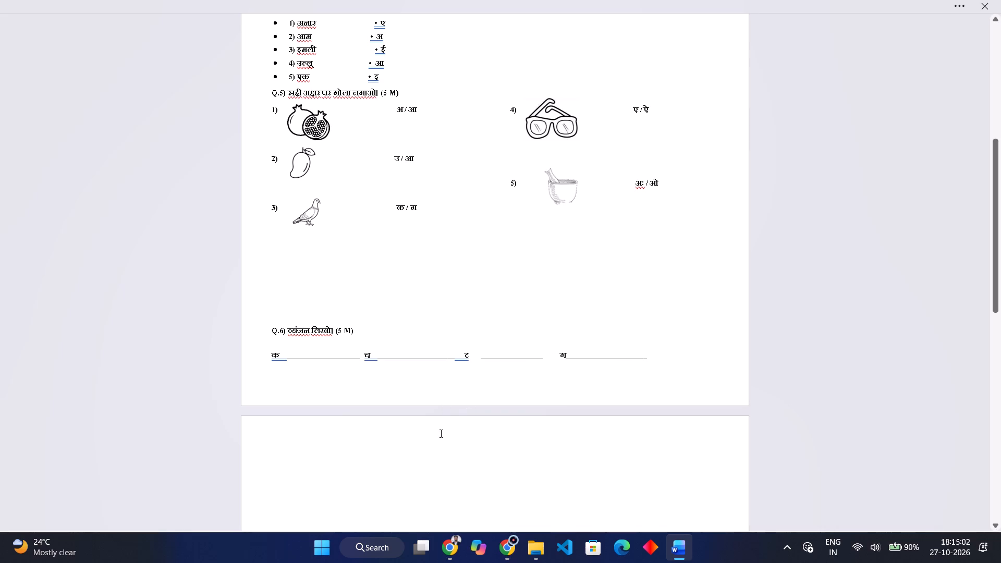
key("BackSpace")
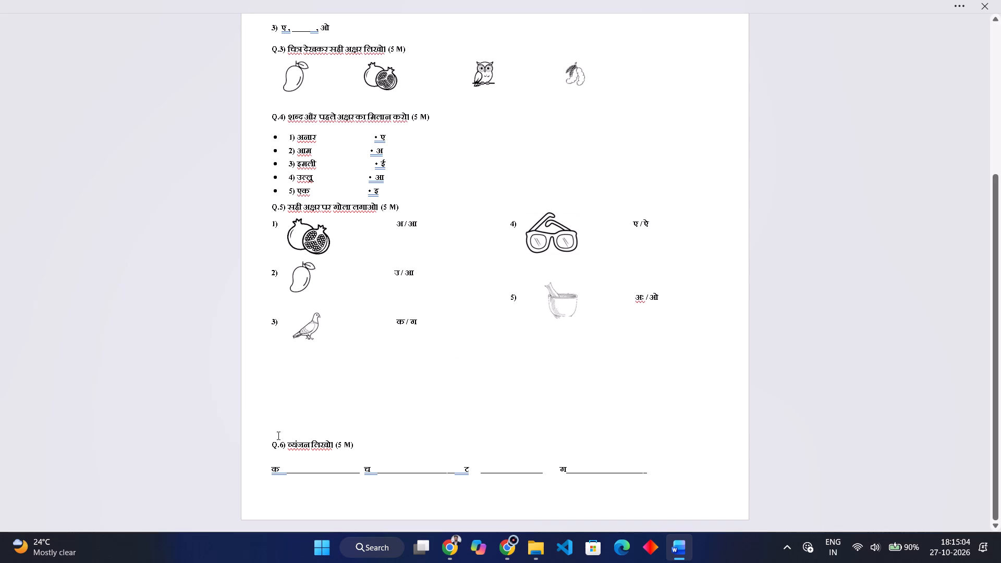
Remove the surplus empty paragraphs between the Q.5 items and the Q.6 heading.
left_click(262, 445)
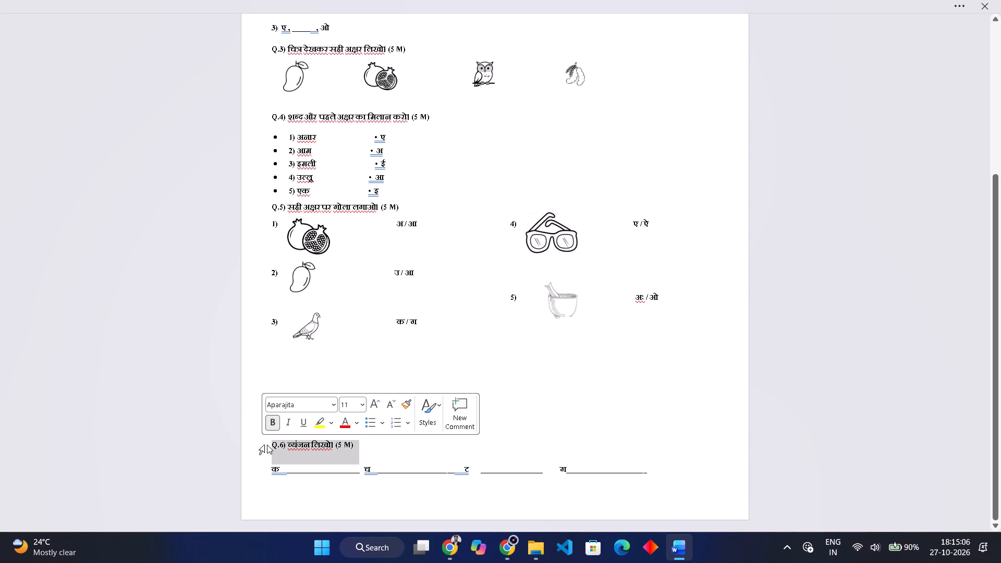
left_click(267, 444)
key("BackSpace")
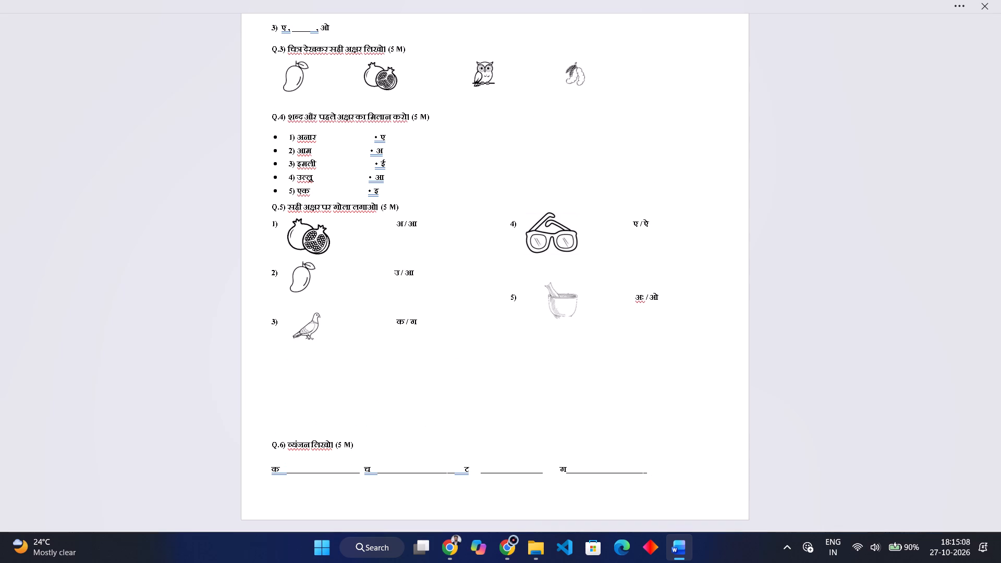
key("BackSpace")
key("BackSpace")
Set the font size of the entire document to 12.
scroll(267, 444, "up", 1)
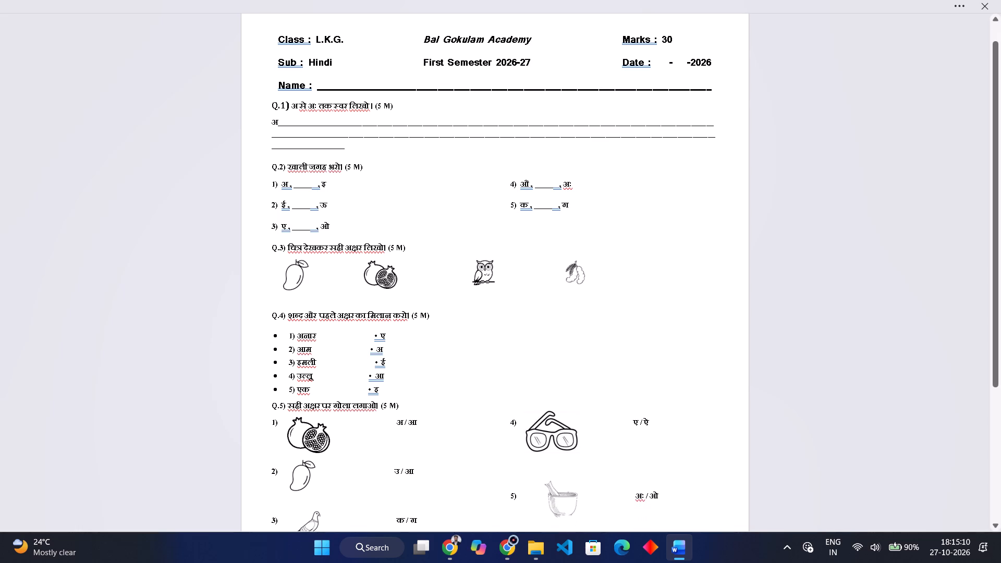
key("ctrl+a")
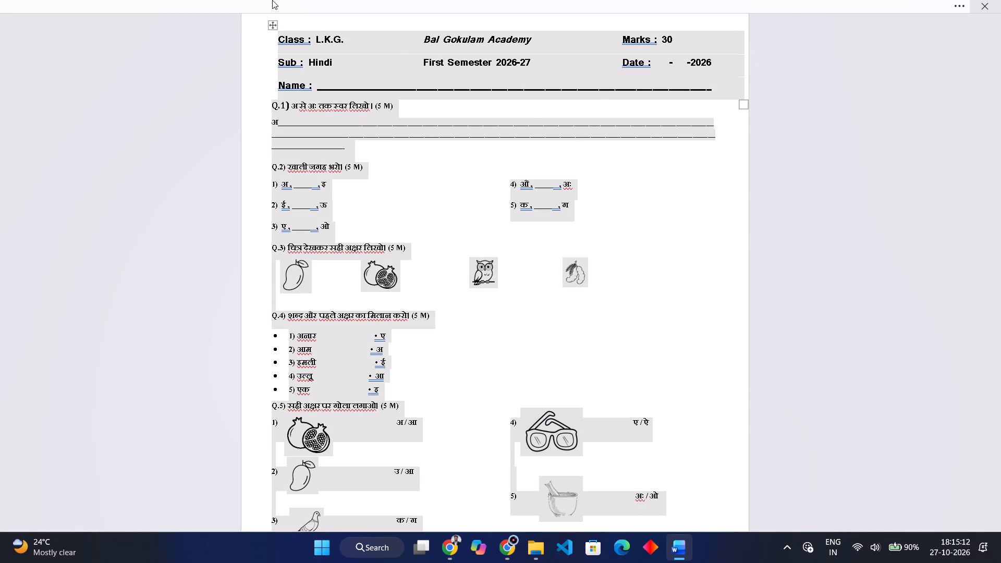
left_click(272, 0)
left_click(68, 39)
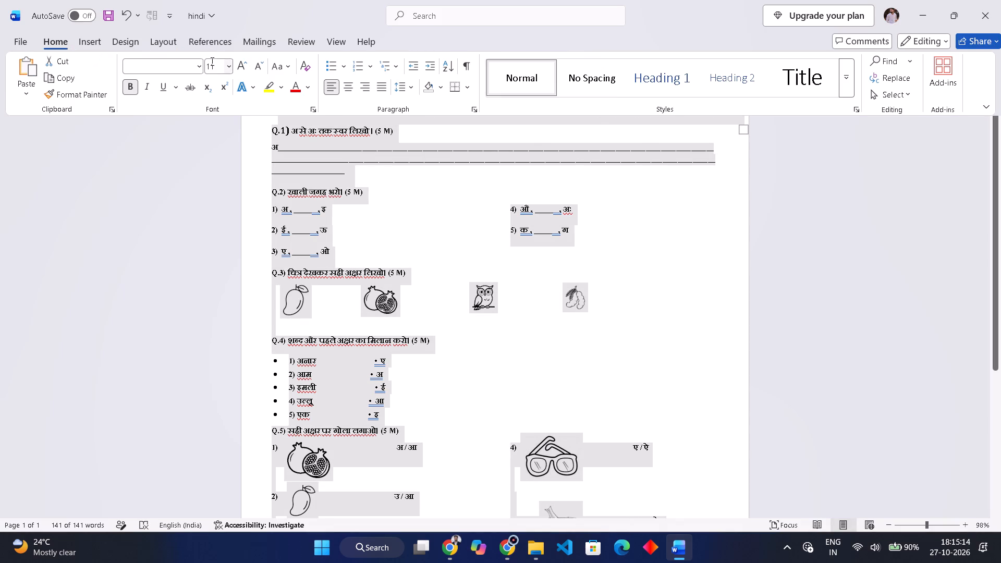
left_click(230, 71)
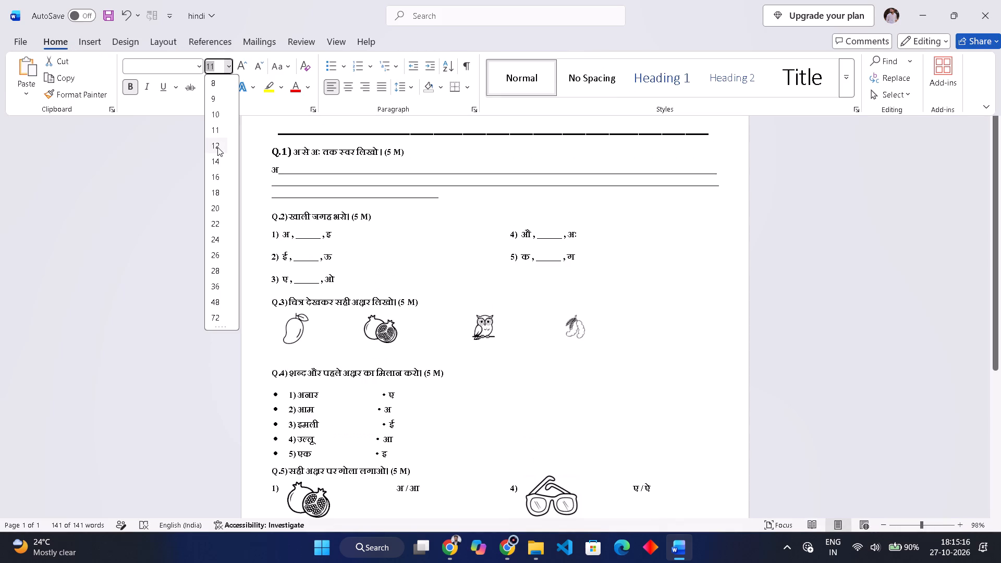
left_click(217, 147)
left_click(696, 289)
scroll(696, 289, "down", 1)
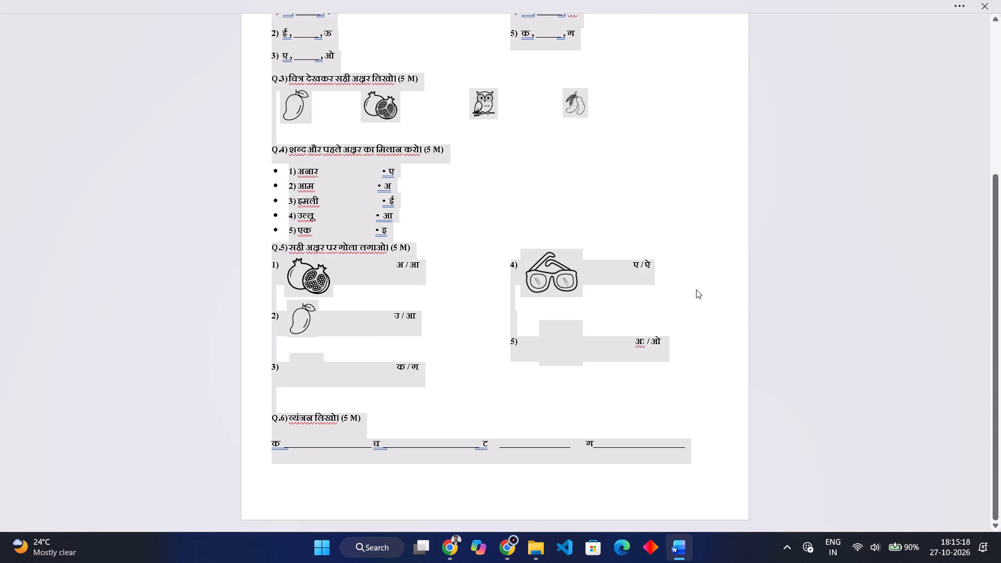
scroll(696, 289, "down", 1)
left_click(815, 292)
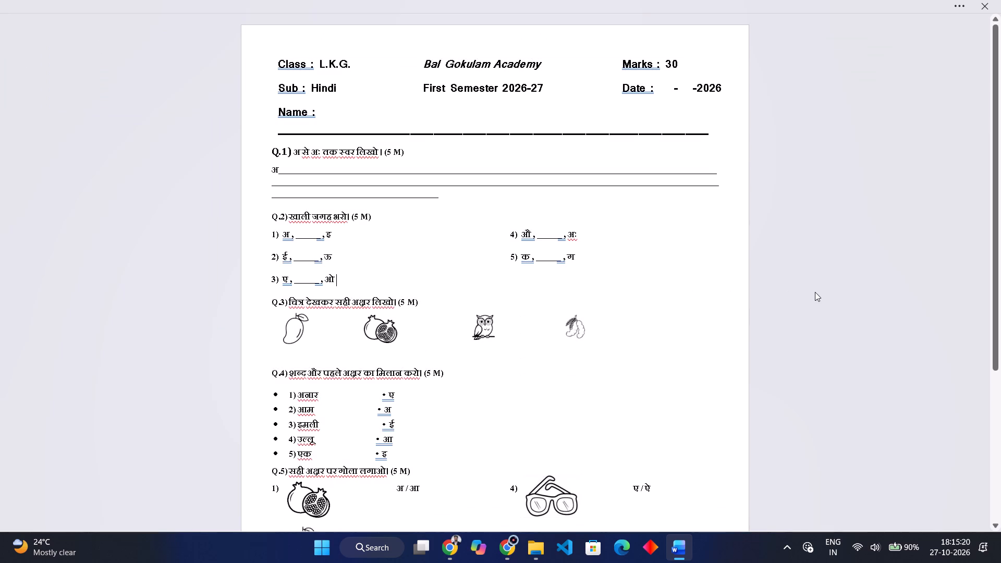
Remove the italic formatting from the school name Bal Gokulam Academy in the header and set its font size to 14.
triple_click(463, 69)
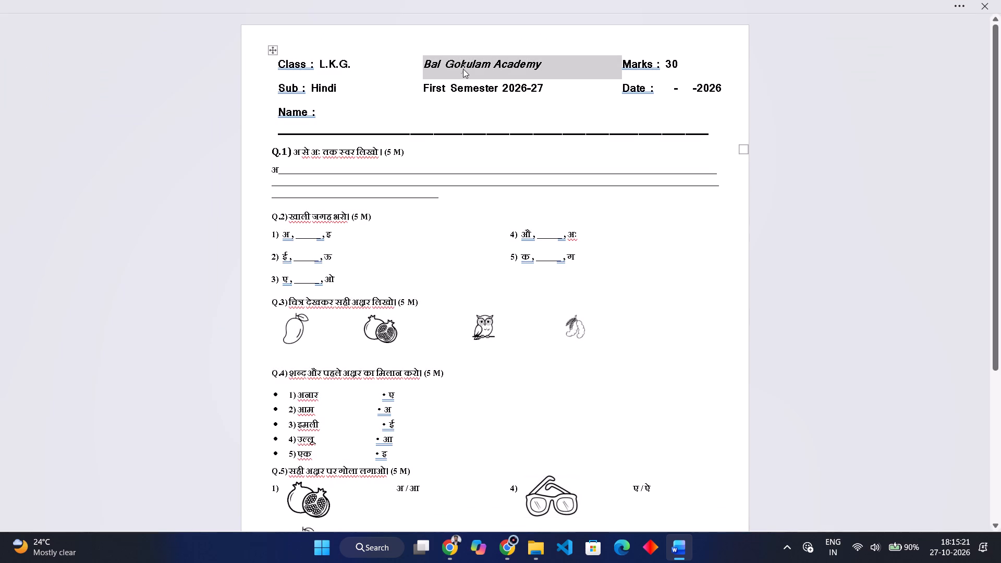
left_click(487, 107)
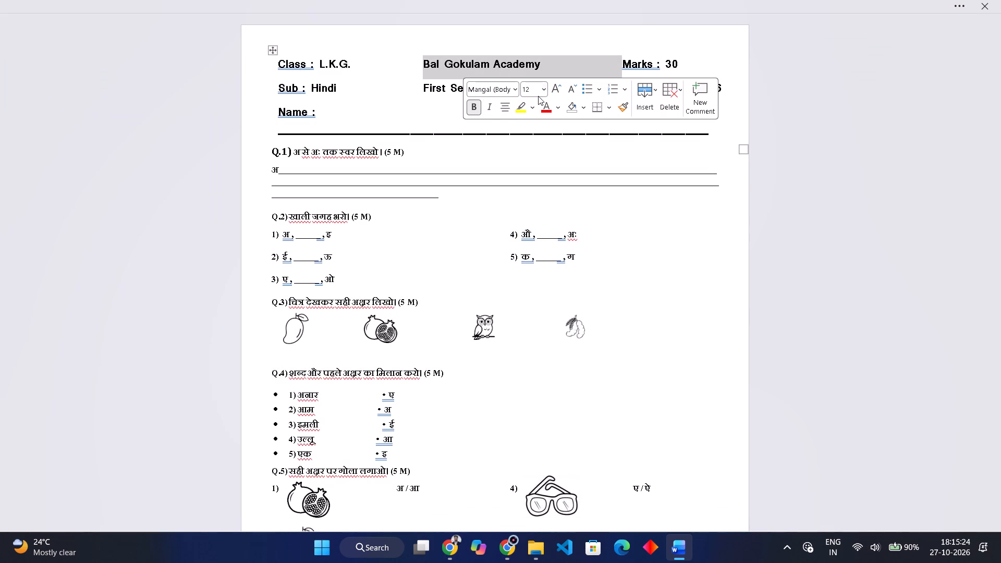
left_click(549, 88)
left_click(545, 88)
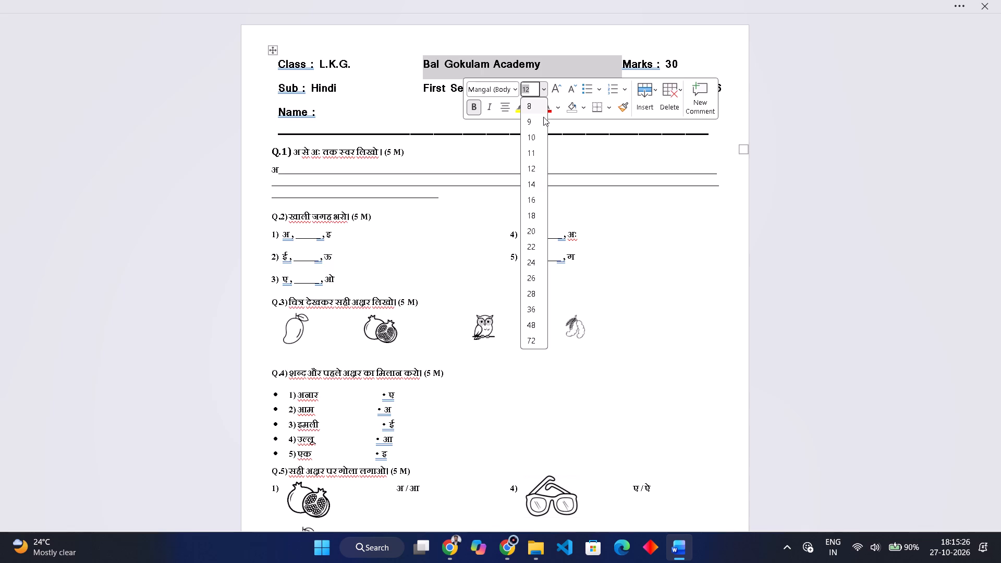
left_click(537, 181)
left_click(819, 241)
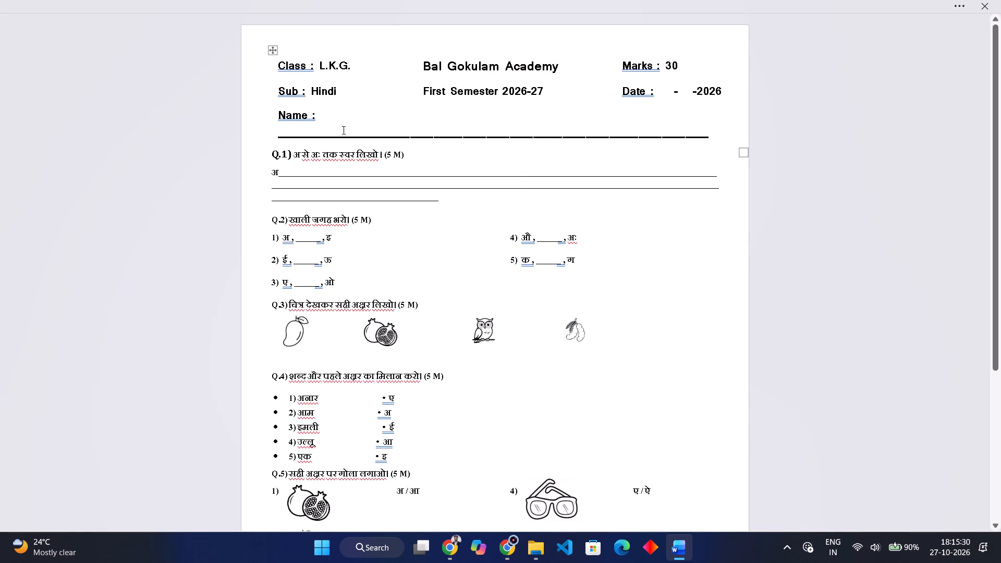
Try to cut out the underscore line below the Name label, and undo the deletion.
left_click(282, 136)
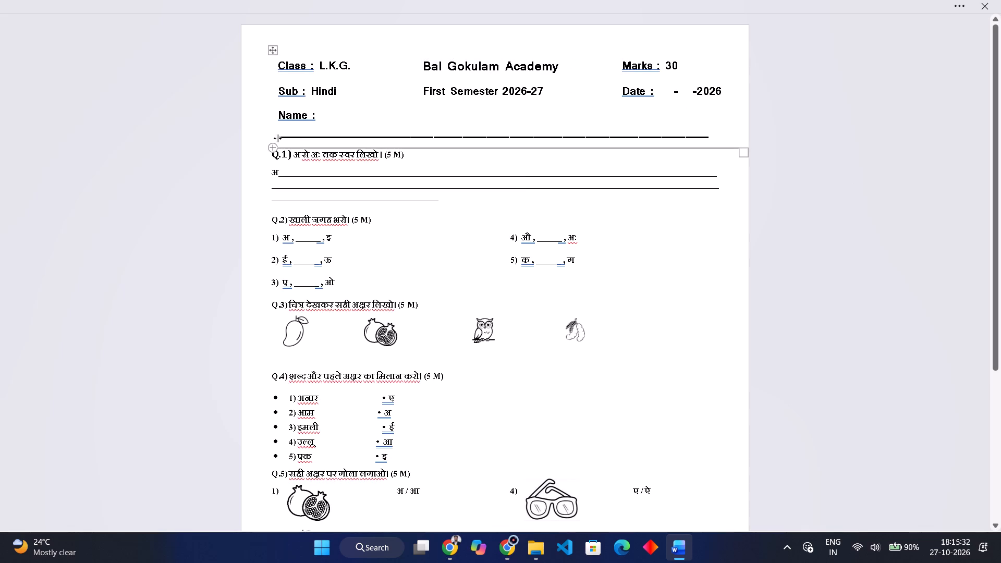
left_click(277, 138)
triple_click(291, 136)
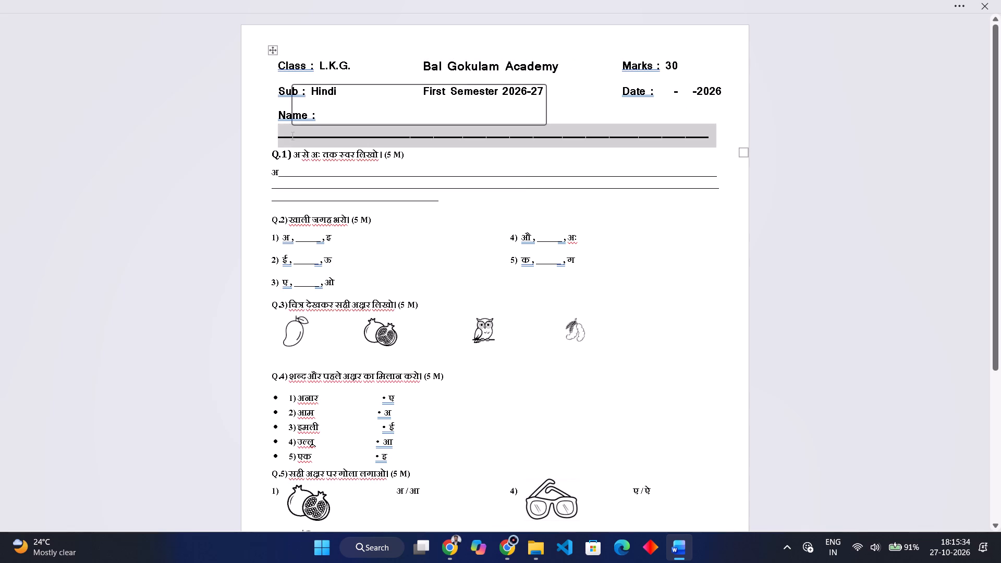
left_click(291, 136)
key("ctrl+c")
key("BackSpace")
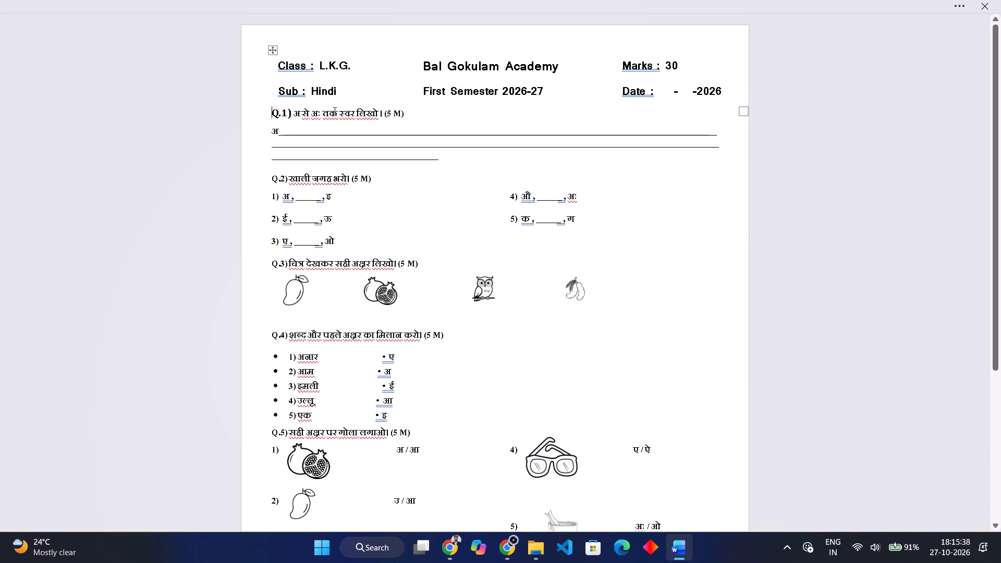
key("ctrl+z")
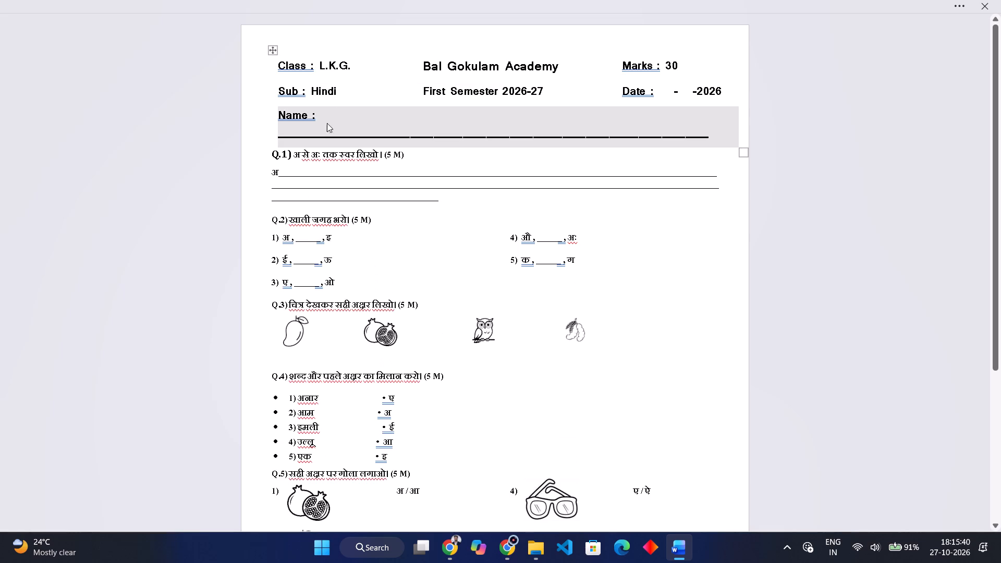
Cut the underscore line below Name and paste it back directly after the Name label.
left_click(321, 130)
double_click(311, 136)
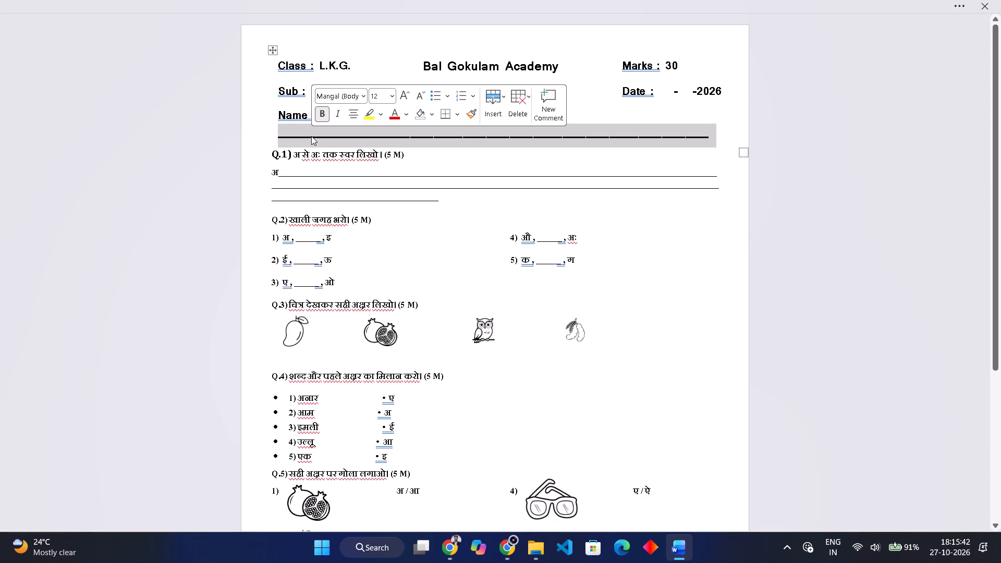
key("ctrl+c")
key("BackSpace")
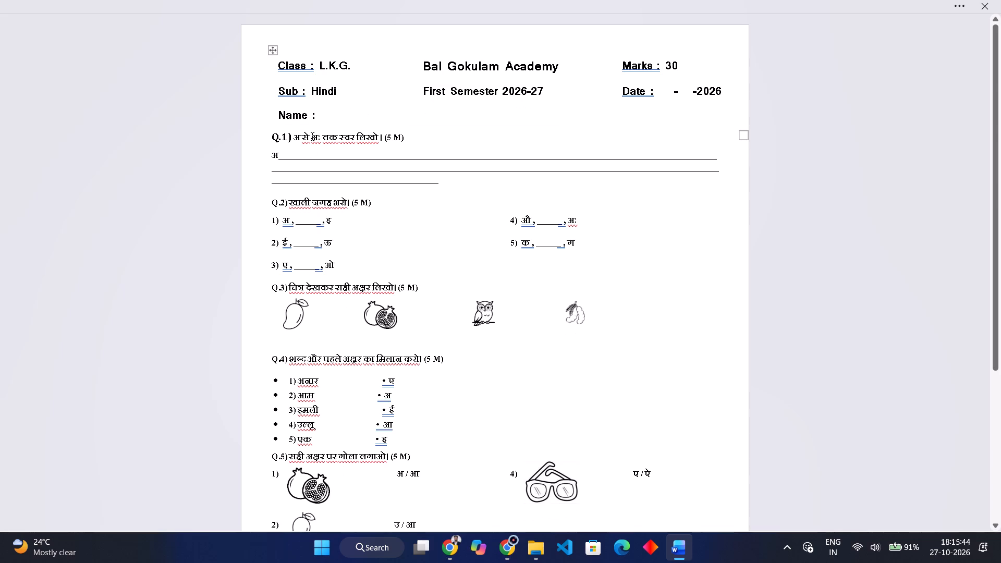
key("BackSpace")
key("ctrl+v")
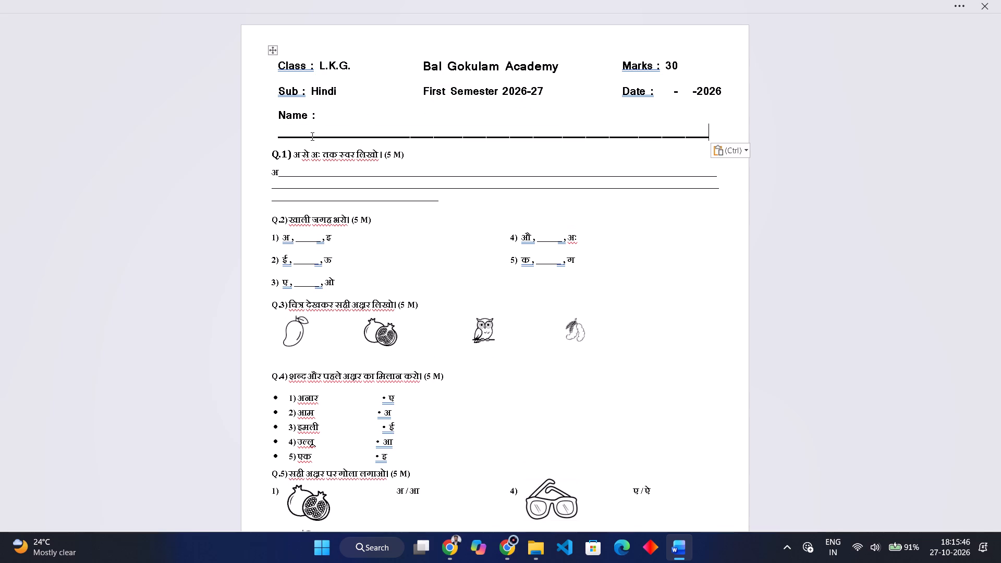
Shorten the underscore line by twelve characters so it fits on the same line as the Name label.
key("BackSpace")
key("BackSpace")
key("BackSpace")
key("BackSpace")
key("BackSpace")
key("BackSpace")
key("BackSpace")
key("BackSpace")
key("BackSpace")
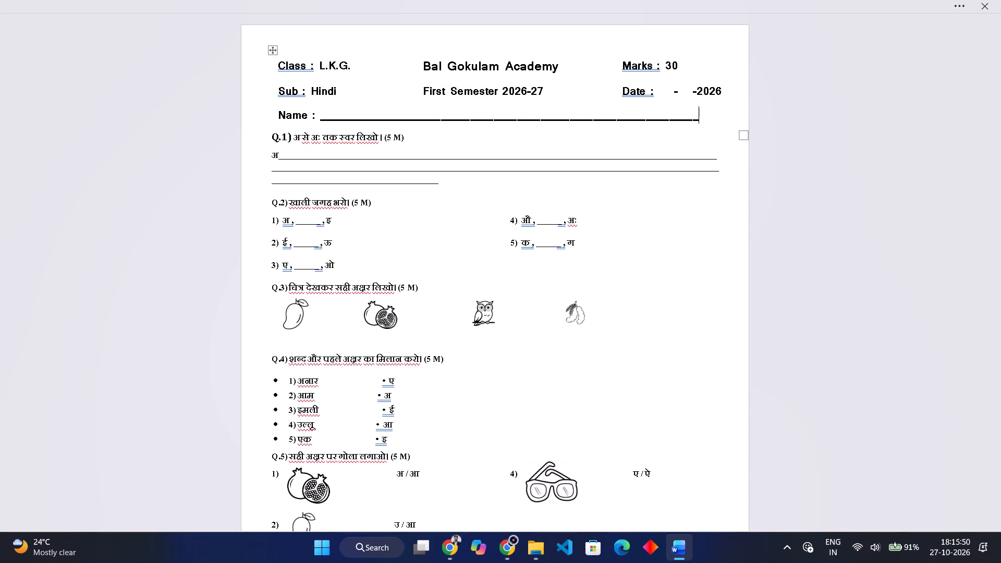
key("BackSpace")
key("BackSpace")
key("BackSpace")
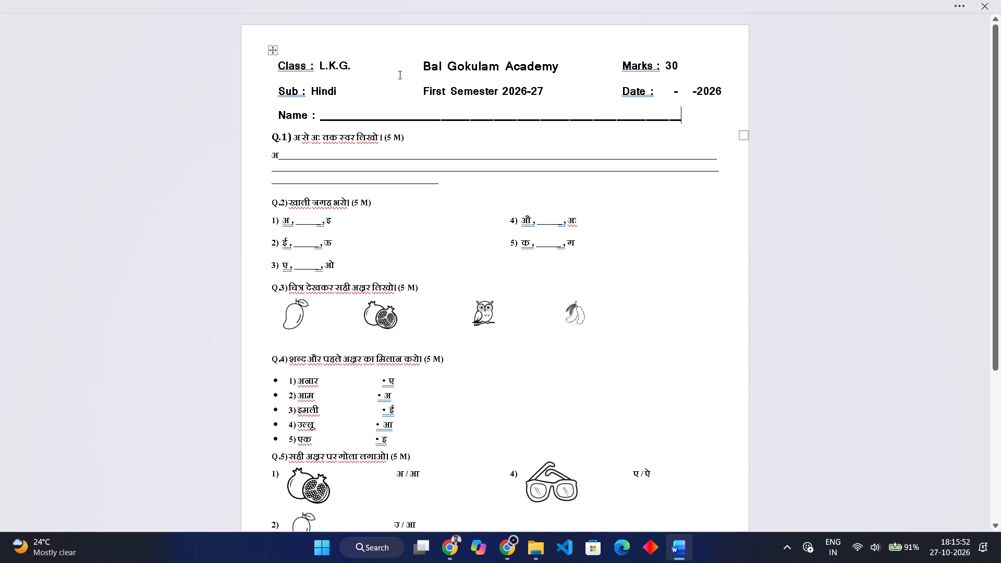
Insert one extra empty line between the Q.3 pictures and the Q.4 heading.
left_click(732, 336)
scroll(732, 336, "down", 2)
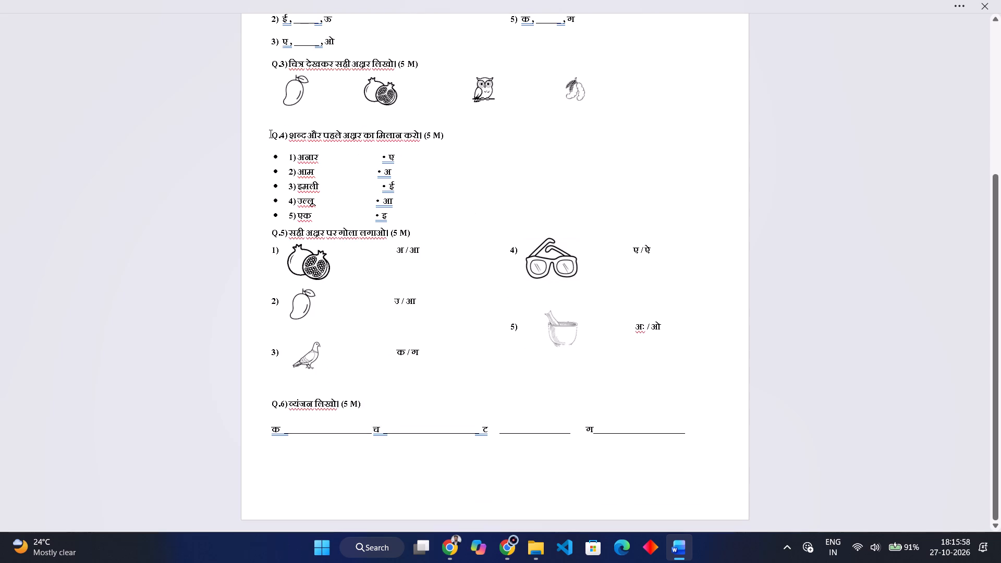
key("Return")
key("Return")
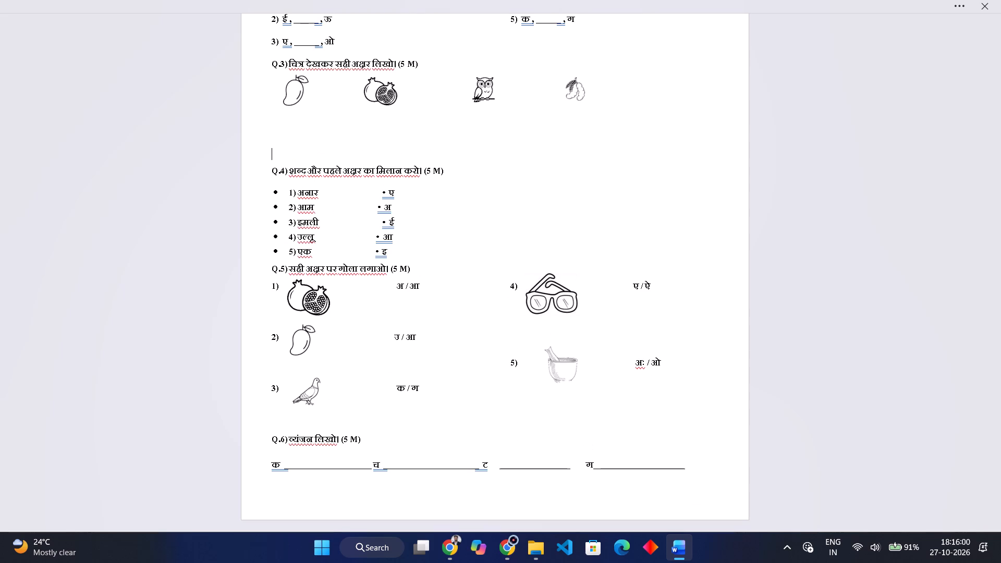
key("BackSpace")
Enlarge the mango picture in Q.3 slightly.
left_click(288, 92)
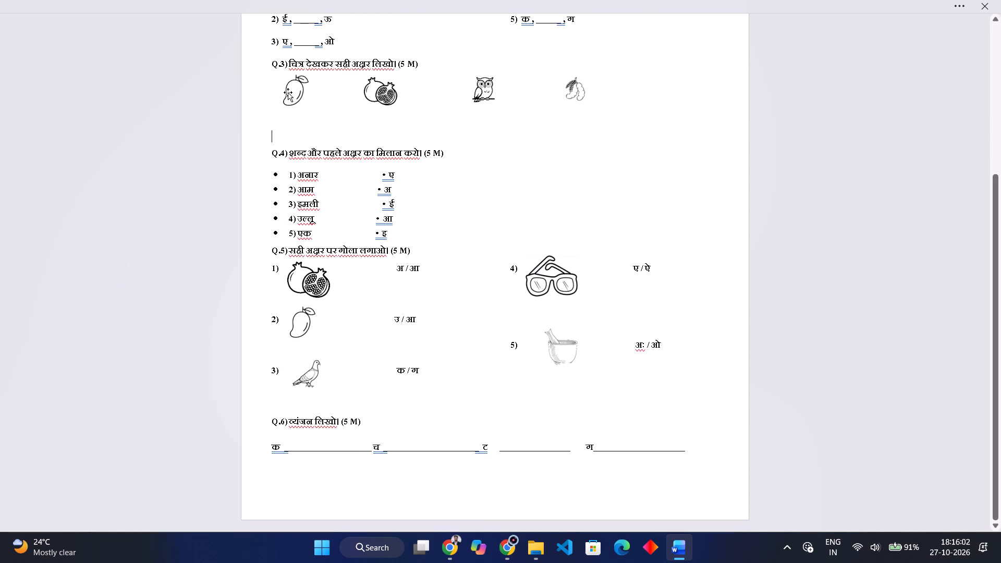
left_click(262, 81)
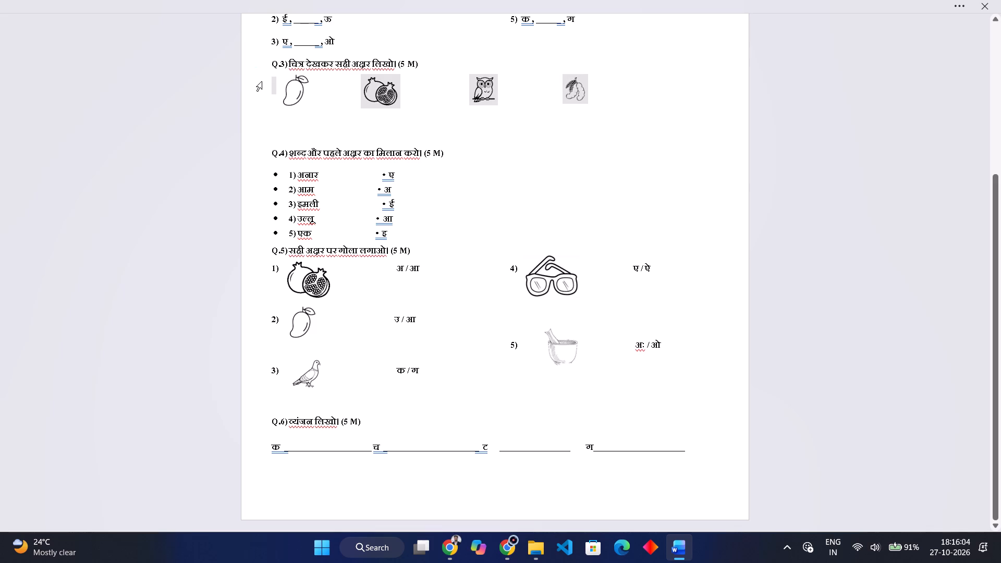
left_click_drag(262, 81, 518, 93)
left_click(594, 109)
left_click(285, 93)
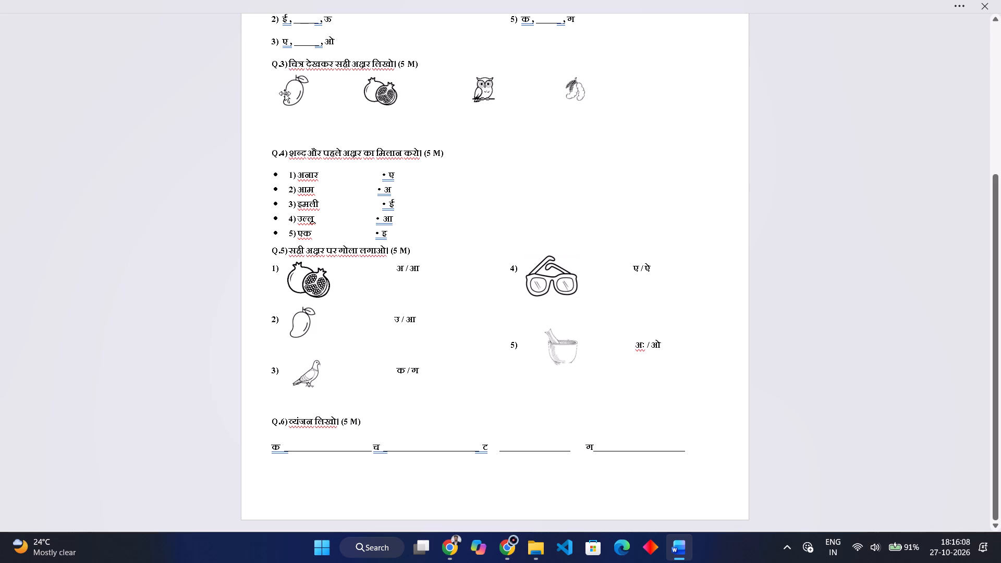
left_click(311, 106)
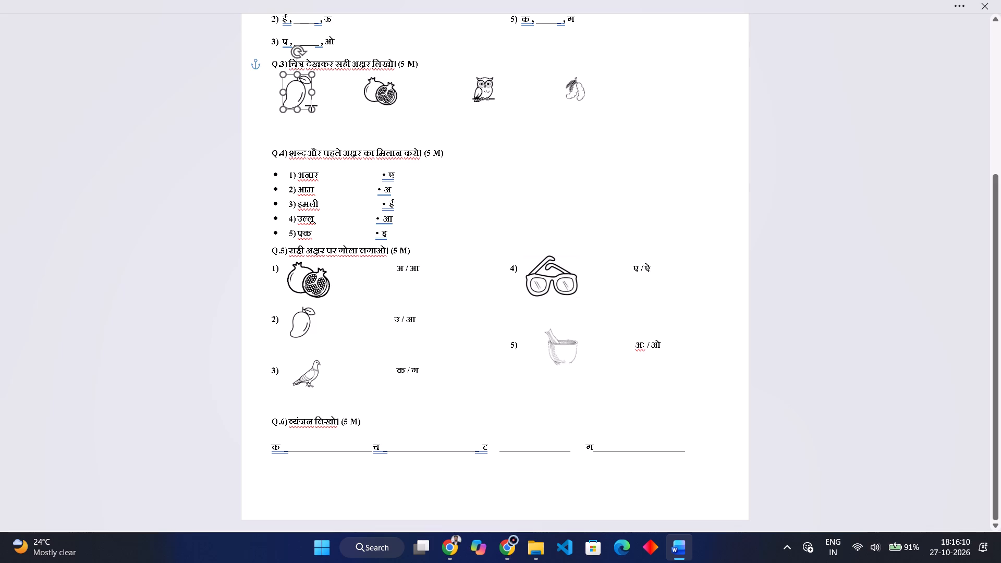
left_click_drag(414, 99, 398, 99)
left_click(398, 99)
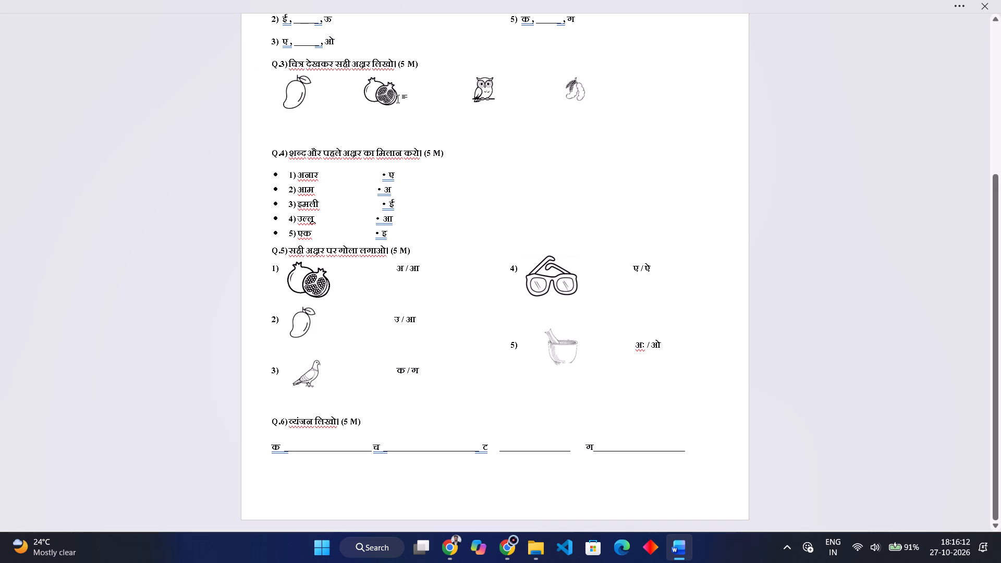
Enlarge the pomegranate, owl and tamarind pictures in Q.3 to about the same height as the mango picture.
left_click(382, 99)
left_click_drag(399, 108, 400, 108)
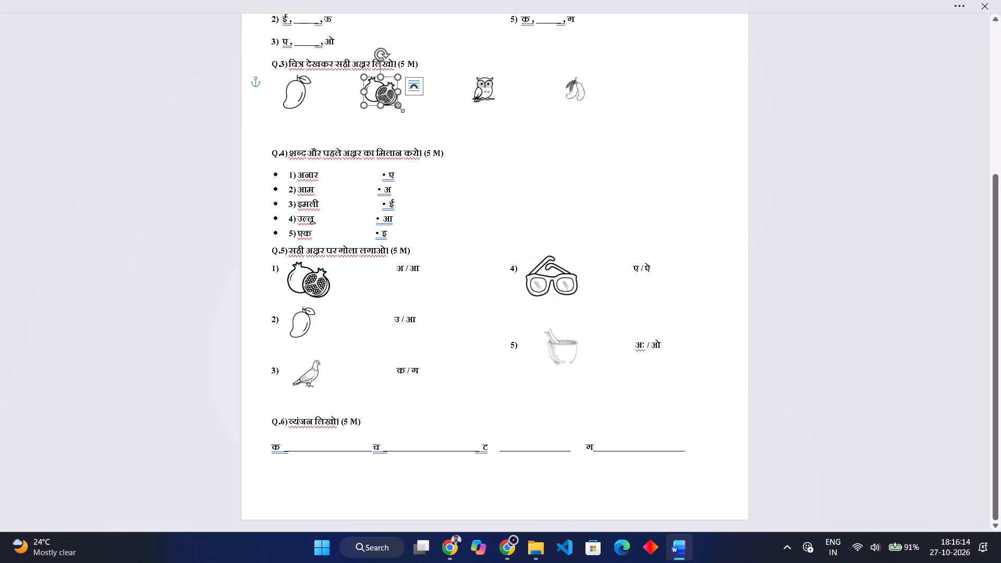
left_click_drag(400, 108, 408, 111)
left_click(484, 95)
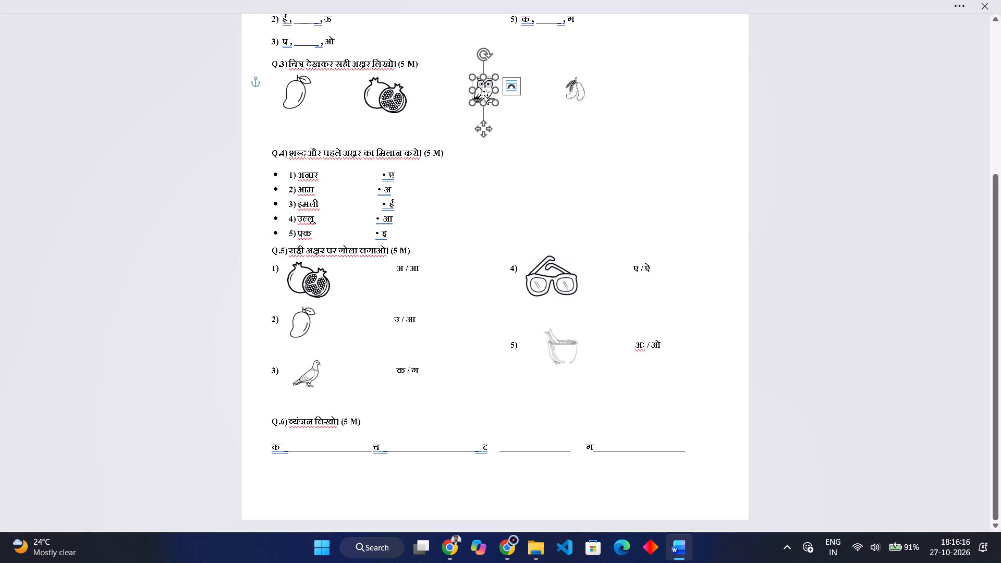
left_click_drag(497, 104, 504, 110)
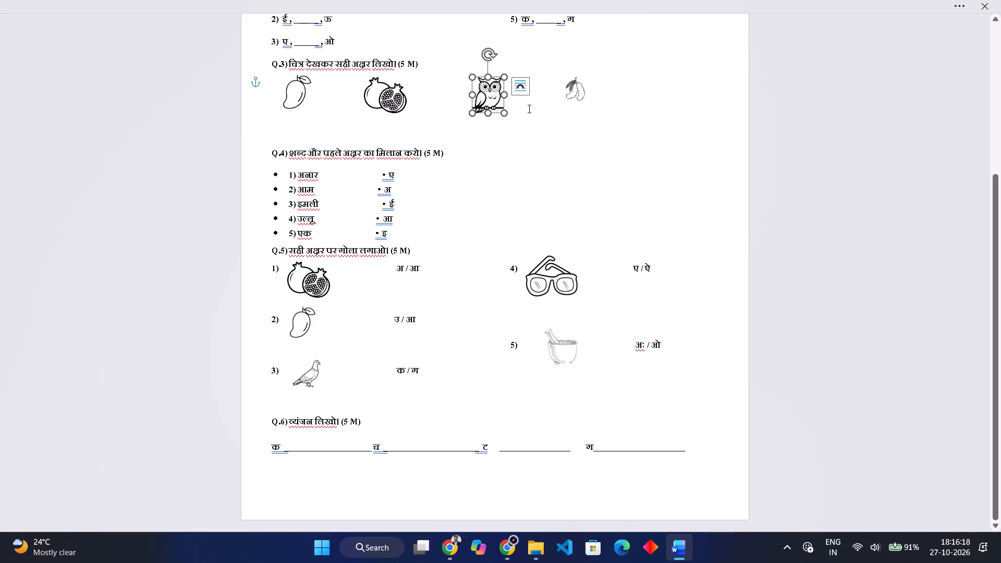
left_click(573, 92)
left_click_drag(584, 99, 588, 102)
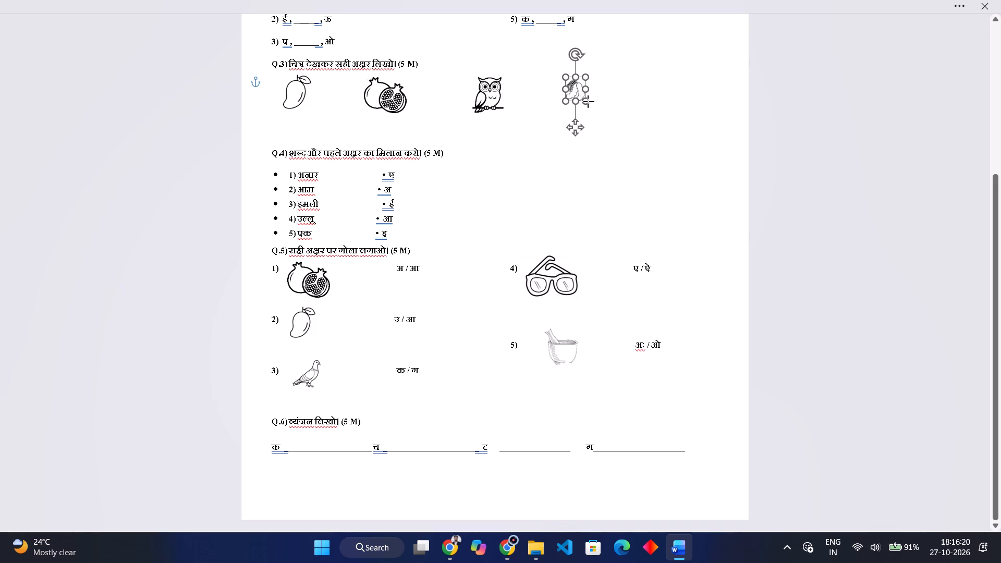
left_click_drag(588, 102, 595, 106)
left_click(677, 177)
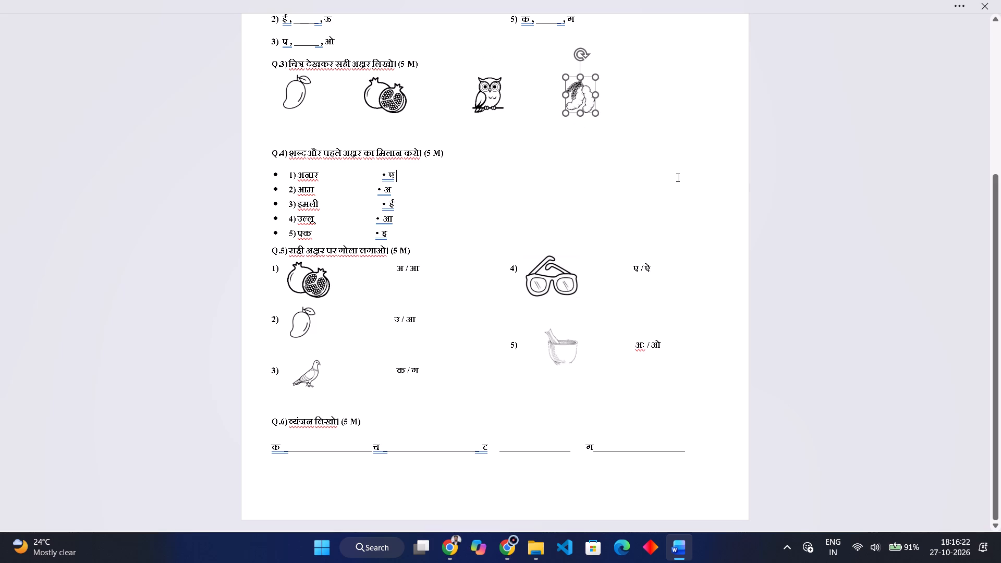
In Chrome, replace the pigeon search with "1 in hindi outline" and show the image results.
left_click(447, 545)
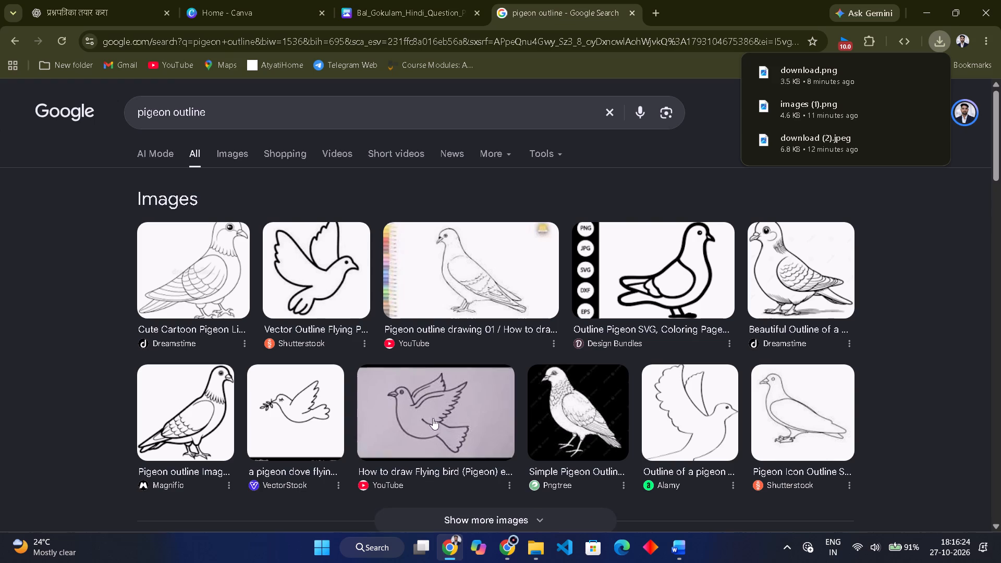
left_click(231, 112)
key("BackSpace")
key("BackSpace")
key("BackSpace")
key("BackSpace")
key("BackSpace")
key("BackSpace")
key("BackSpace")
key("BackSpace")
key("BackSpace")
key("BackSpace")
key("BackSpace")
key("BackSpace")
key("BackSpace")
key("BackSpace")
key("BackSpace")
key("BackSpace")
key("BackSpace")
key("BackSpace")
key("BackSpace")
key("BackSpace")
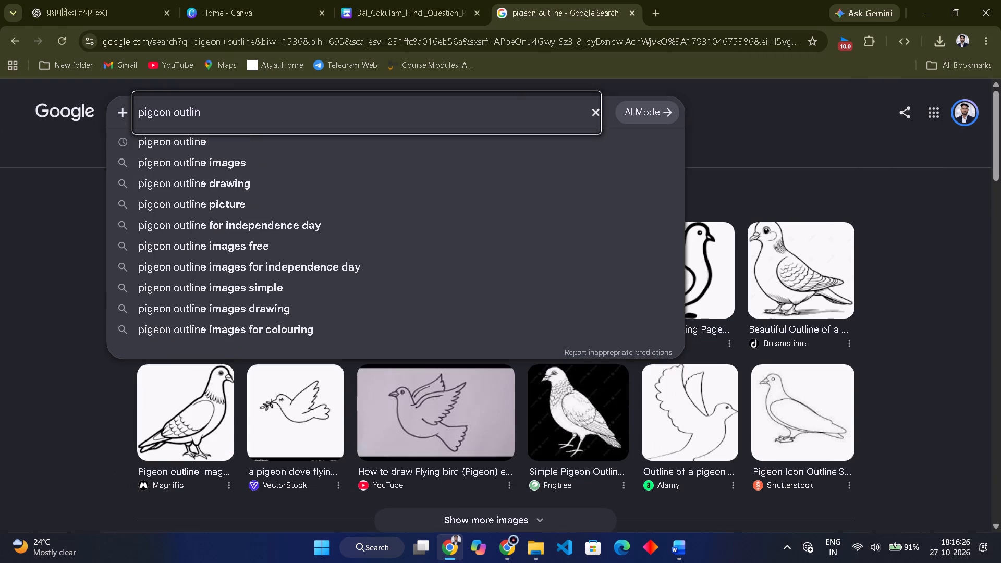
type("1")
key("space")
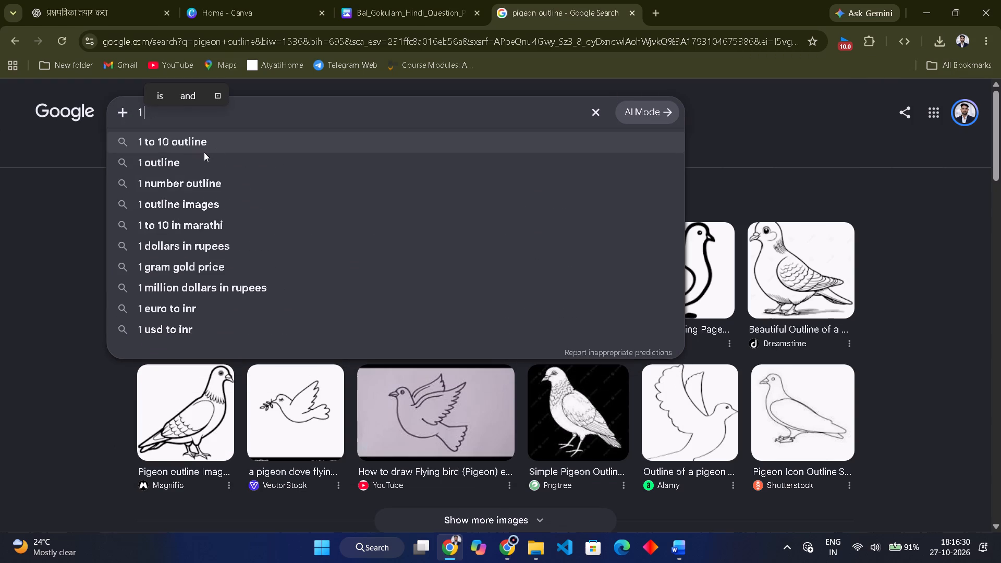
type("in hindi outlin e")
key("Return")
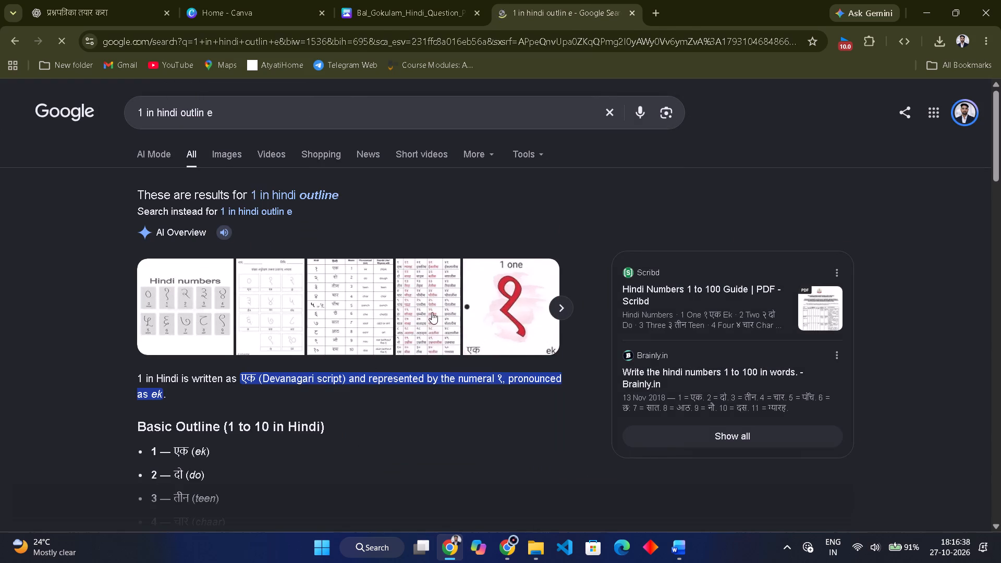
left_click(233, 146)
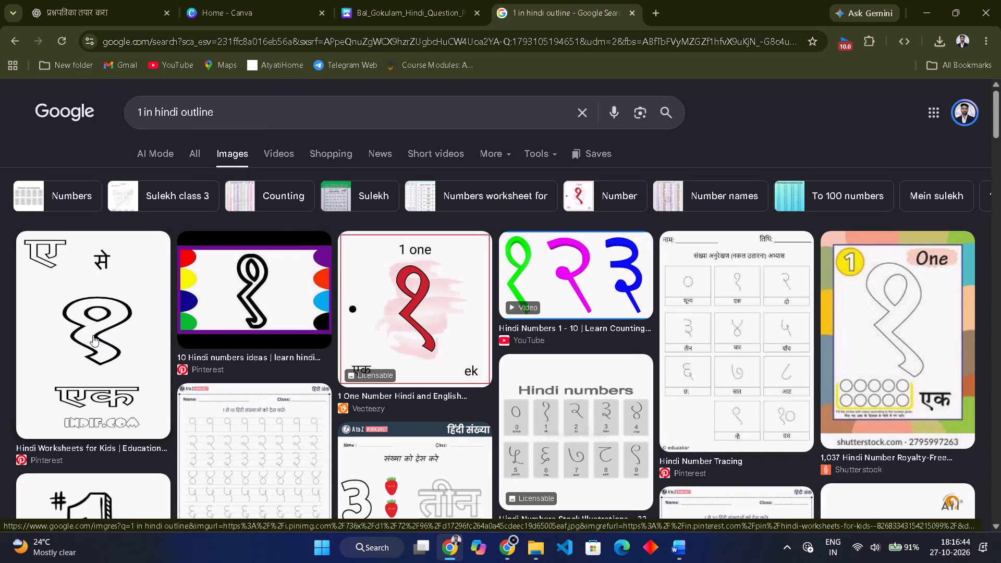
Save the outlined Hindi numeral १ picture with the words ए से एक to Downloads as images (2).
right_click(93, 335)
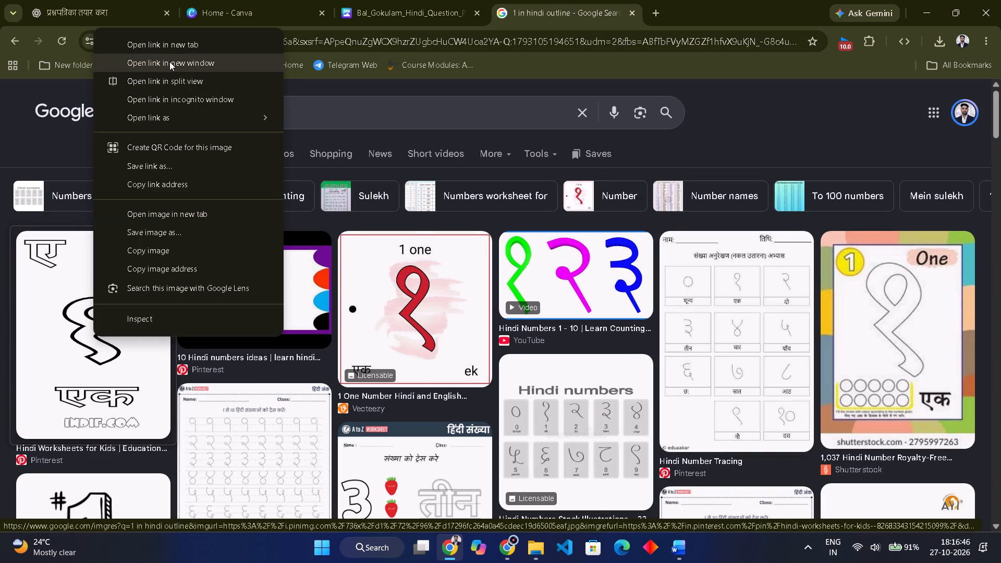
left_click(147, 233)
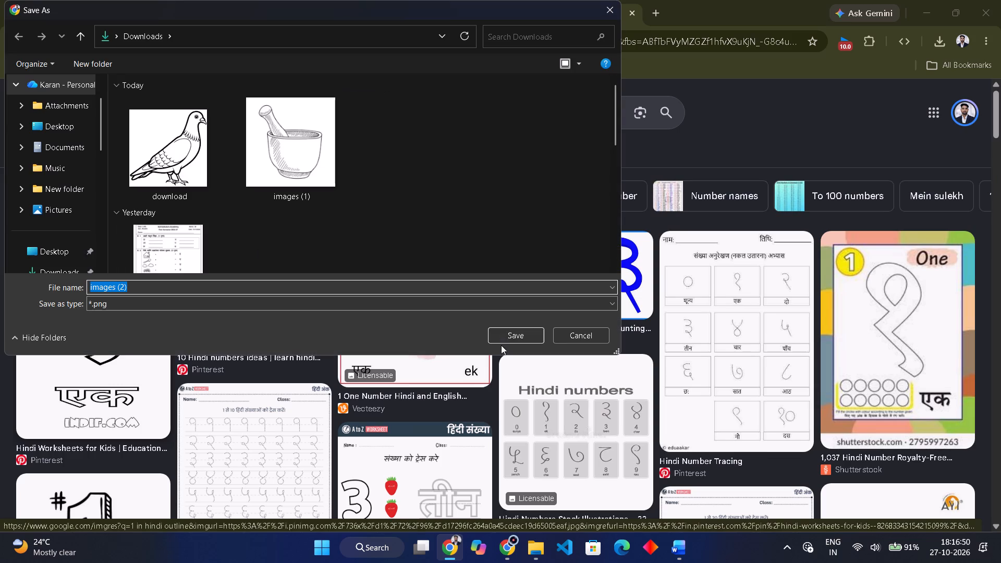
left_click(506, 338)
Back in the Word question paper, insert the downloaded picture images (2) at the first Q.4 item.
left_click(674, 546)
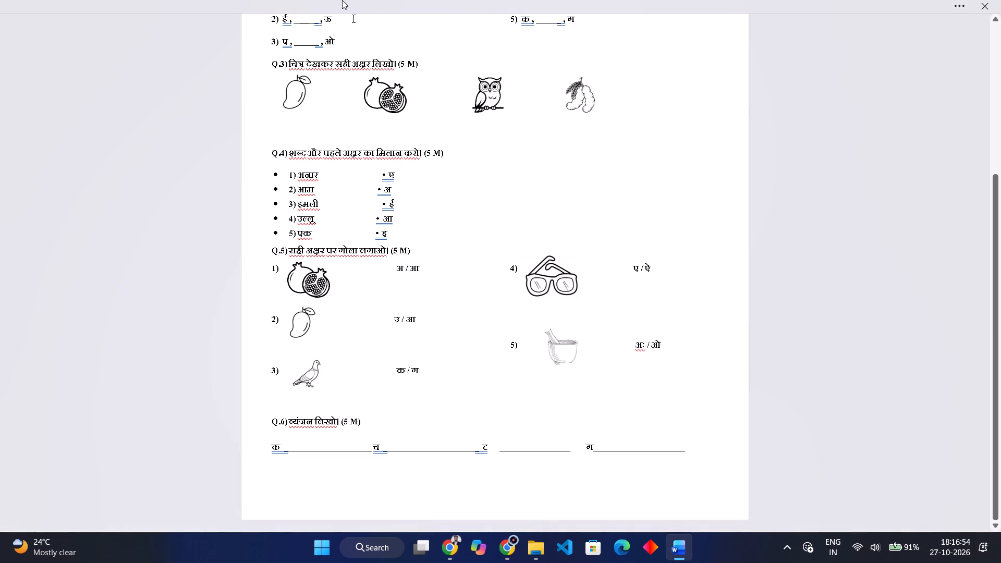
left_click(342, 0)
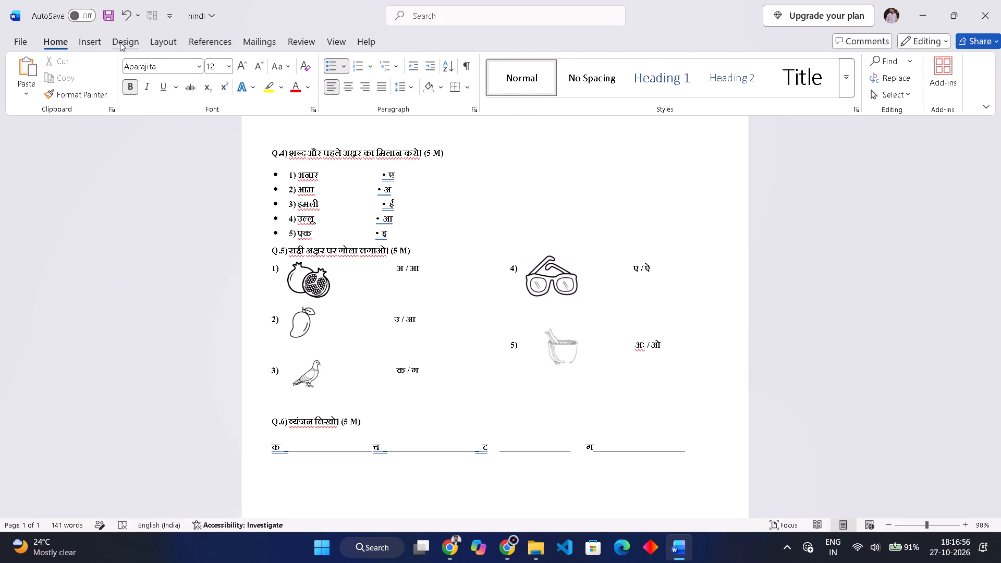
left_click(103, 42)
left_click(145, 75)
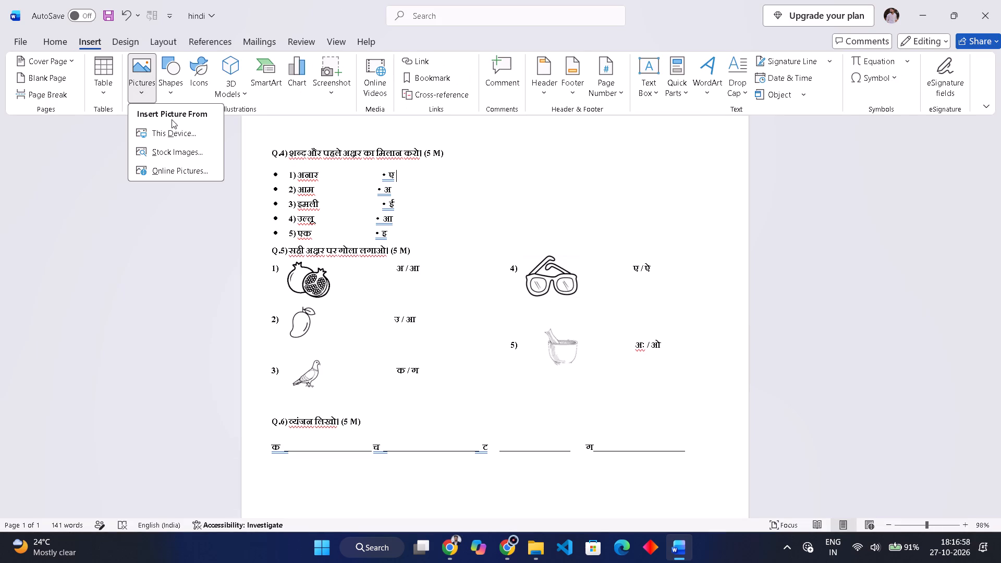
left_click(177, 126)
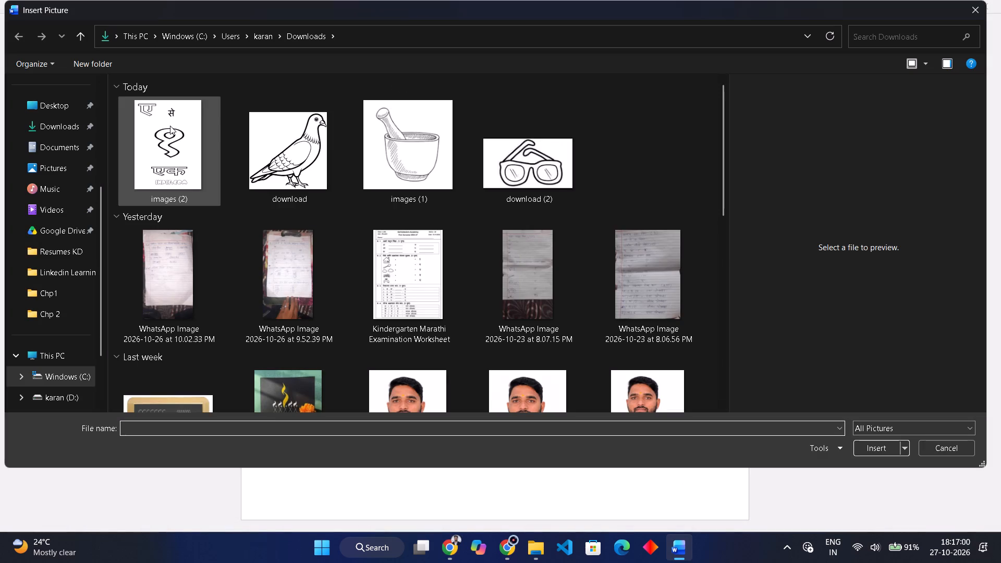
left_click(170, 126)
left_click(873, 449)
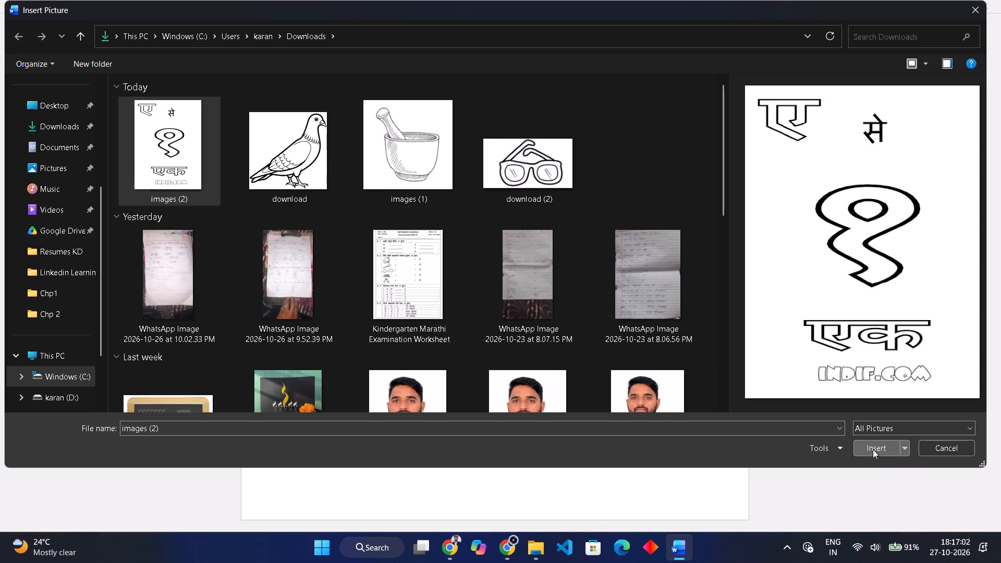
Crop the inserted picture on all four sides so only the outlined numeral १ remains, without the surrounding words and website name.
left_click(619, 304)
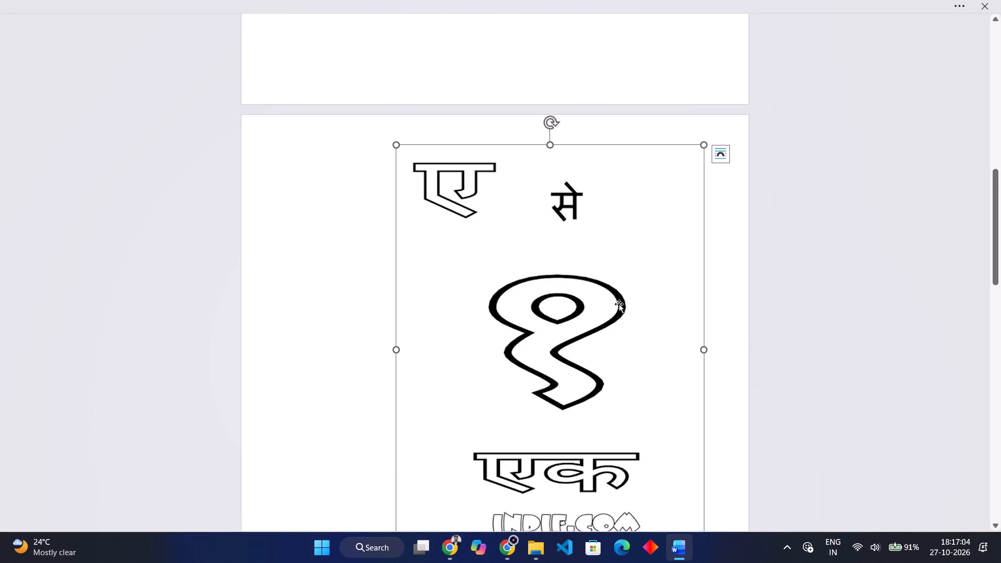
left_click(510, 0)
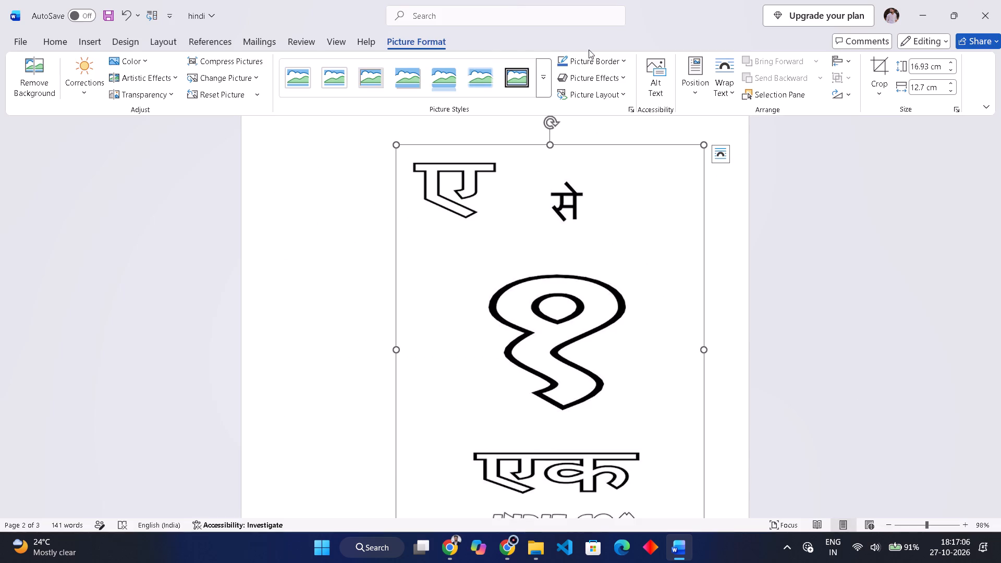
left_click(877, 75)
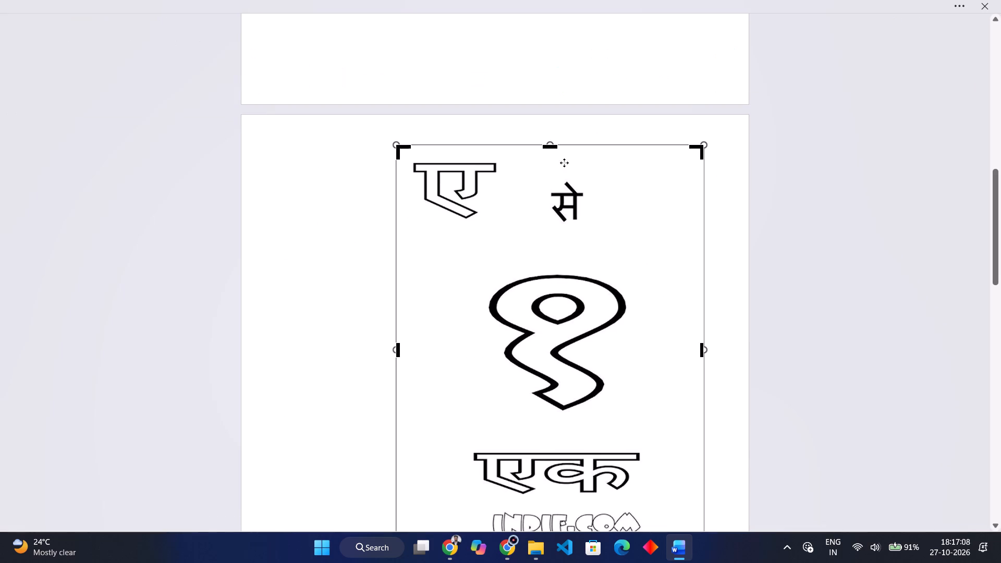
left_click_drag(547, 145, 577, 265)
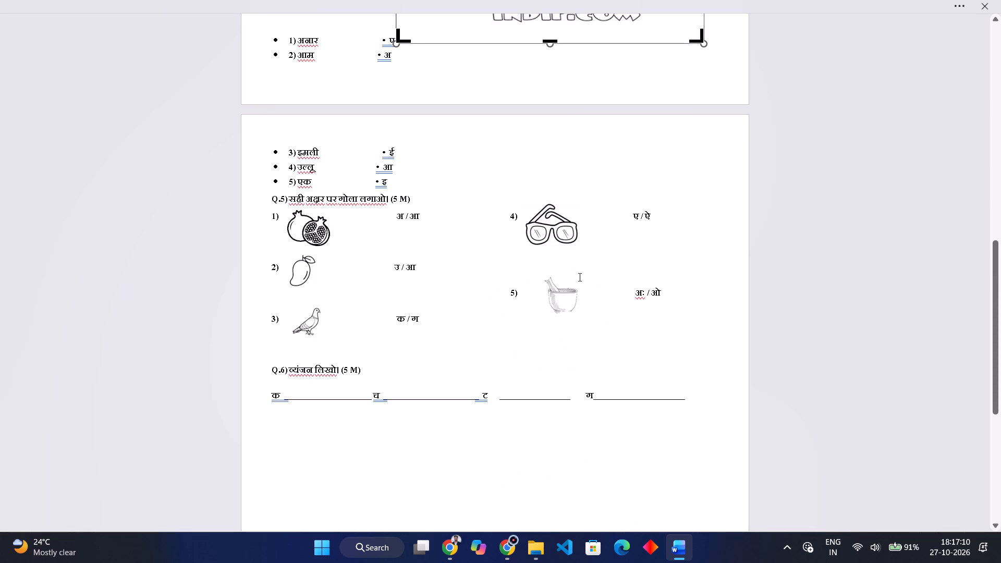
scroll(523, 79, "up", 1)
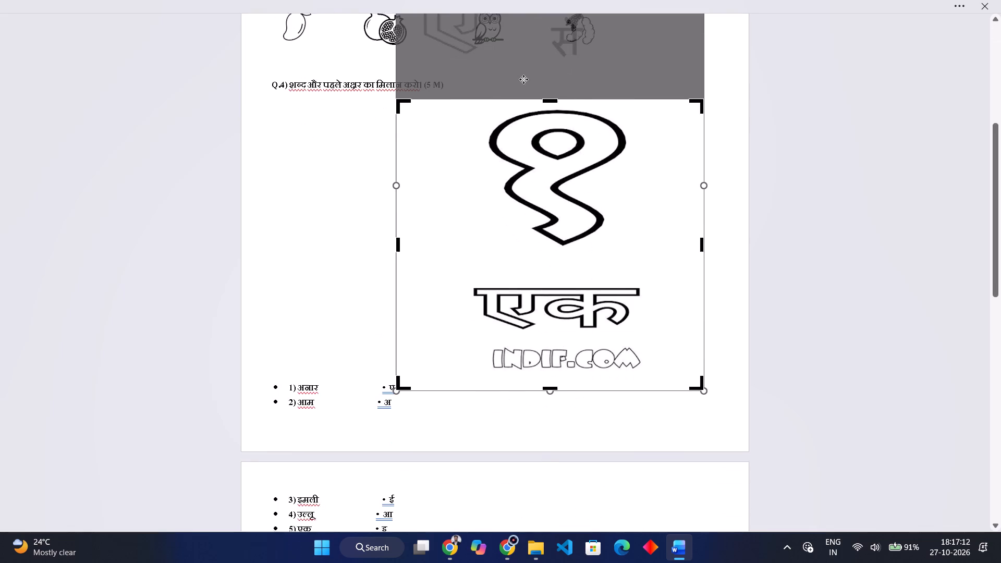
scroll(523, 79, "up", 1)
left_click_drag(546, 380, 572, 268)
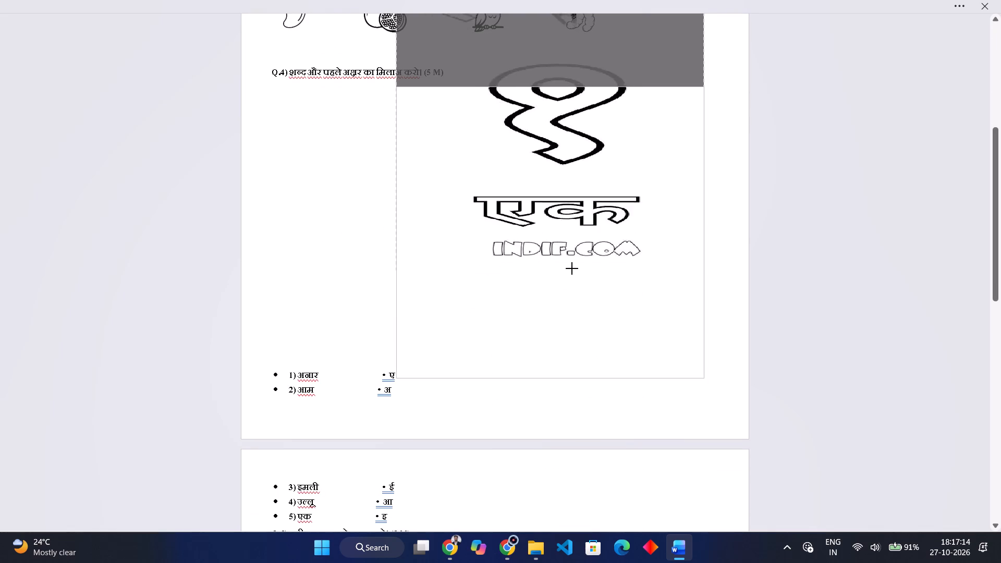
left_click_drag(572, 268, 593, 551)
left_click_drag(397, 223, 442, 223)
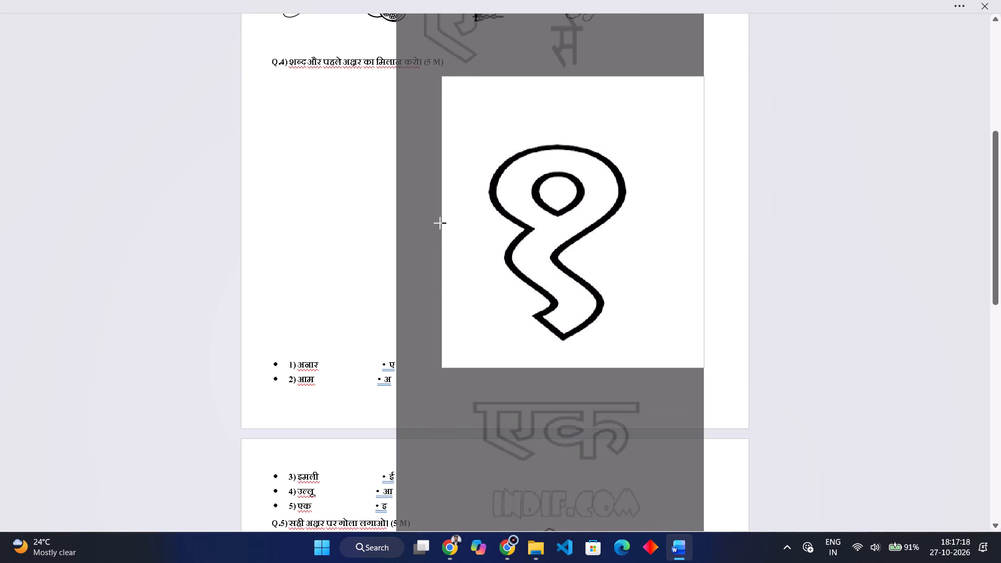
left_click_drag(442, 223, 481, 231)
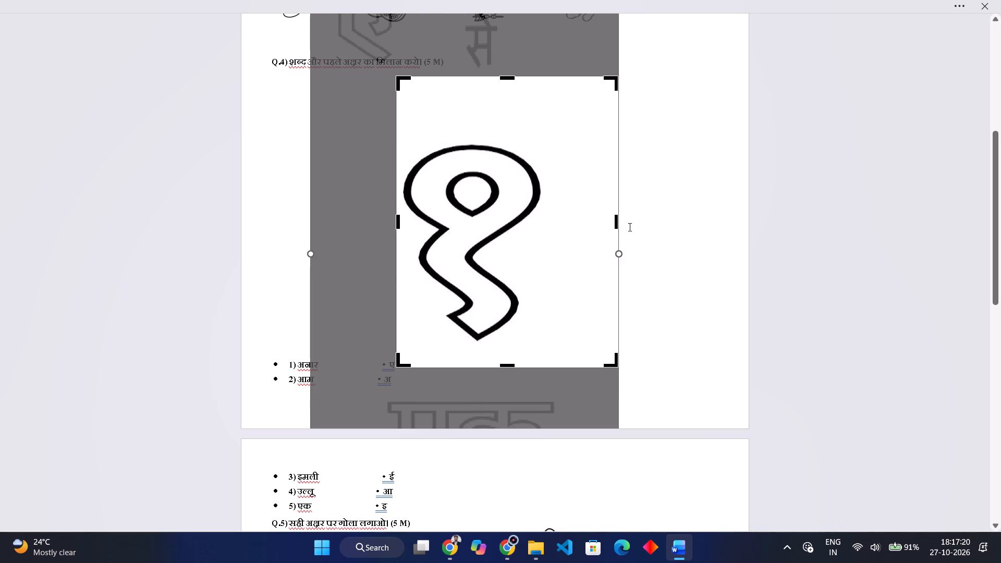
left_click_drag(616, 224, 557, 222)
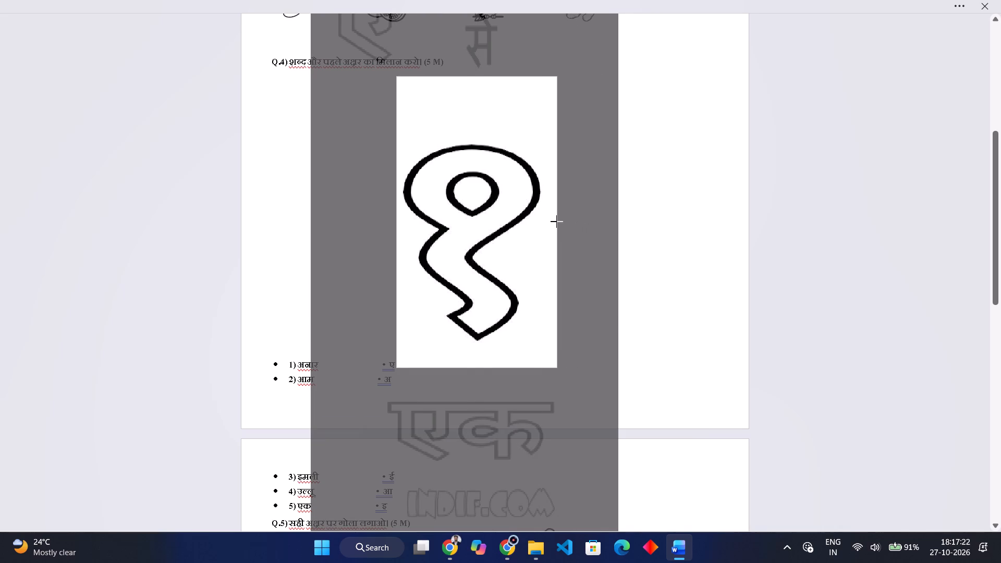
left_click_drag(557, 222, 555, 220)
left_click_drag(475, 75, 482, 125)
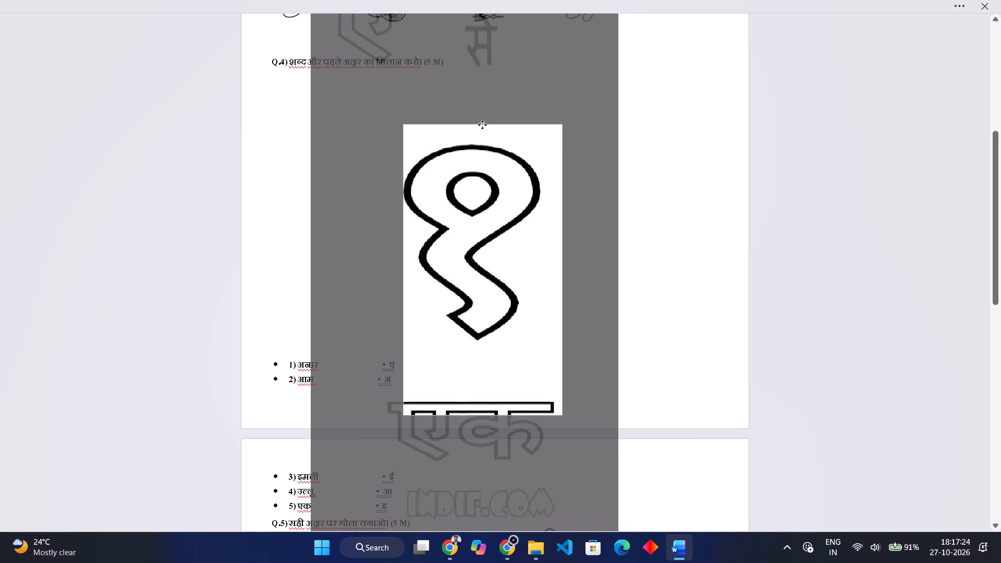
left_click_drag(482, 125, 474, 137)
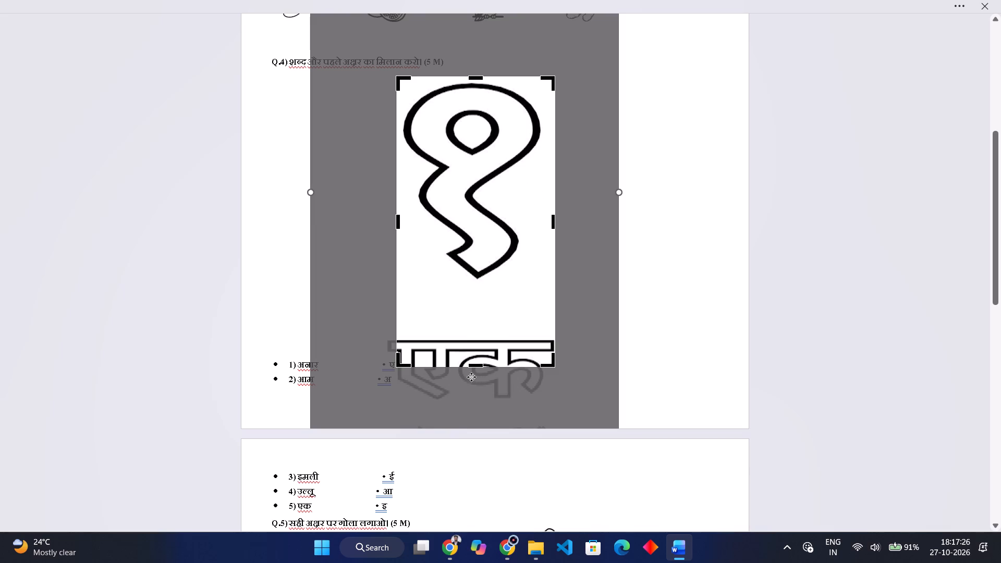
left_click_drag(476, 366, 475, 292)
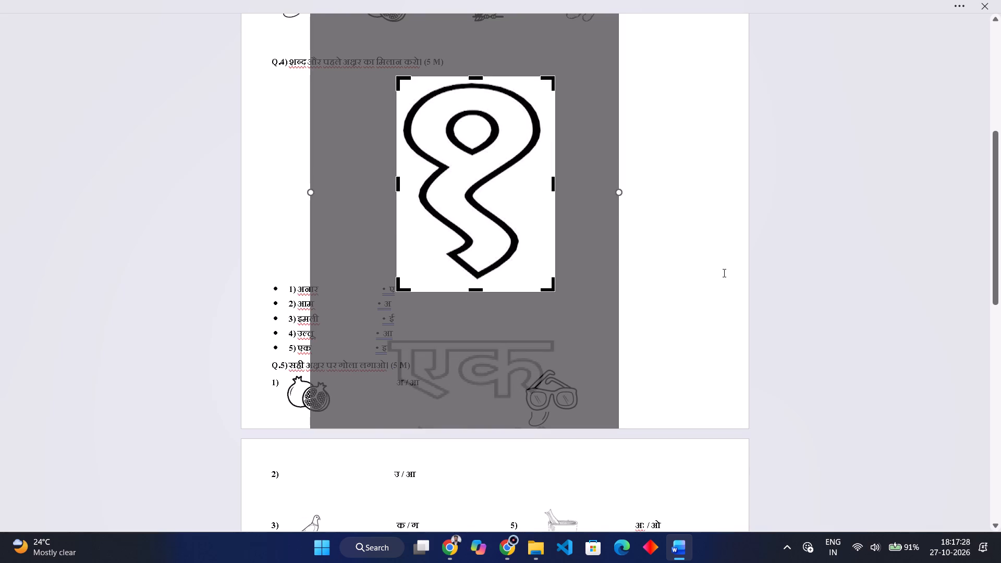
left_click(725, 273)
Set the text wrapping of the cropped numeral १ picture to In Front of Text.
right_click(510, 185)
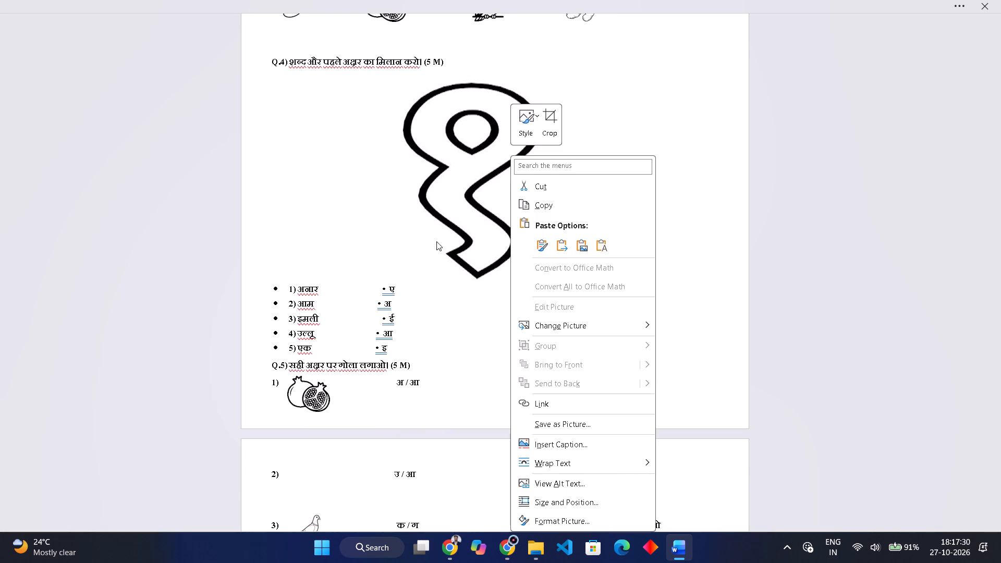
left_click(468, 248)
right_click(468, 248)
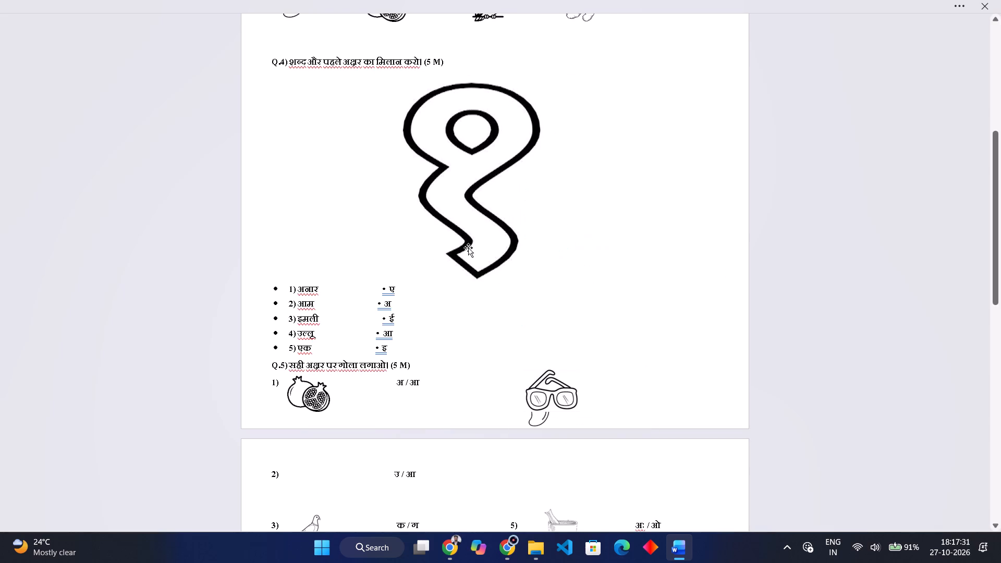
left_click(574, 79)
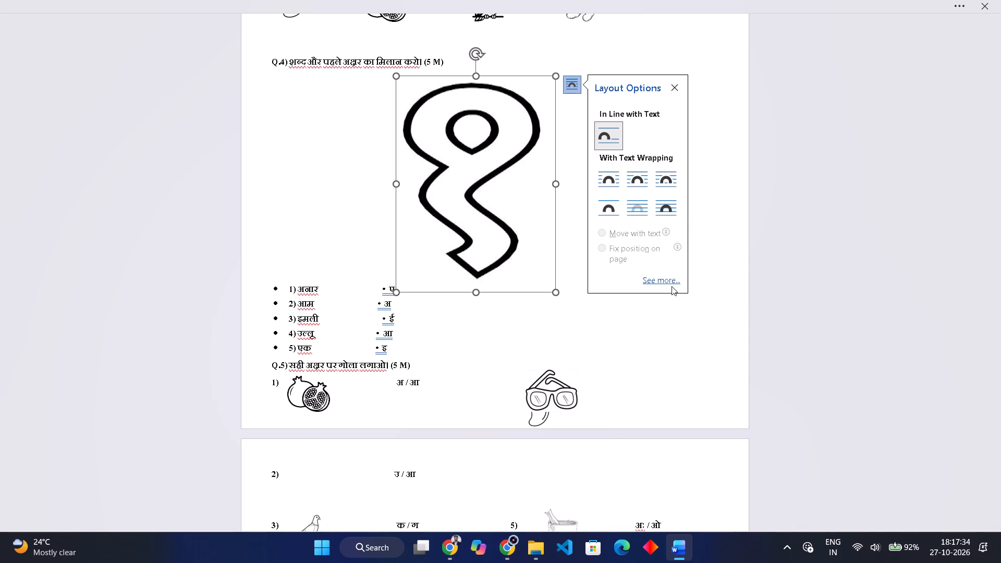
left_click(663, 203)
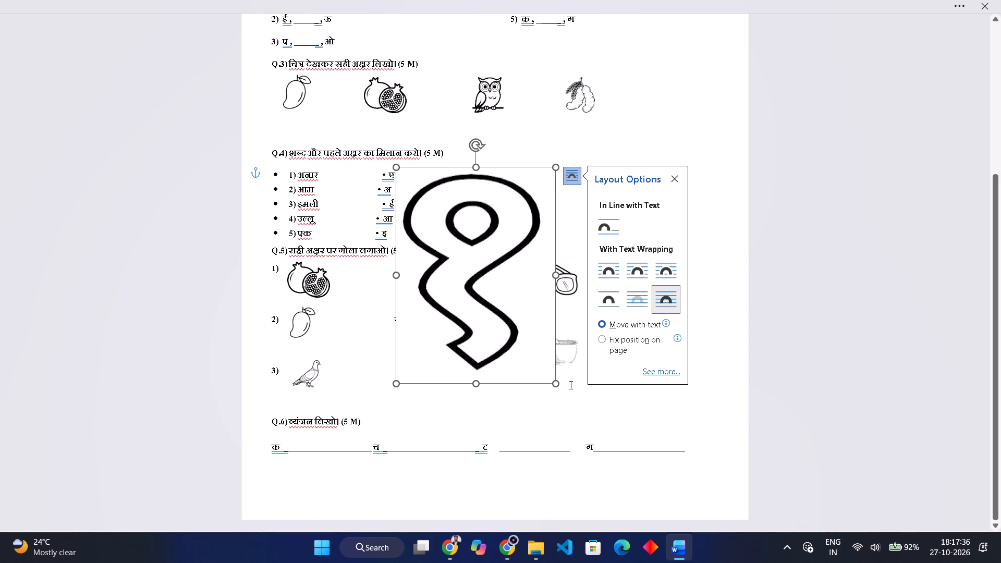
Shrink the numeral १ picture to about the size of the other Q.3 pictures and place it after the tamarind picture.
left_click_drag(554, 385, 429, 200)
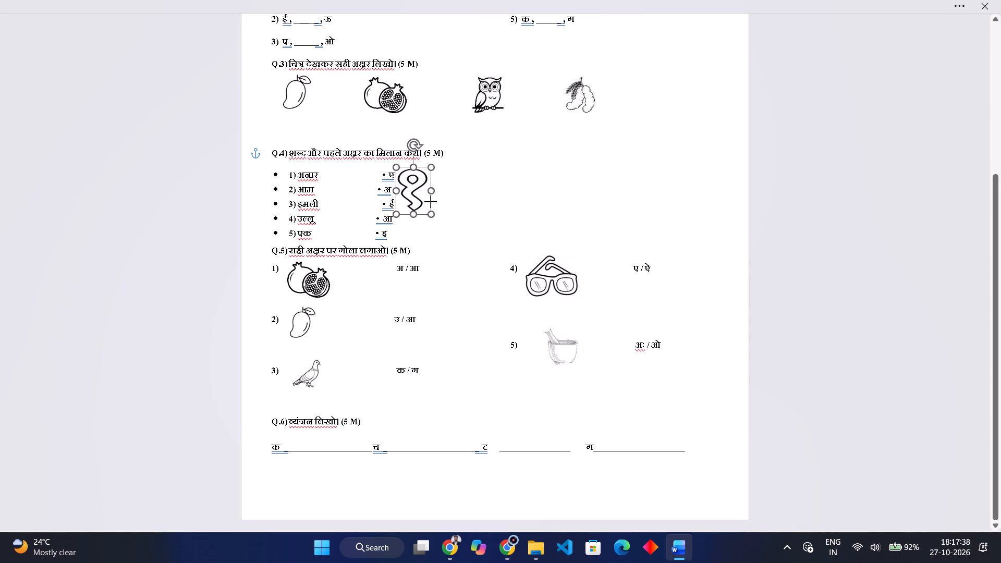
left_click_drag(429, 200, 422, 191)
left_click_drag(408, 182, 622, 107)
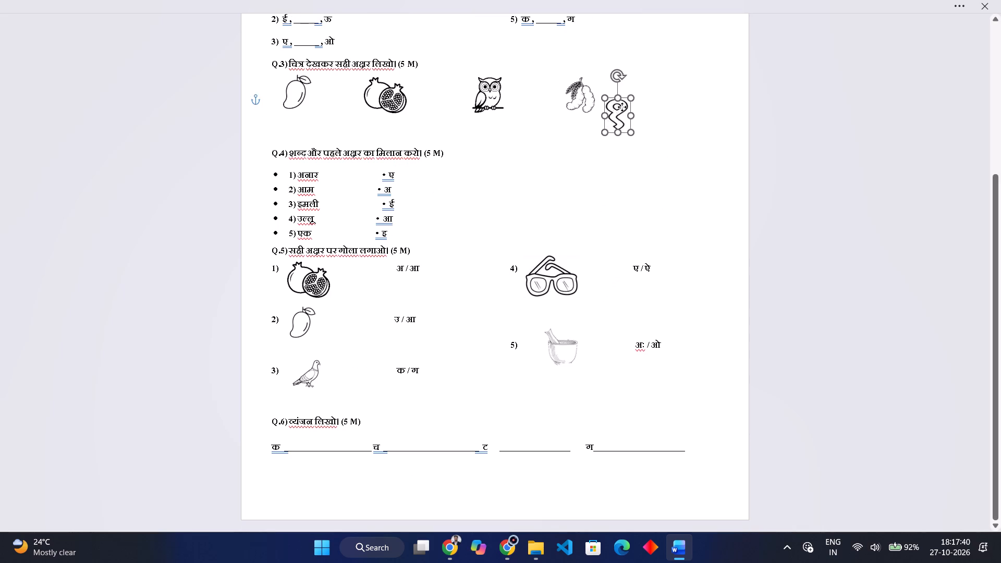
left_click_drag(622, 107, 655, 92)
left_click(794, 139)
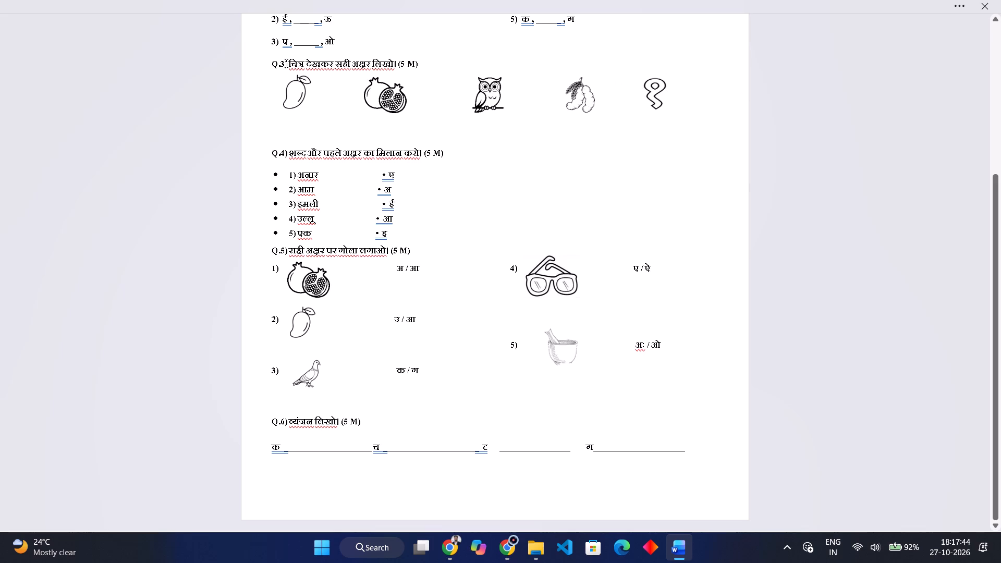
Nudge the mango picture in Q.3 slightly to the right.
left_click(291, 102)
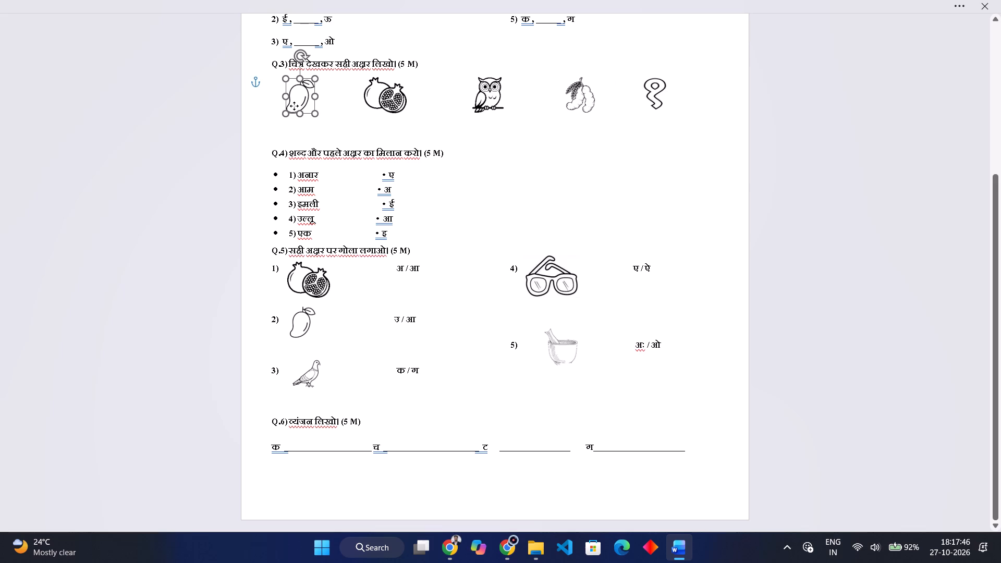
Add a new line beneath the Q.3 pictures and enter underscore answer blanks under the mango, pomegranate and owl.
left_click(265, 125)
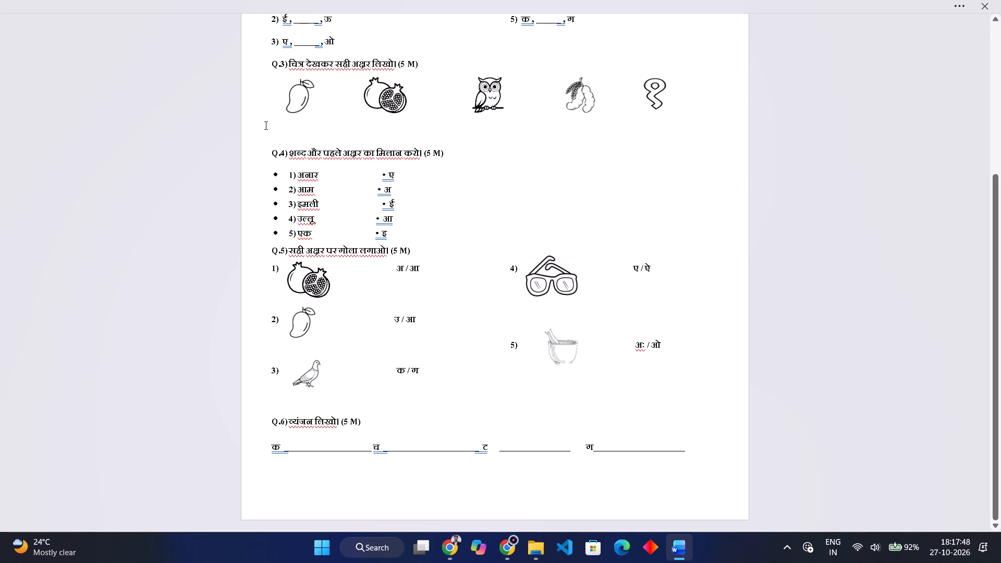
key("Return")
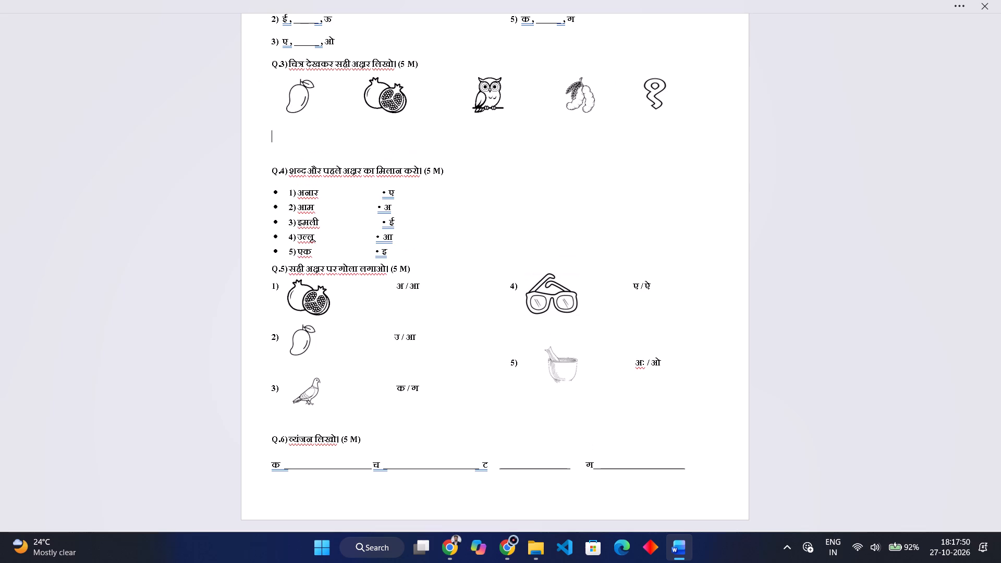
type("__")
type("___ _")
type("_ _")
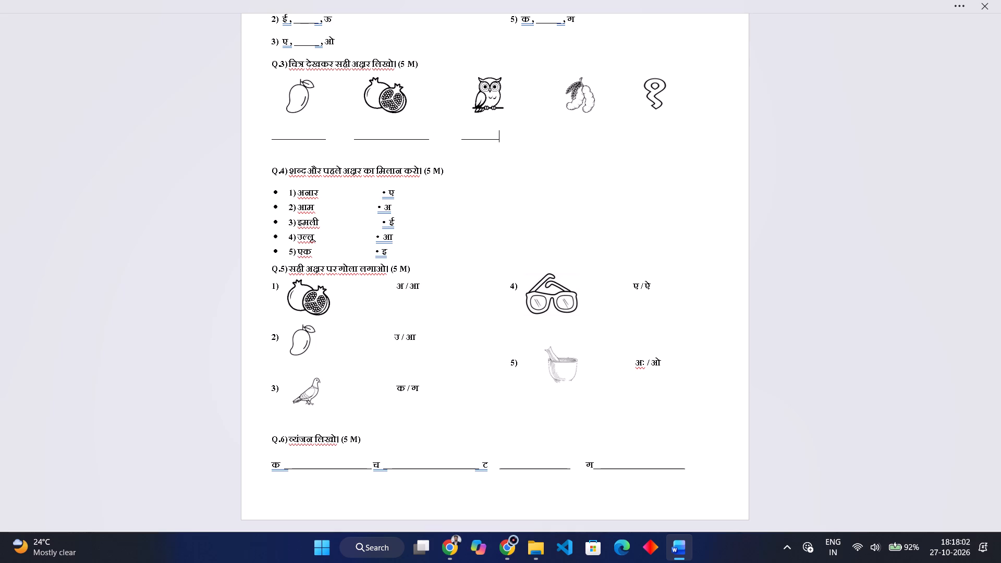
type("___")
Enter a fourth underscore answer blank on the same line, spaced to sit under the tamarind picture.
key("space")
key("space")
key("space")
key("space")
key("space")
key("shift+underscore")
key("shift+underscore")
key("shift+underscore")
key("shift+underscore")
key("shift+underscore")
key("shift+underscore")
key("shift+underscore")
key("shift+underscore")
key("shift+underscore")
key("shift+underscore")
key("shift+underscore")
Enter a fifth underscore answer blank on the line, spaced to sit under the numeral १ picture.
key("space")
key("space")
key("space")
key("space")
key("space")
key("space")
key("space")
key("space")
key("space")
key("space")
key("space")
key("space")
key("space")
type("_")
left_click(889, 291)
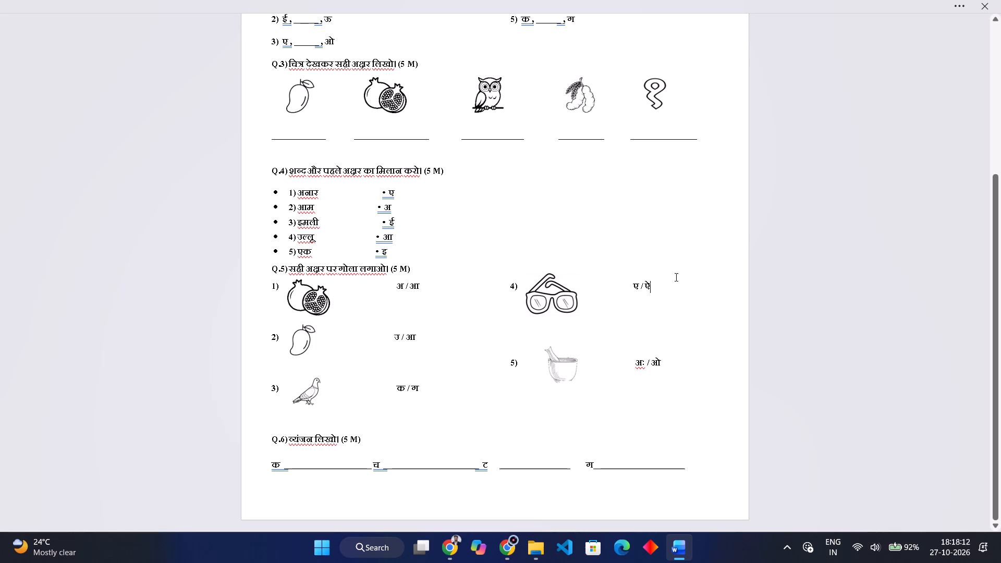
Widen the gaps between the words of the Q.1 heading "अ से अः तक स्वर लिखो" with extra spaces.
scroll(546, 232, "down", 1)
scroll(546, 232, "up", 1)
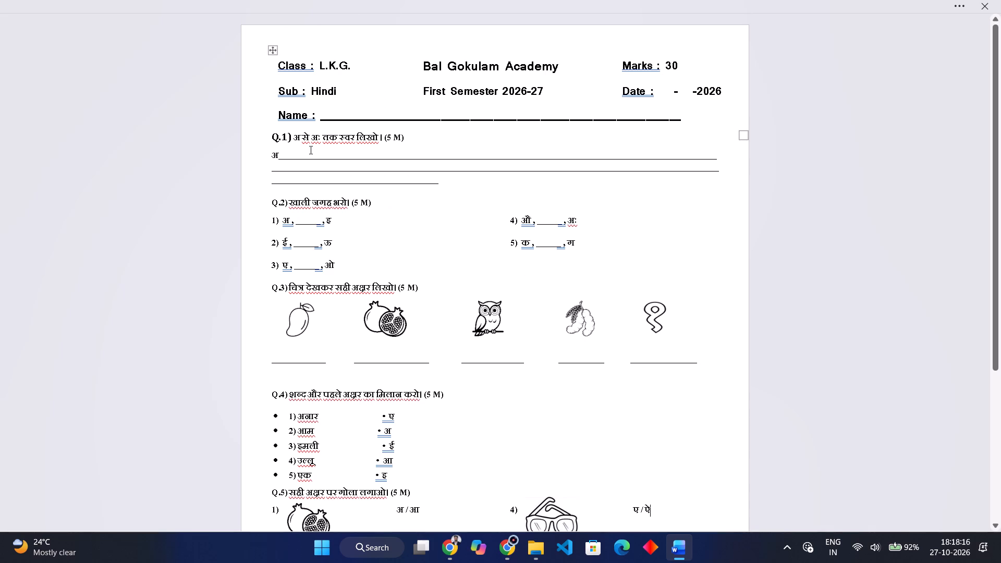
left_click(310, 143)
left_click(301, 135)
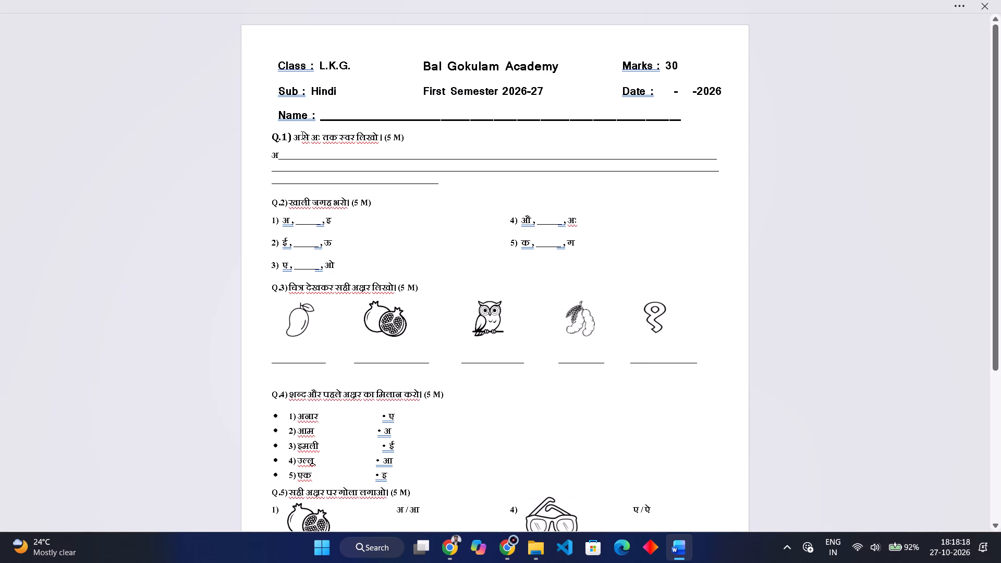
key("space")
left_click(311, 135)
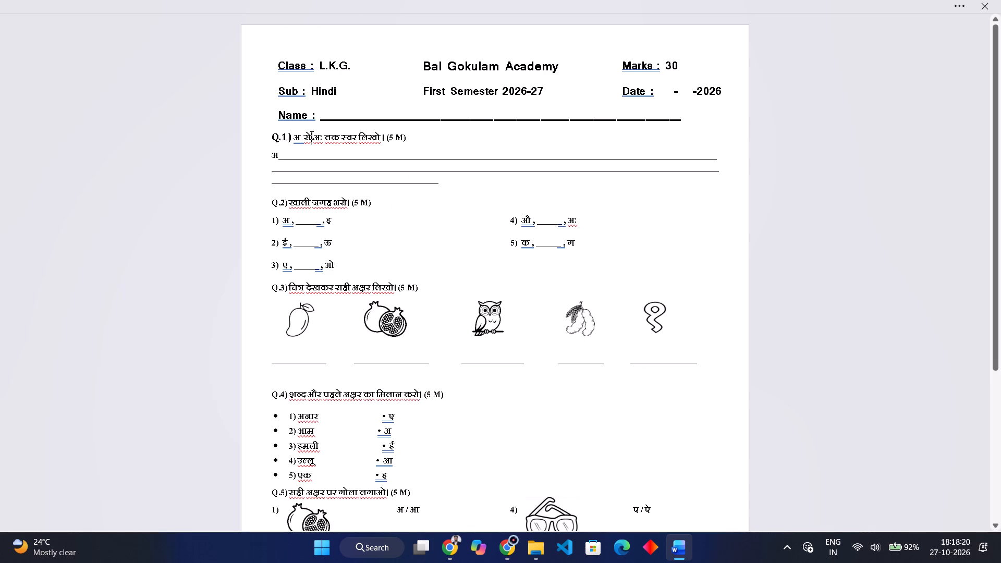
key("space")
left_click(326, 130)
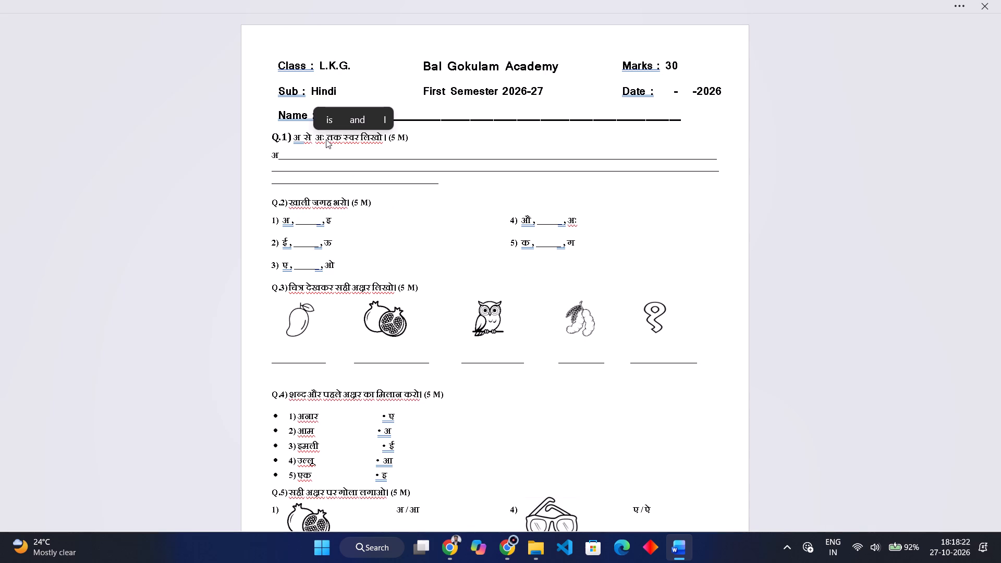
left_click(326, 139)
key("space")
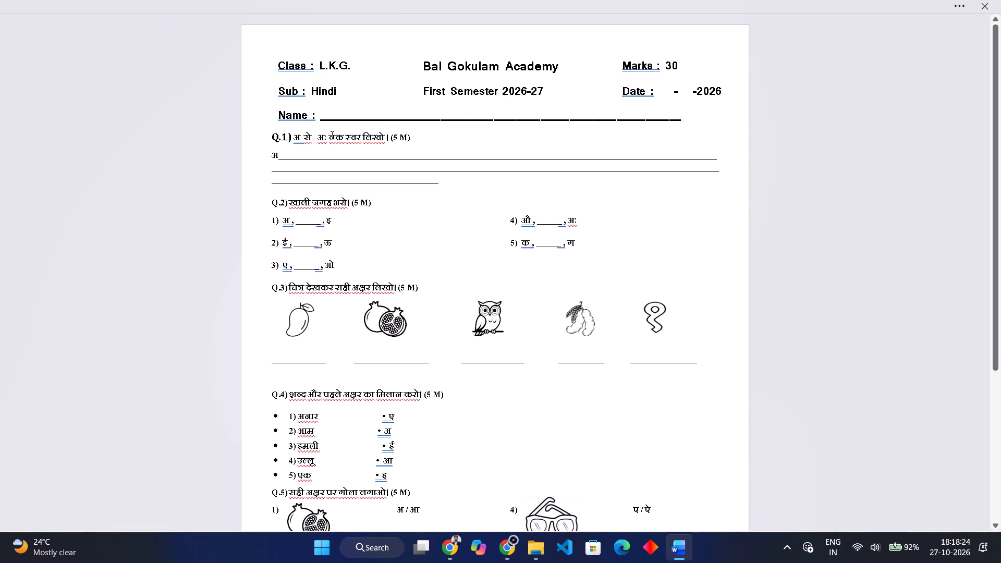
left_click(331, 135)
key("space")
left_click(349, 138)
key("space")
left_click(370, 139)
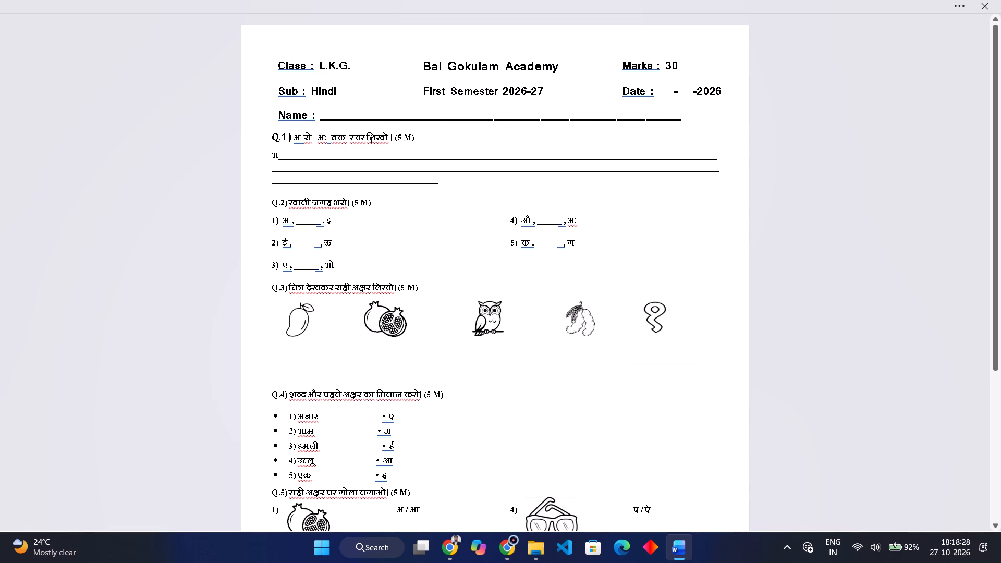
left_click(367, 138)
key("space")
Widen the gaps between the words of the Q.2 heading "खाली जगह भरो" with extra spaces.
left_click(309, 201)
key("space")
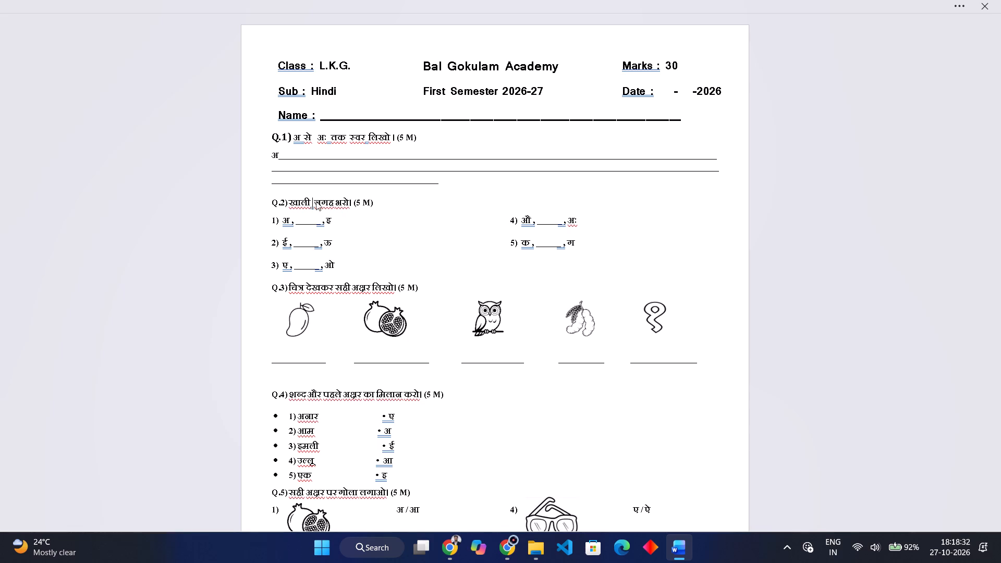
left_click(334, 201)
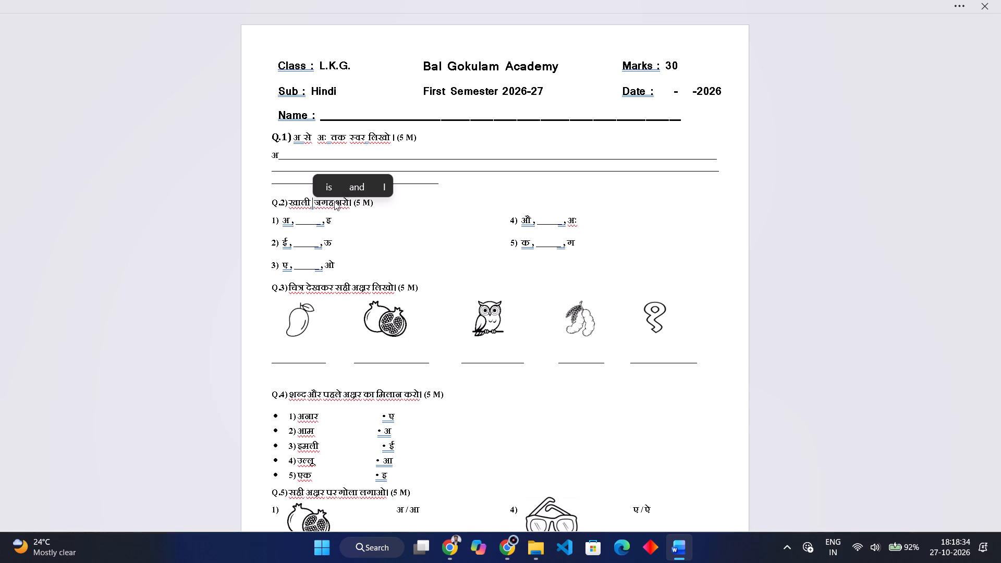
key("Right")
key("Right")
key("Right")
key("Right")
key("space")
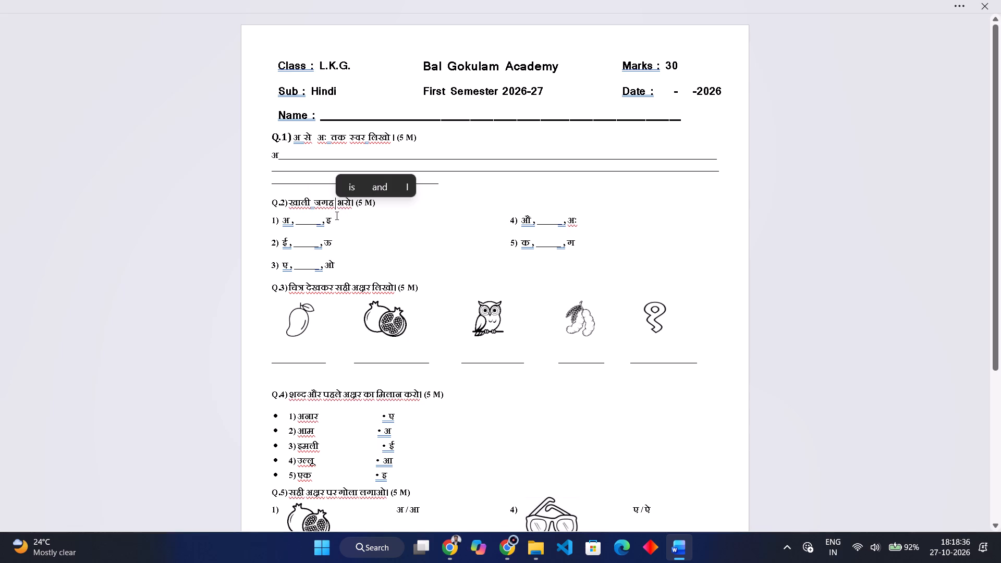
Widen the gaps between the words of the Q.3 heading "चित्र देखकर सही अक्षर लिखो" with extra spaces.
left_click(303, 286)
key("space")
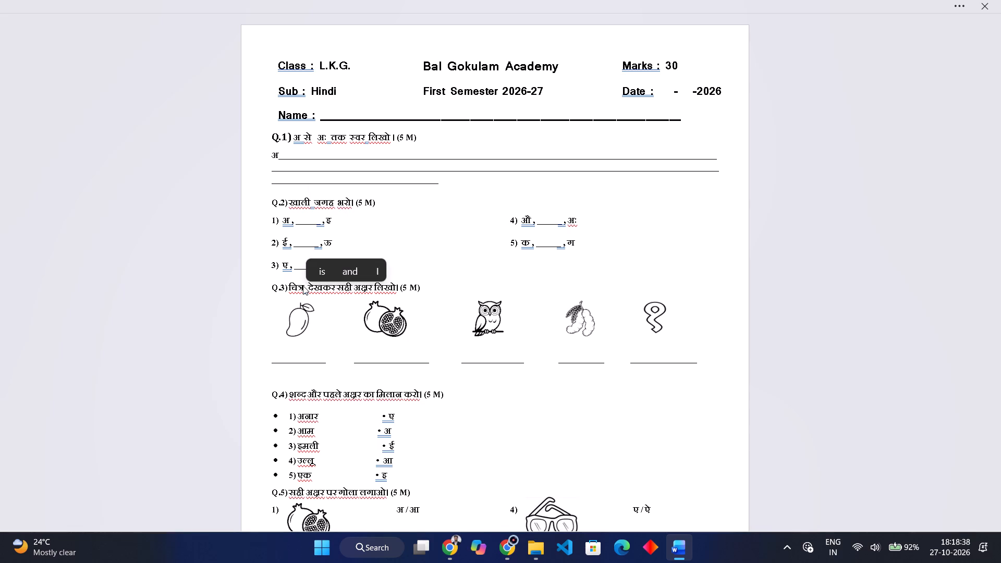
key("Right")
key("Right")
key("Right")
key("Right")
key("Right")
key("space")
key("Right")
key("Right")
key("Right")
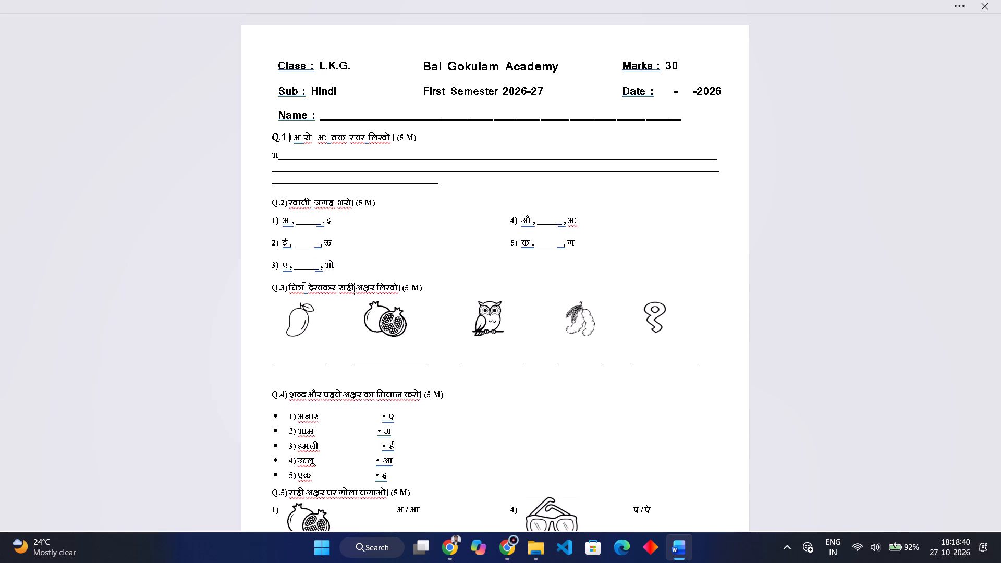
key("Right")
key("space")
key("Right")
key("Right")
key("Right")
key("space")
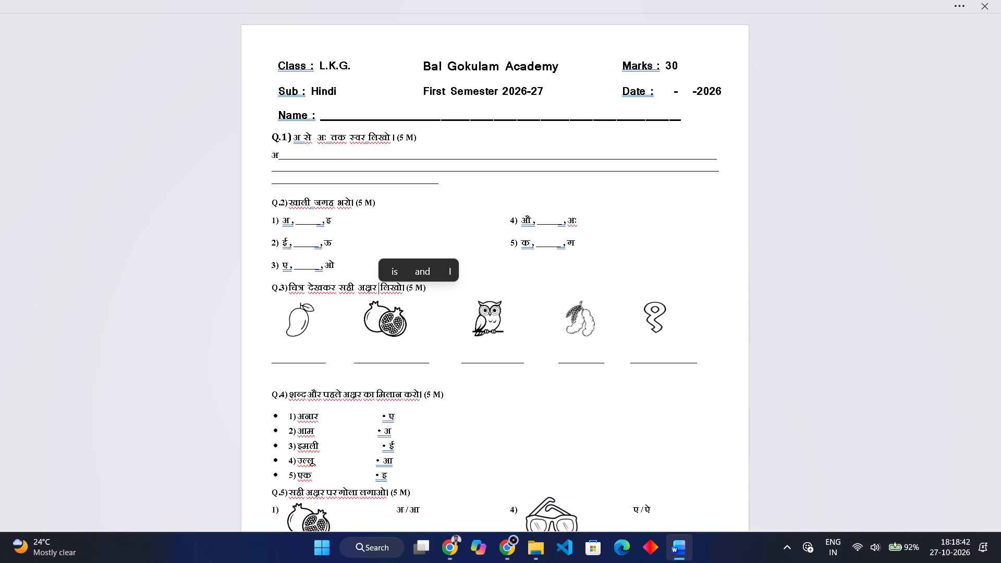
Widen the gaps between the words of the Q.4 heading "शब्द और पहले अक्षर का मिलान करो" with extra spaces.
left_click(311, 400)
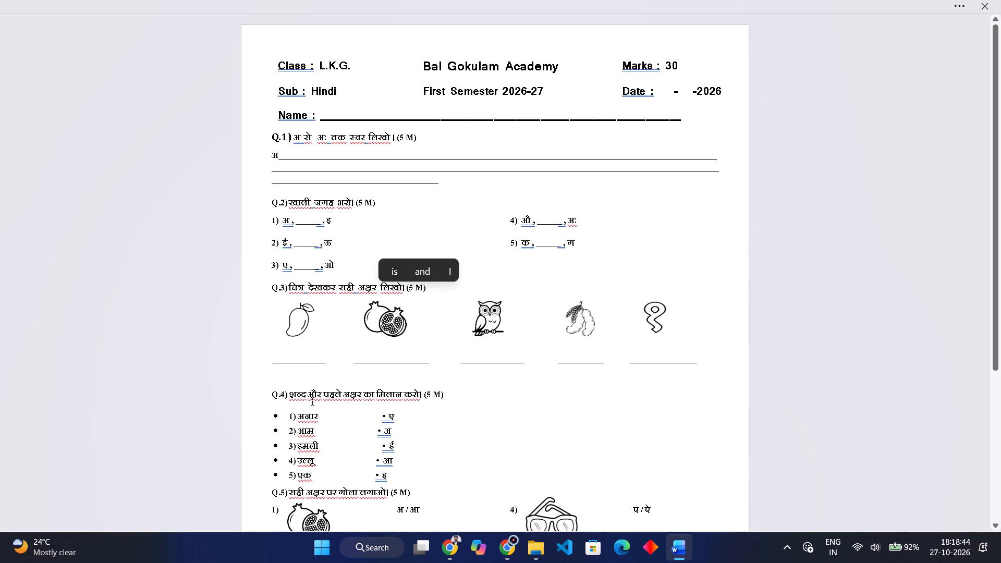
key("space")
key("space")
key("Right")
key("Right")
key("space")
key("space")
key("Right")
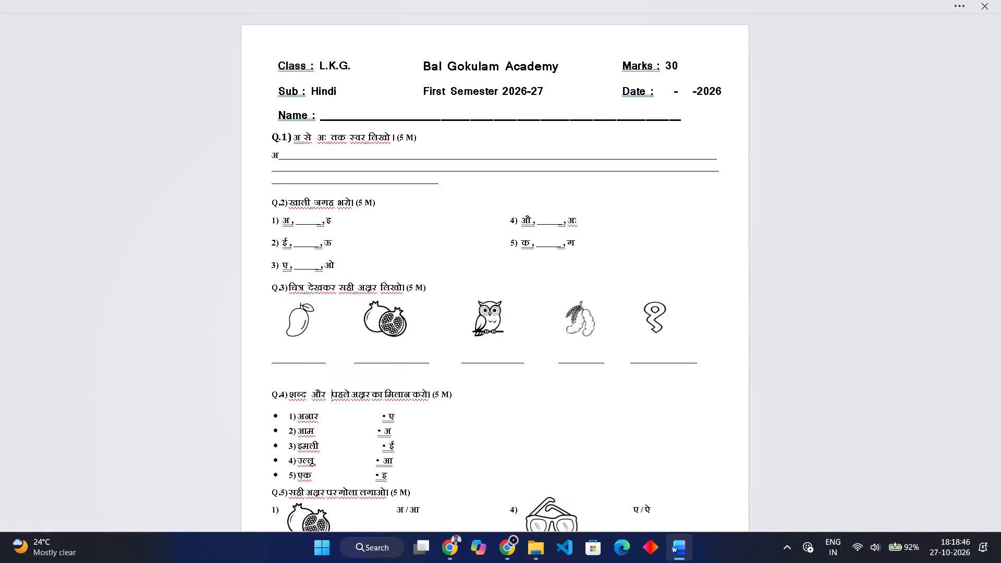
key("Right")
key("Right")
key("Right")
key("space")
key("Right")
key("Right")
key("Right")
key("Right")
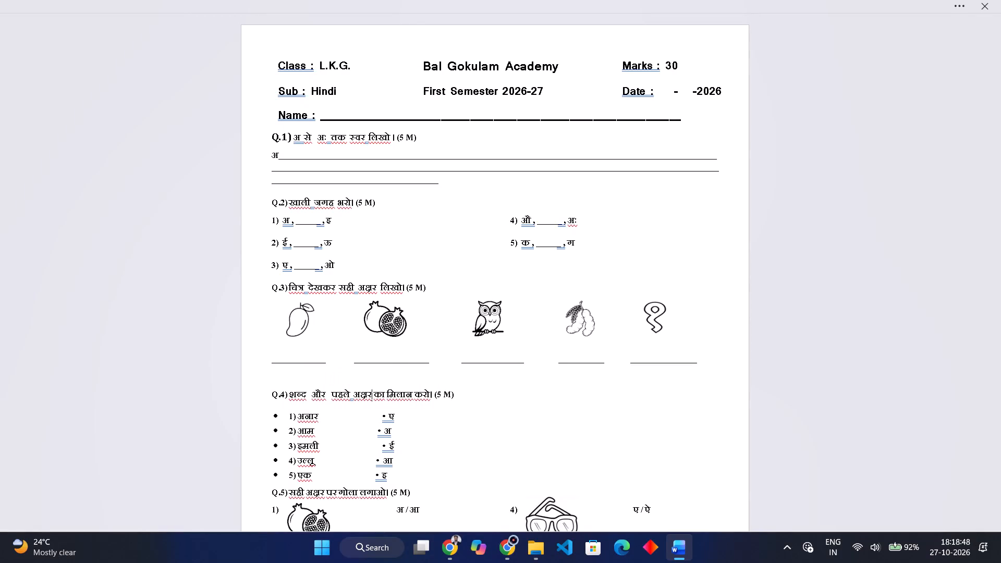
key("space")
key("Right")
key("Right")
key("Right")
key("space")
key("Right")
key("Right")
key("Right")
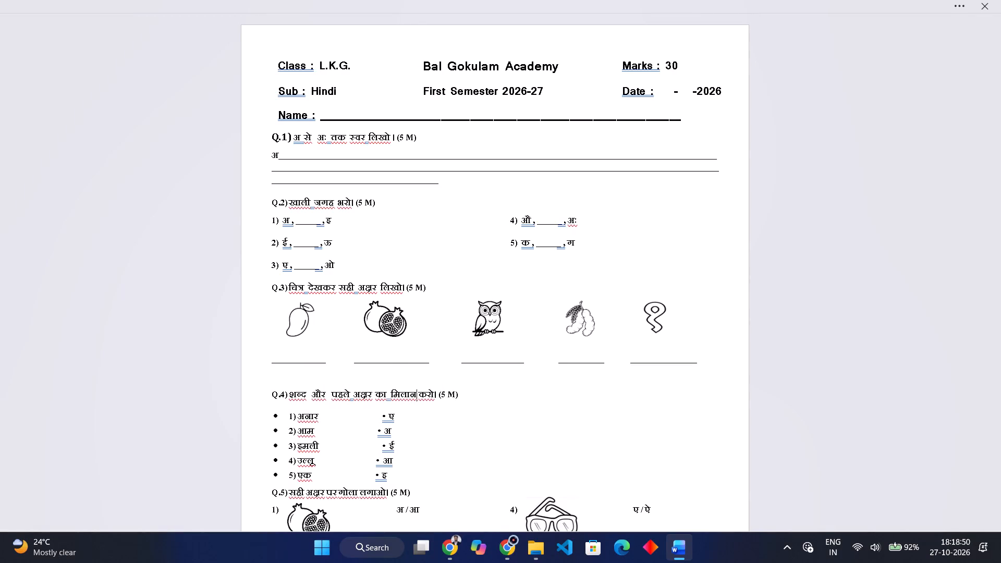
key("space")
key("Right")
Shift the letters ए and अ in Q.4 rows 1 and 2 farther from the words so their bullets line up.
scroll(304, 482, "down", 1)
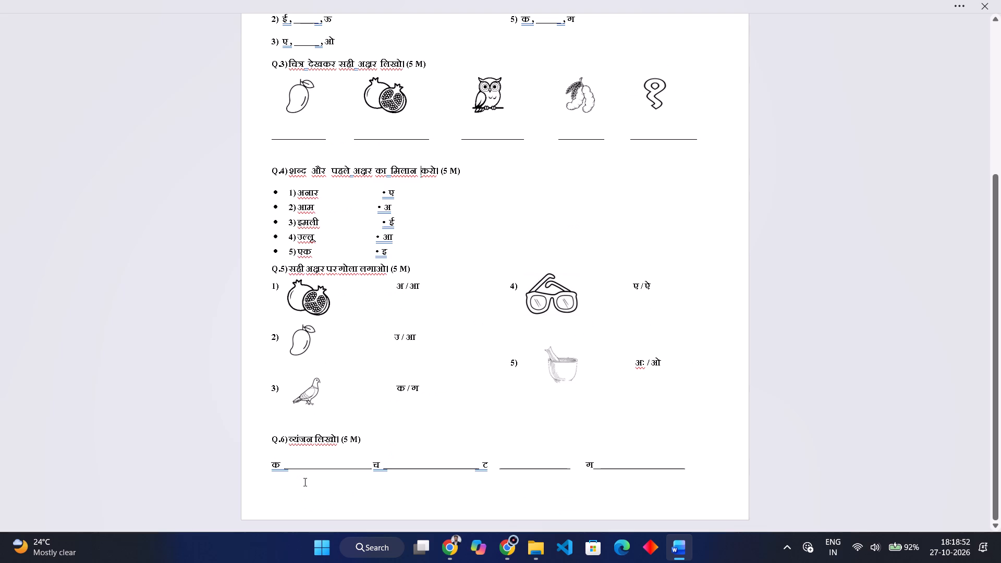
left_click(332, 193)
key("space")
key("space")
key("space")
key("space")
key("space")
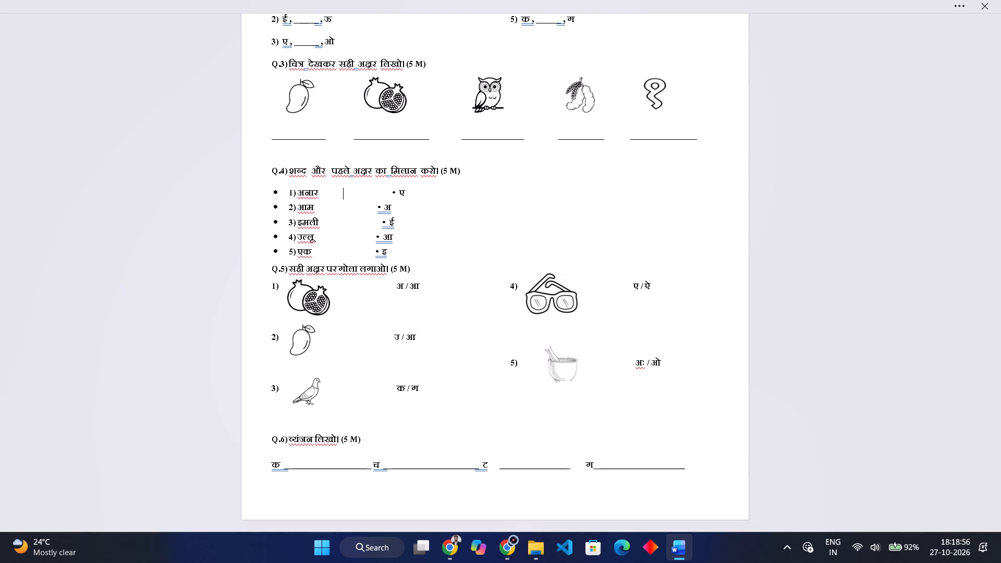
key("Down")
key("space")
key("space")
key("space")
key("space")
key("space")
key("space")
key("space")
Shift the letters ई and आ in Q.4 rows 3 and 4 to line up with the letters above.
key("Down")
key("space")
key("space")
key("space")
key("space")
key("space")
key("Right")
key("Down")
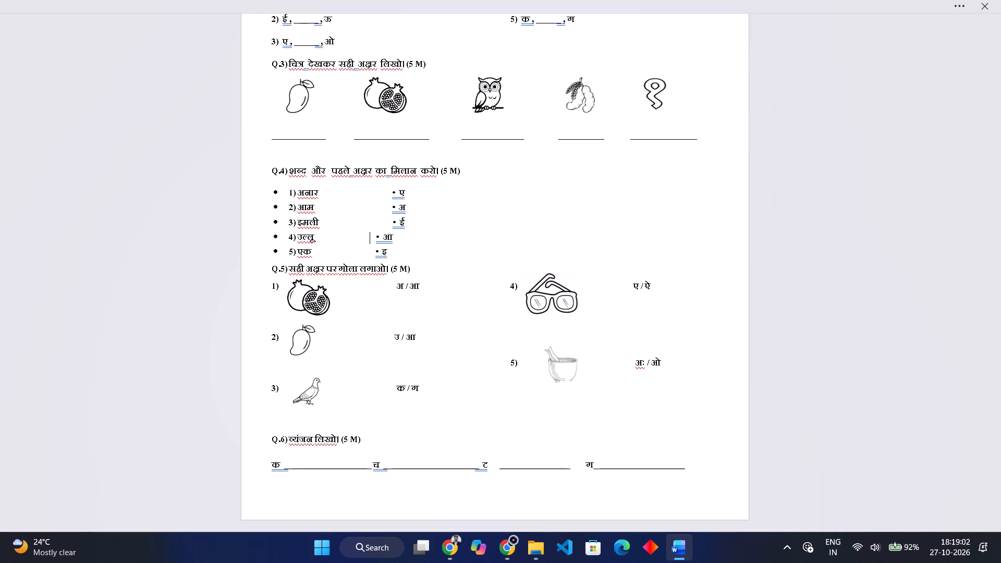
key("space")
key("space")
key("space")
key("space")
key("space")
key("space")
key("space")
key("space")
Shift the letter इ in Q.4 row 5 to line up with the other letters in the matching column.
key("Down")
key("Left")
key("Left")
key("Left")
key("Left")
key("space")
key("space")
key("space")
key("space")
key("space")
key("space")
key("space")
key("space")
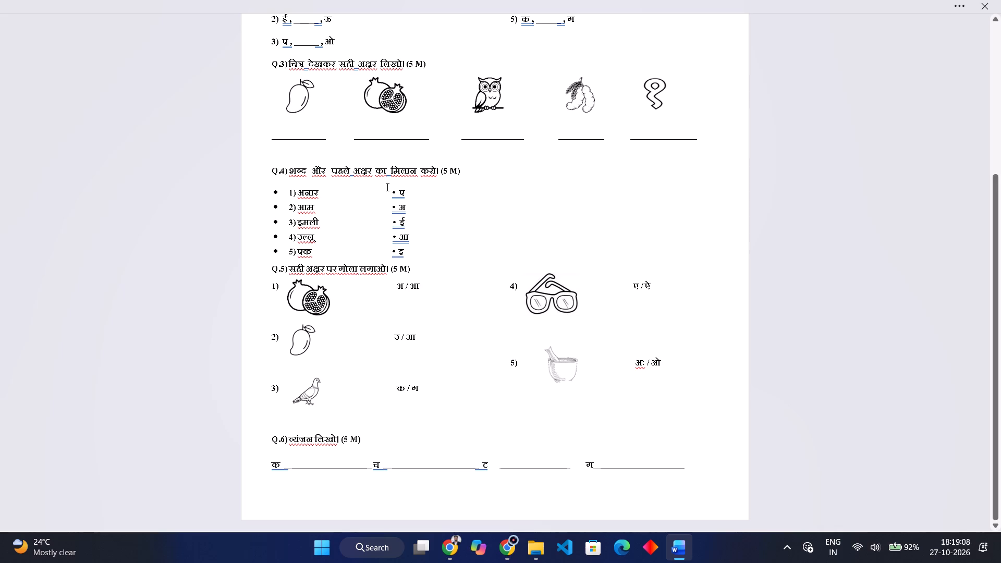
left_click_drag(387, 187, 721, 388)
left_click(828, 387)
Capture a rectangular screenshot of the question paper page, from the header down to the Q.6 answer lines.
scroll(761, 215, "up", 5)
scroll(662, 160, "down", 3, "ctrl")
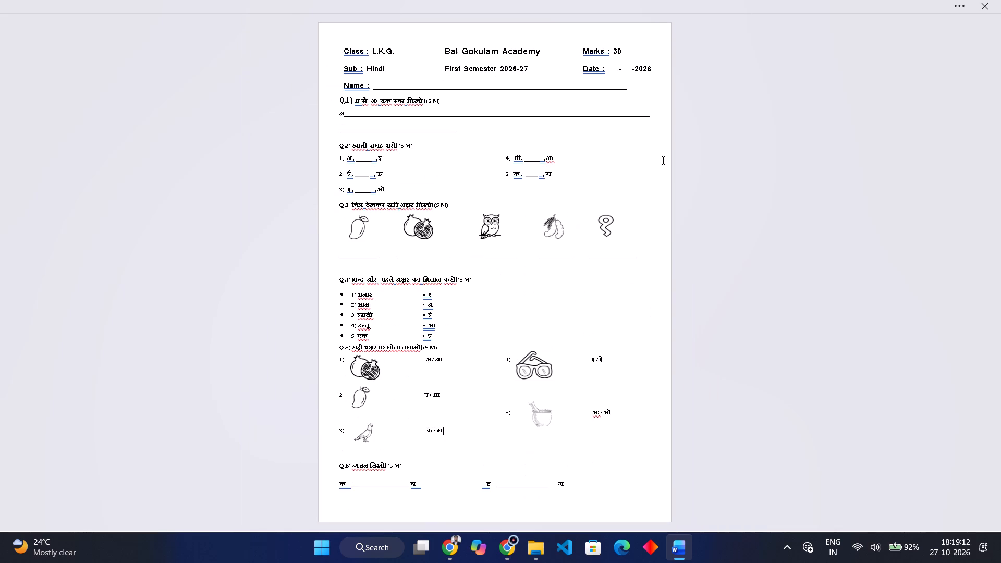
key("Print")
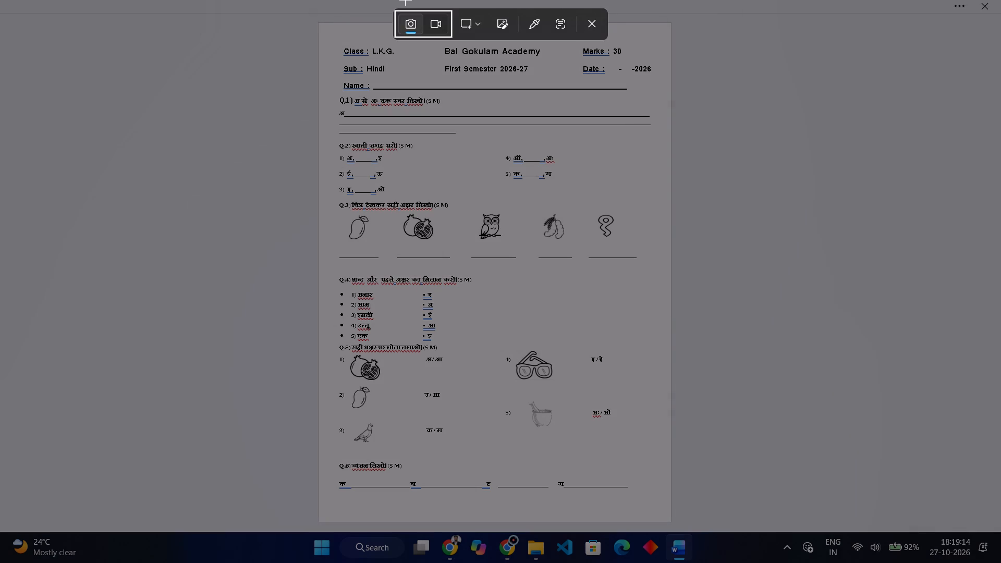
left_click_drag(317, 28, 624, 500)
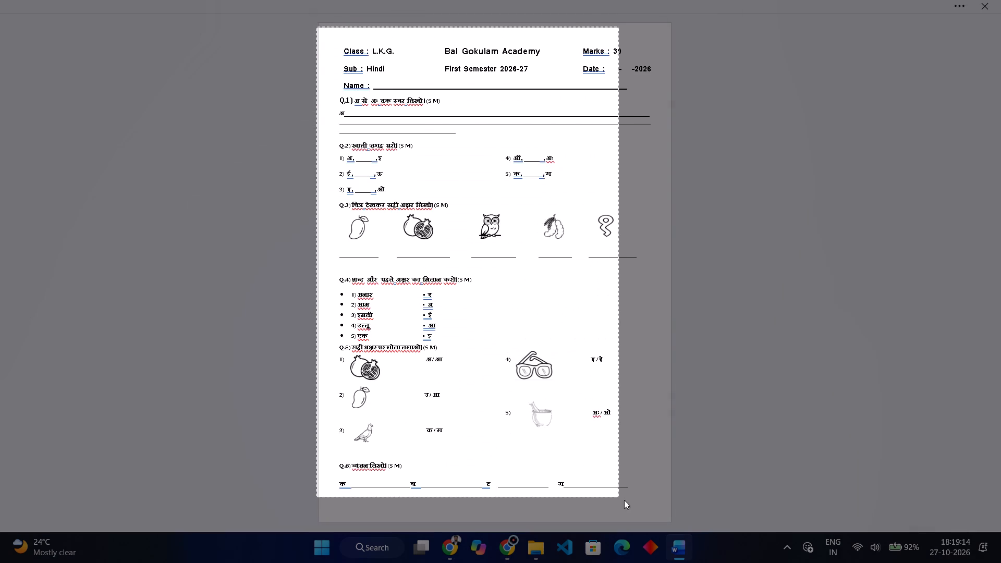
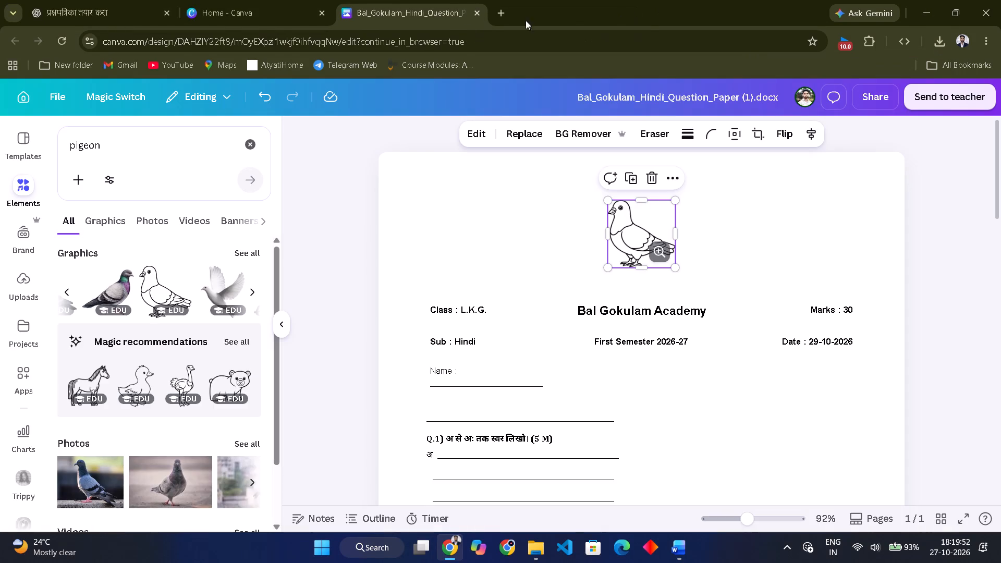
Close the Canva design of the Bal Gokulam Hindi question paper.
left_click(475, 11)
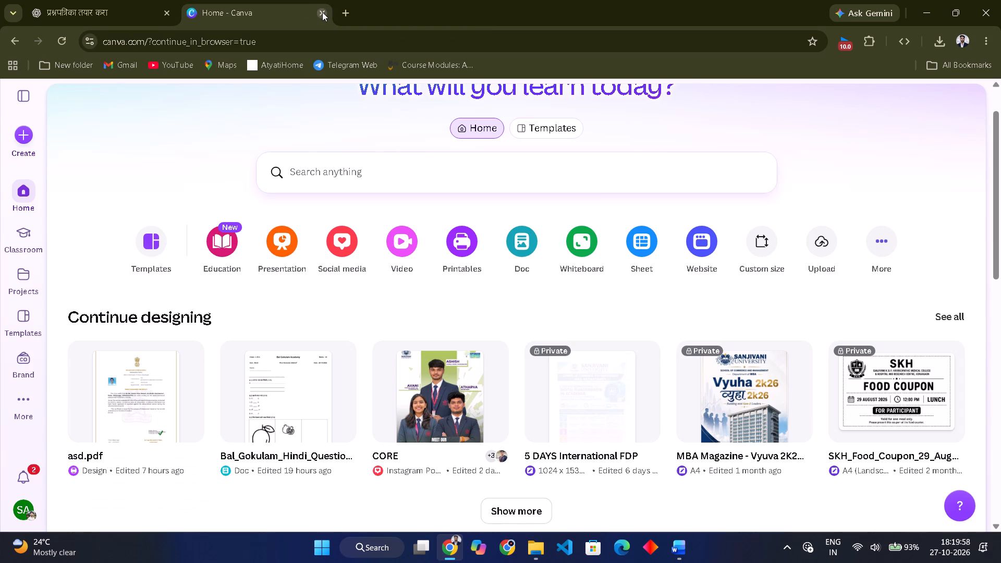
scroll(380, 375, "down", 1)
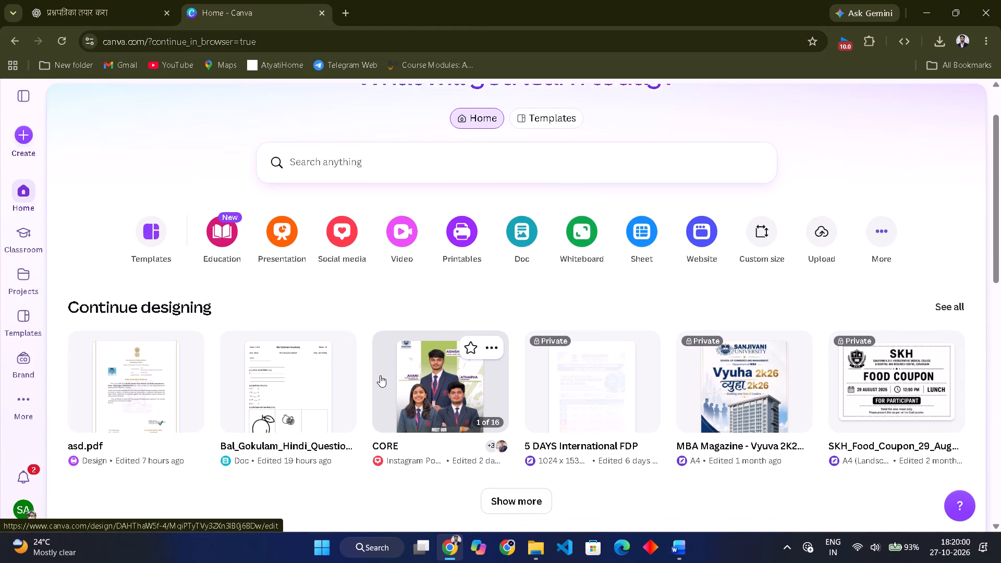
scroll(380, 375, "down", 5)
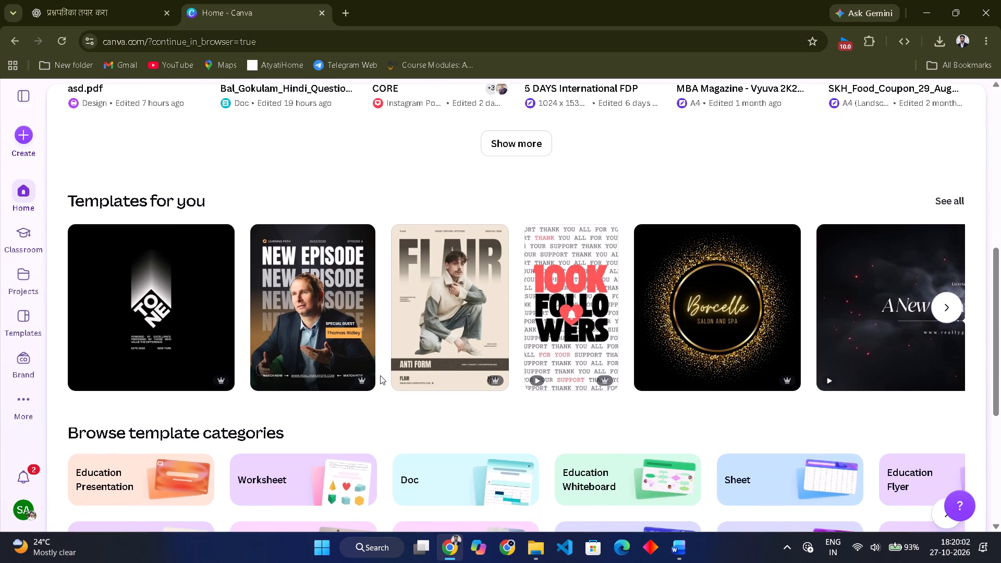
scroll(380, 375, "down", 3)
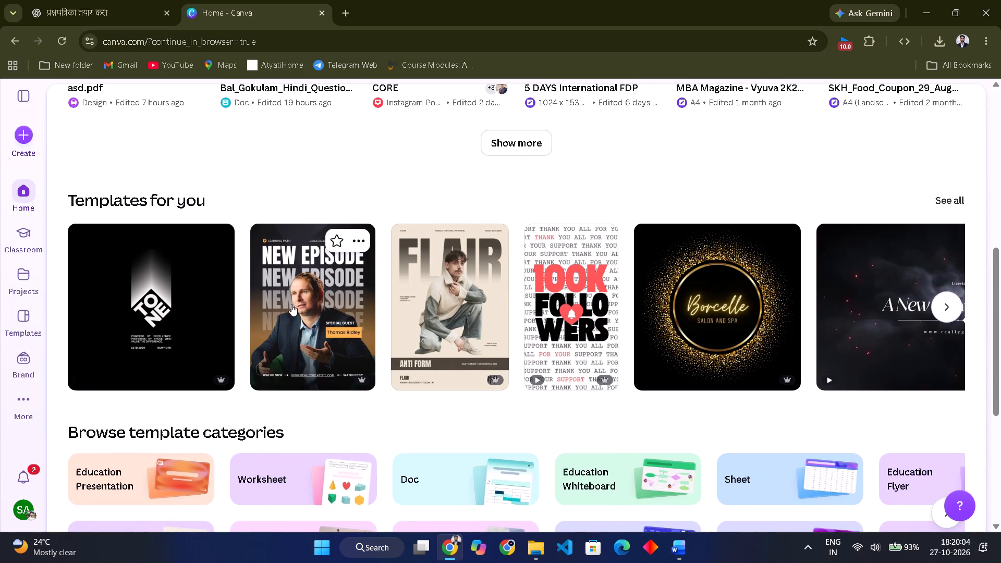
Browse the suggested templates on the Canva home page through to the last one, and the template categories below them.
scroll(291, 304, "left", 4)
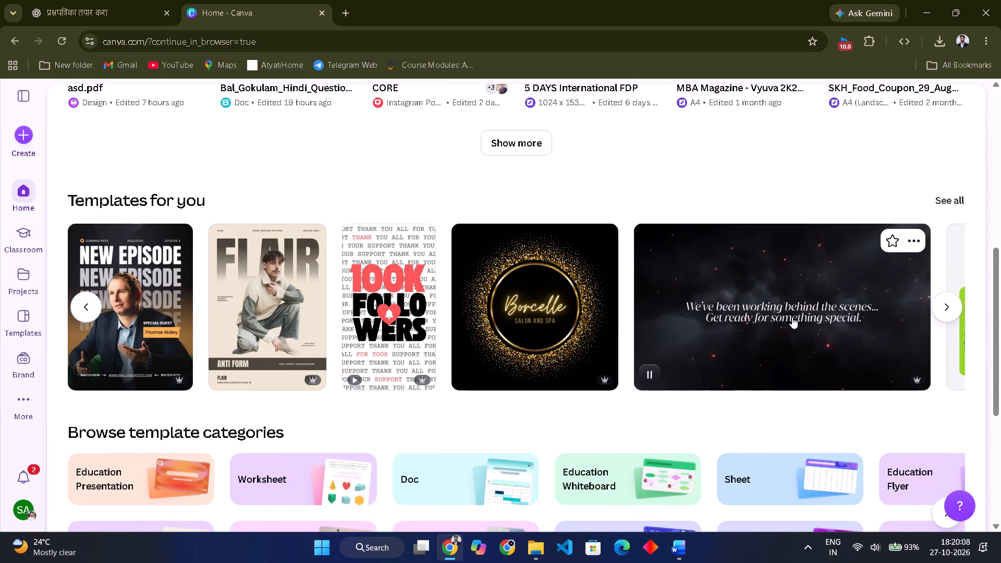
scroll(792, 317, "left", 5)
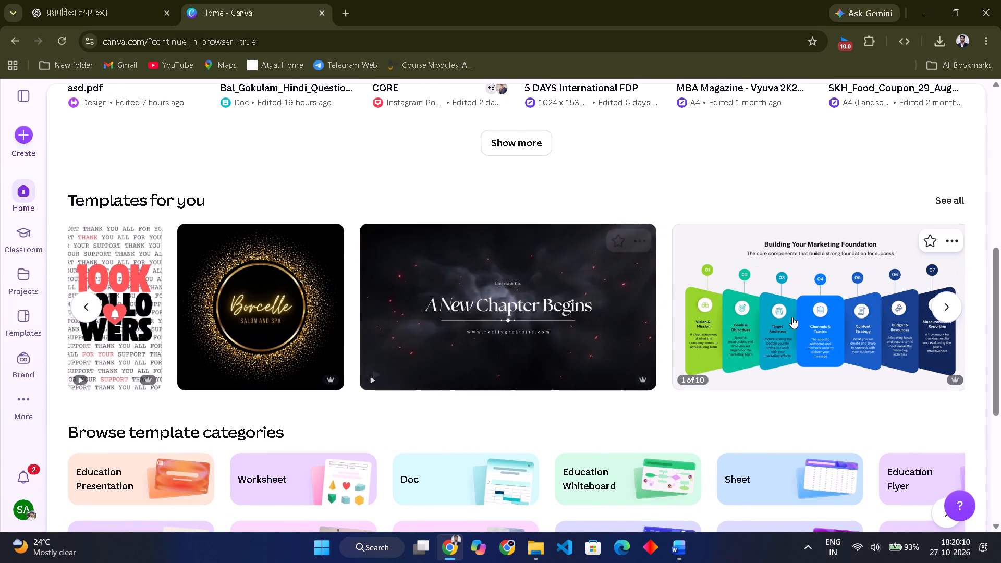
scroll(792, 317, "left", 8)
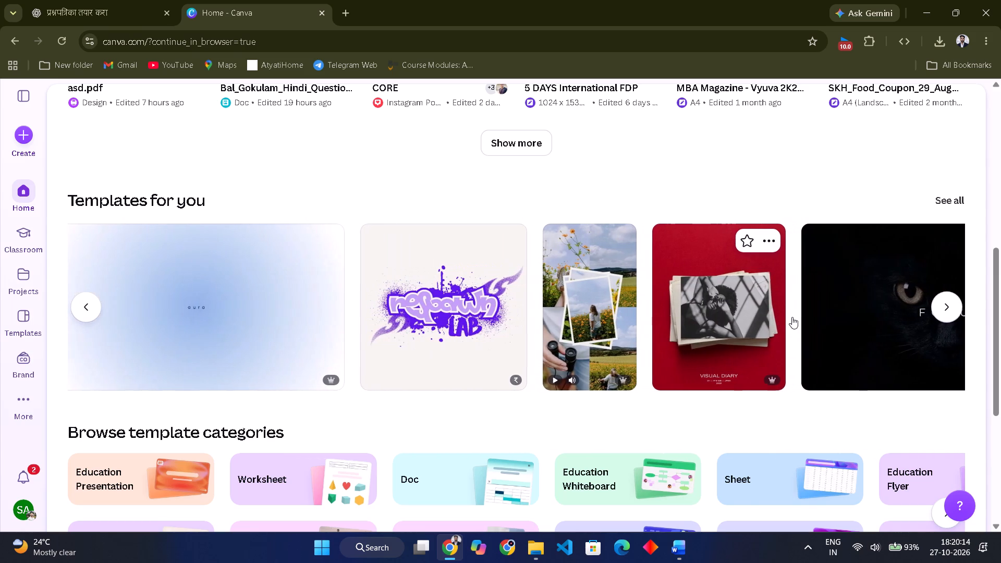
scroll(792, 317, "left", 3)
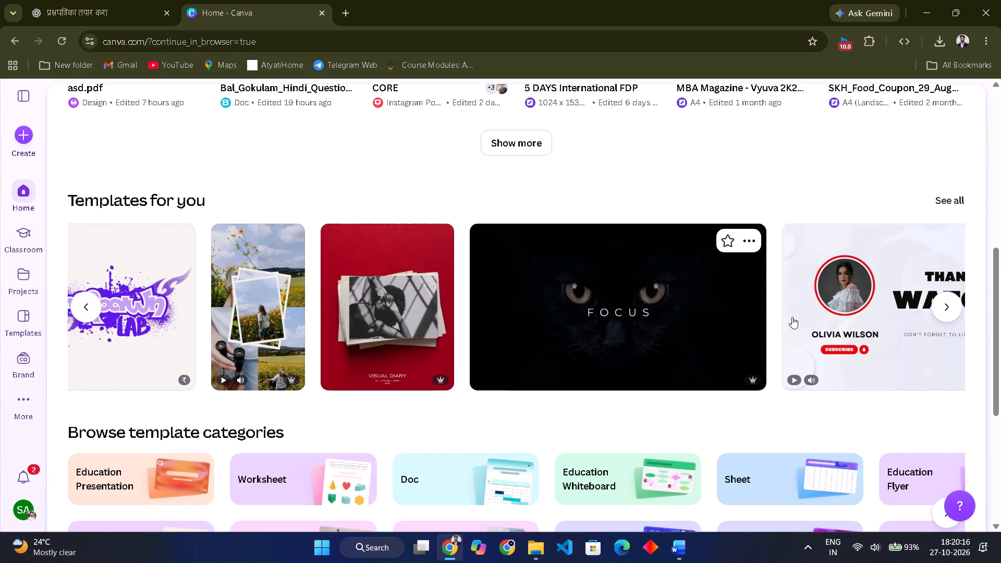
scroll(792, 317, "left", 5)
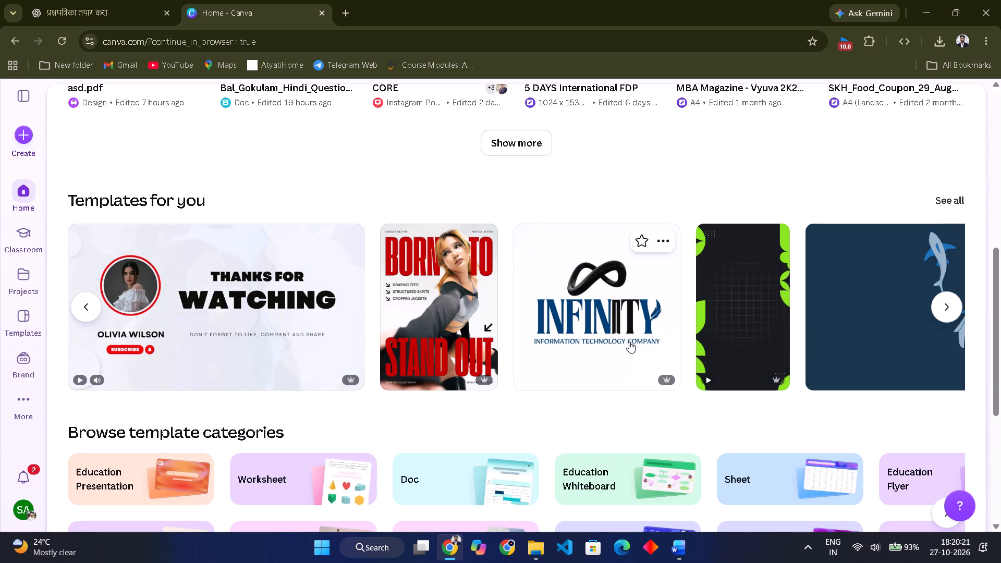
scroll(747, 356, "left", 1)
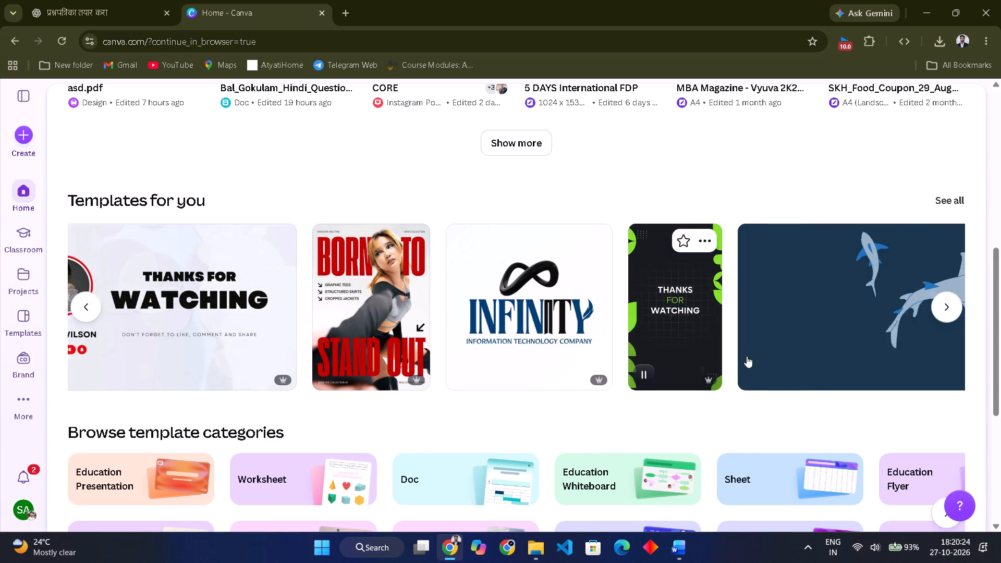
scroll(747, 356, "left", 3)
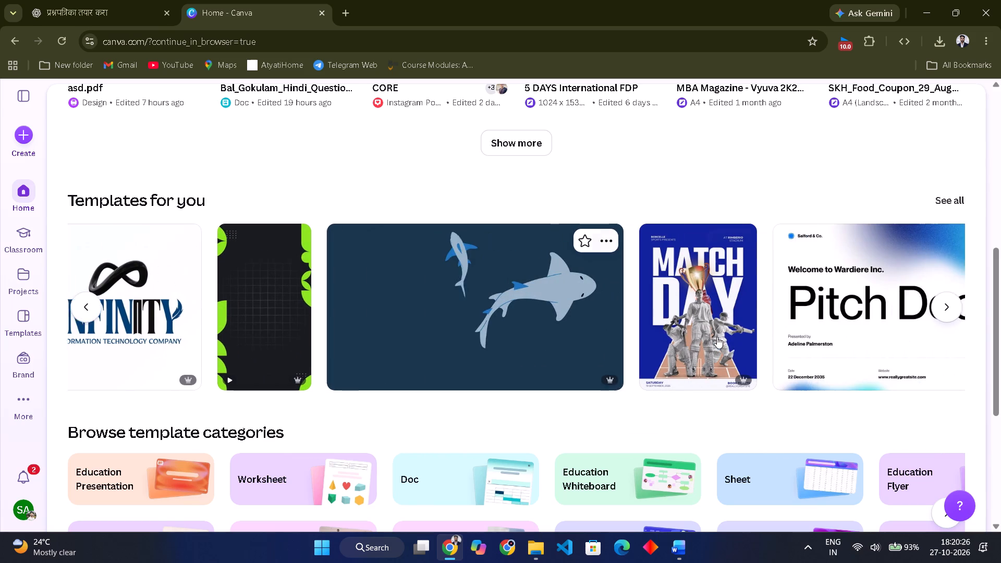
scroll(717, 337, "left", 4)
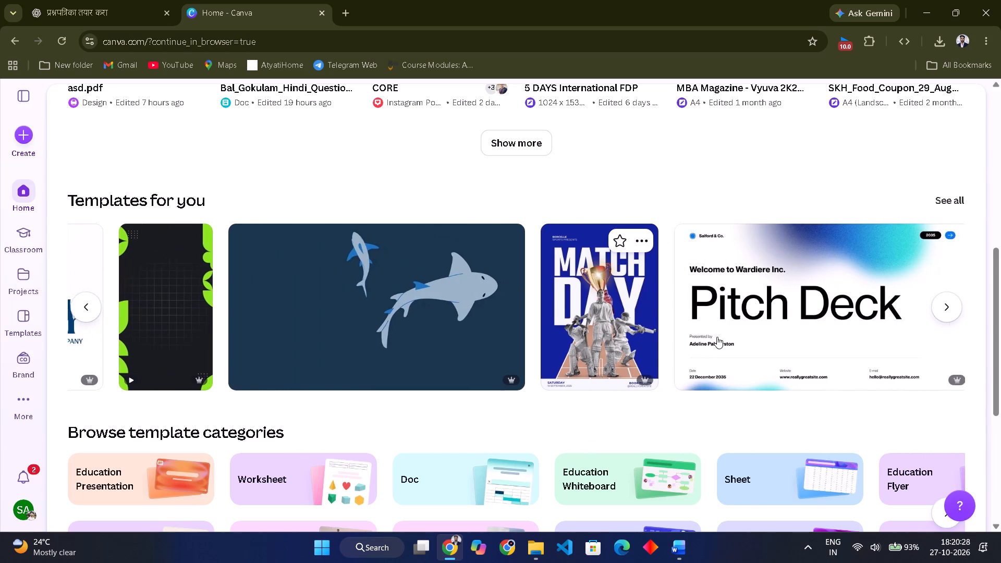
scroll(720, 321, "left", 1)
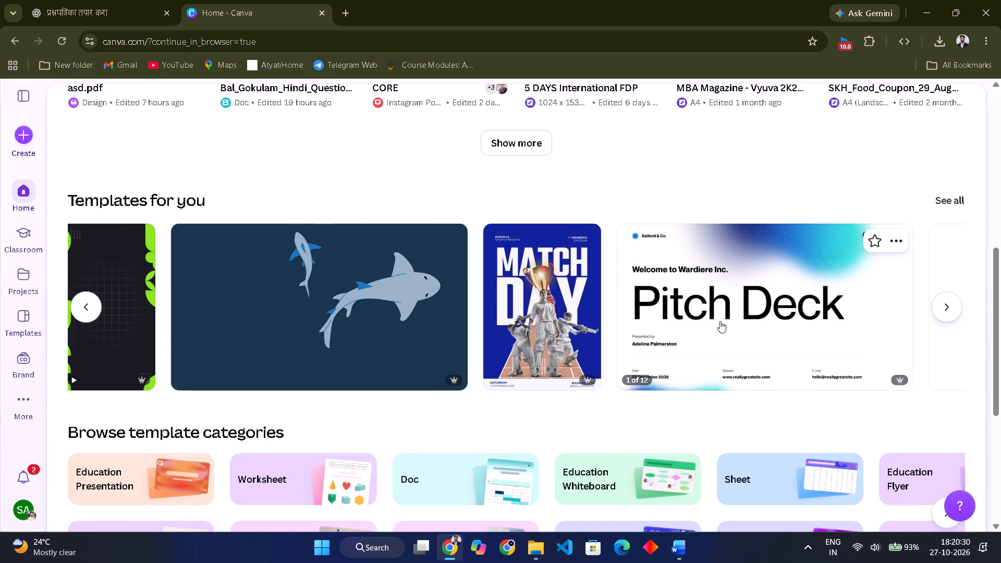
scroll(720, 321, "left", 7)
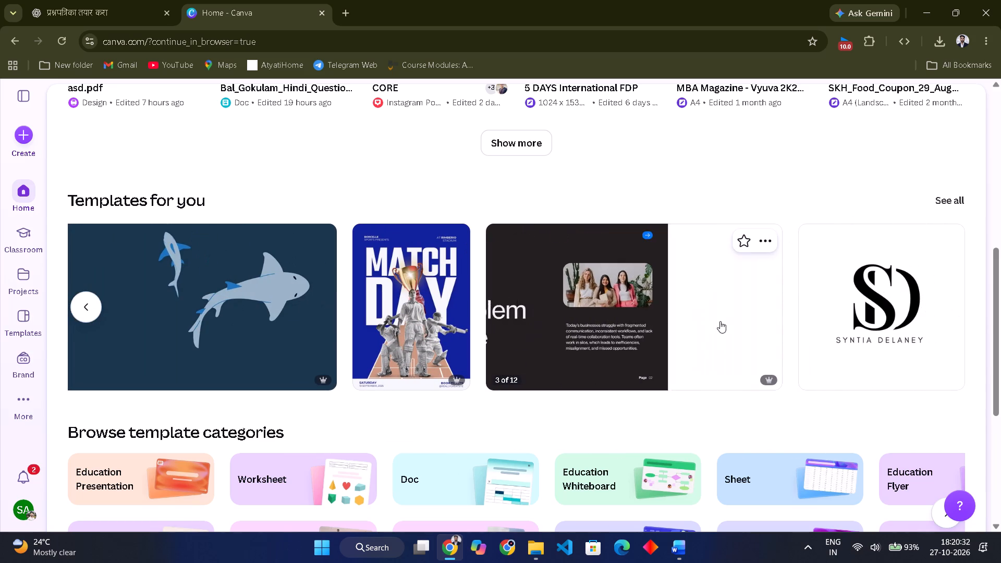
scroll(896, 329, "left", 1)
scroll(881, 315, "down", 1)
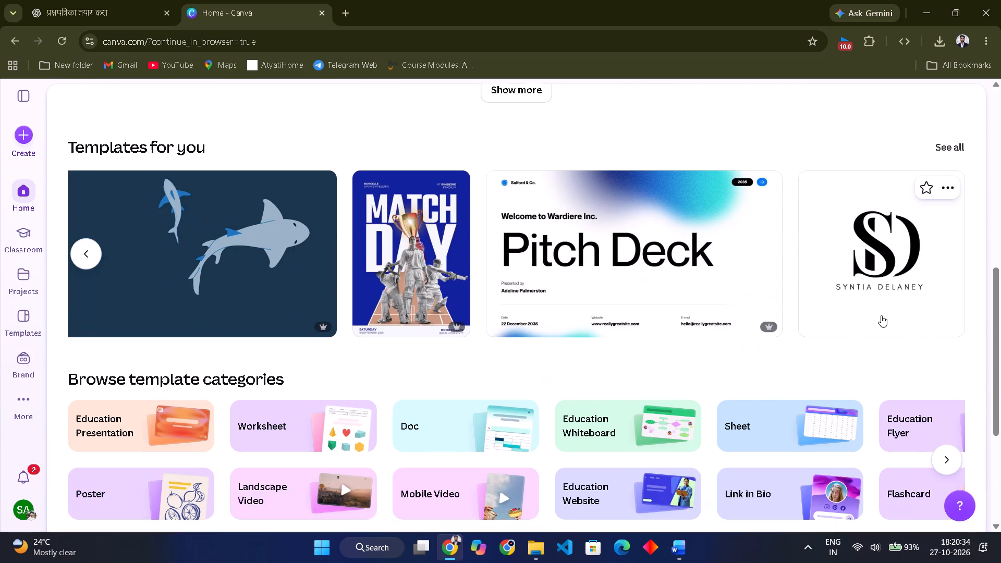
scroll(881, 315, "down", 4)
Switch to Word to bring up the L.K.G. Hindi question paper of Bal Gokulam Academy.
left_click(679, 547)
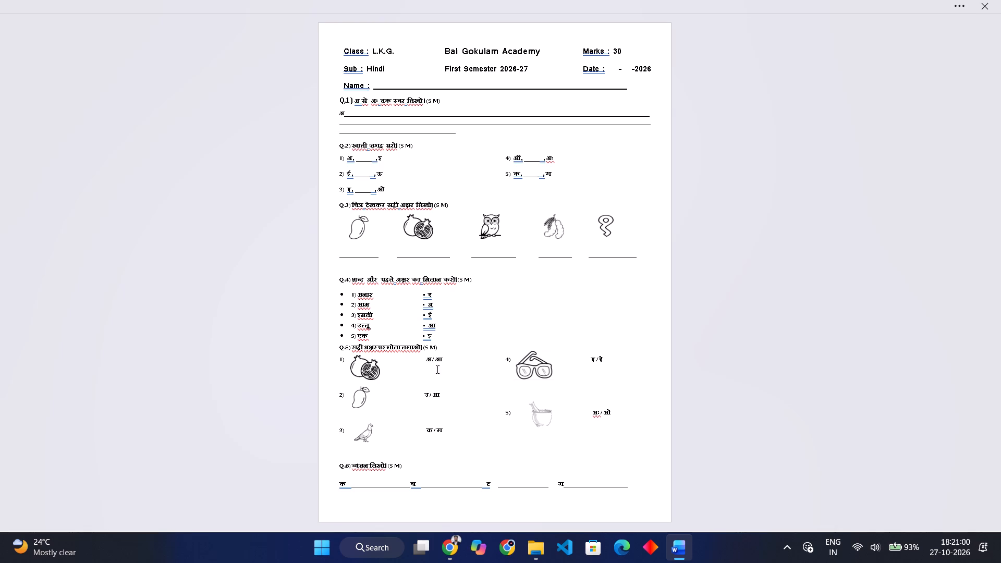
In the Word paper, widen the gap after the slash in the Q.5 letter choices अ/आ, उ/आ and क/ग.
left_click(434, 356)
key("space")
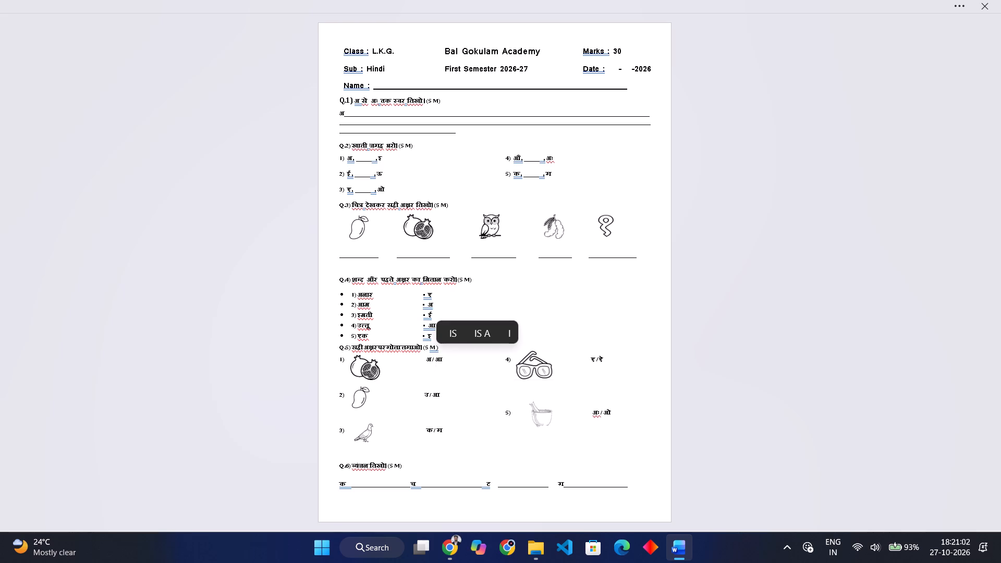
left_click(434, 359)
key("space")
key("space")
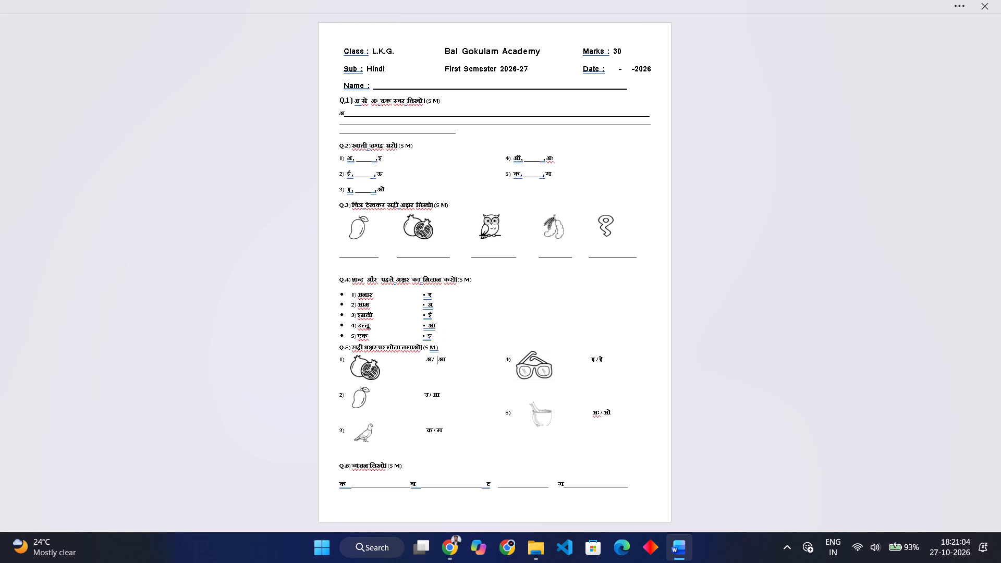
key("space")
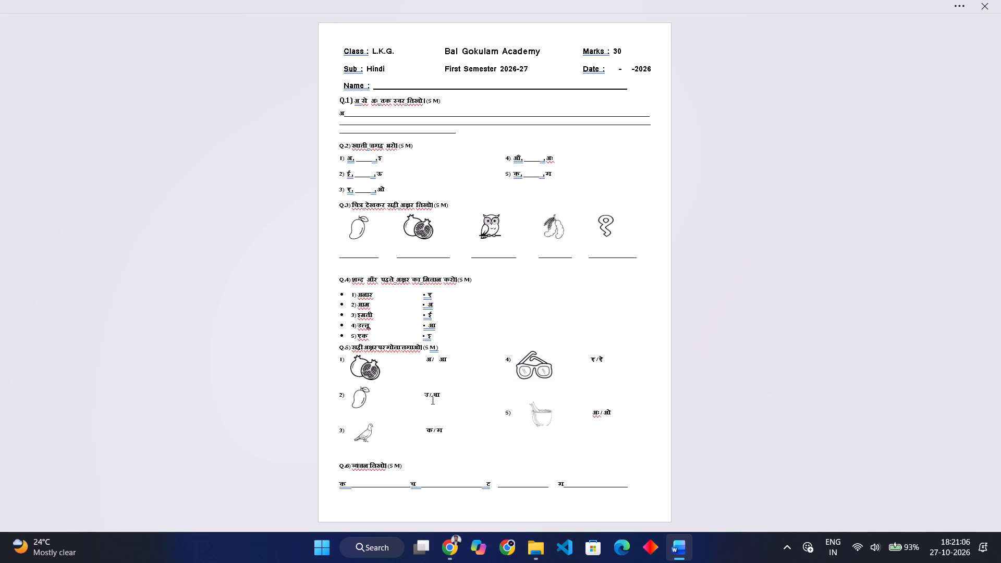
left_click(431, 391)
key("space")
key("space")
key("space")
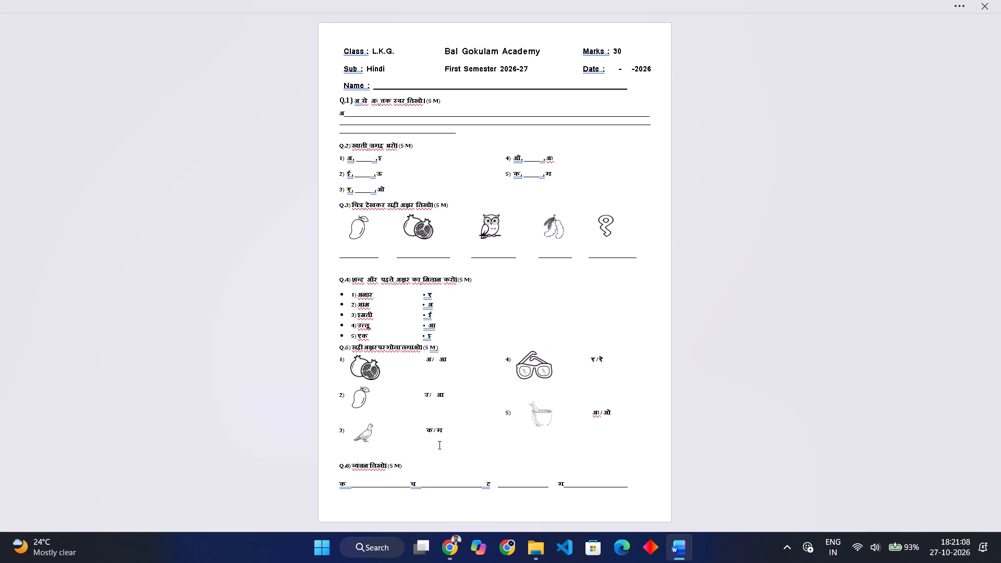
left_click(435, 432)
key("space")
key("space")
key("space")
Add spaces within the Q.5 choices for items 5 and 4, after the slash in अः/ओ and before it in ए/ऐ.
left_click(600, 414)
key("Right")
key("space")
key("space")
left_click(595, 357)
key("Right")
key("space")
key("space")
key("space")
Replace the word सही in the Q.3 instruction with पेहला, using the Marathi Google Input Tools keyboard.
left_click(385, 204)
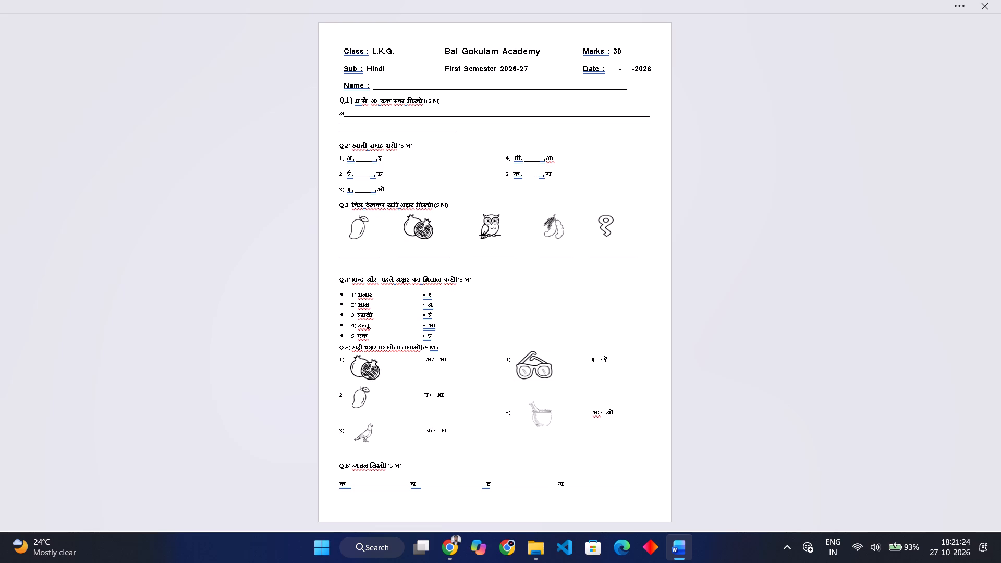
left_click(399, 205)
key("BackSpace")
key("BackSpace")
key("BackSpace")
key("BackSpace")
left_click(830, 558)
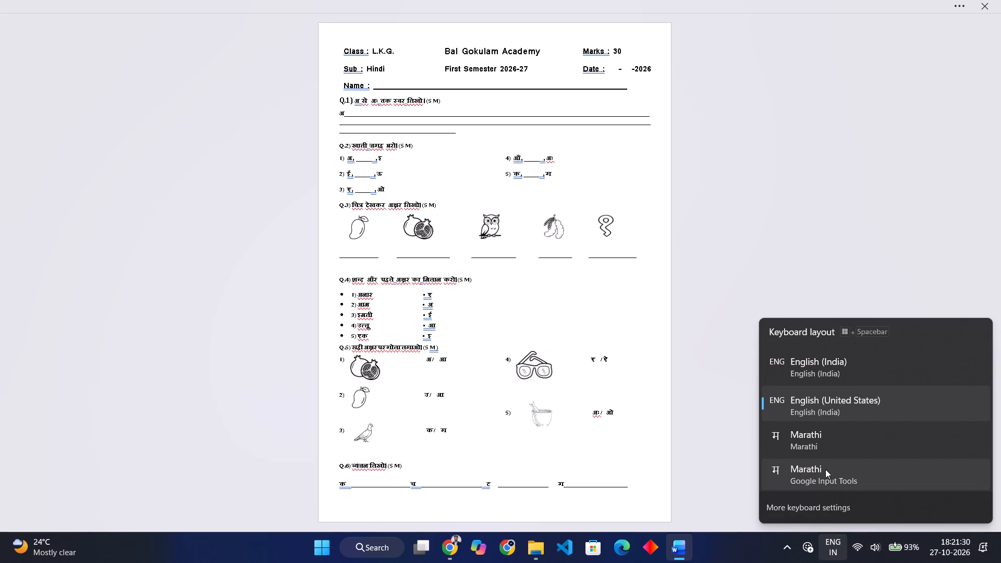
scroll(825, 469, "down", 1)
left_click(810, 462)
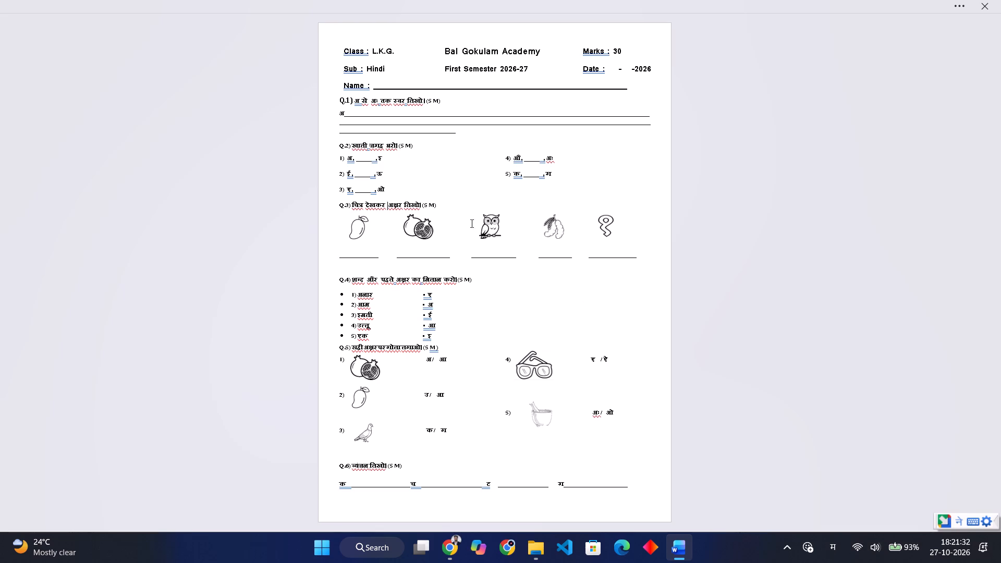
type("pehla")
key("space")
left_click(691, 297)
scroll(691, 295, "down", 1)
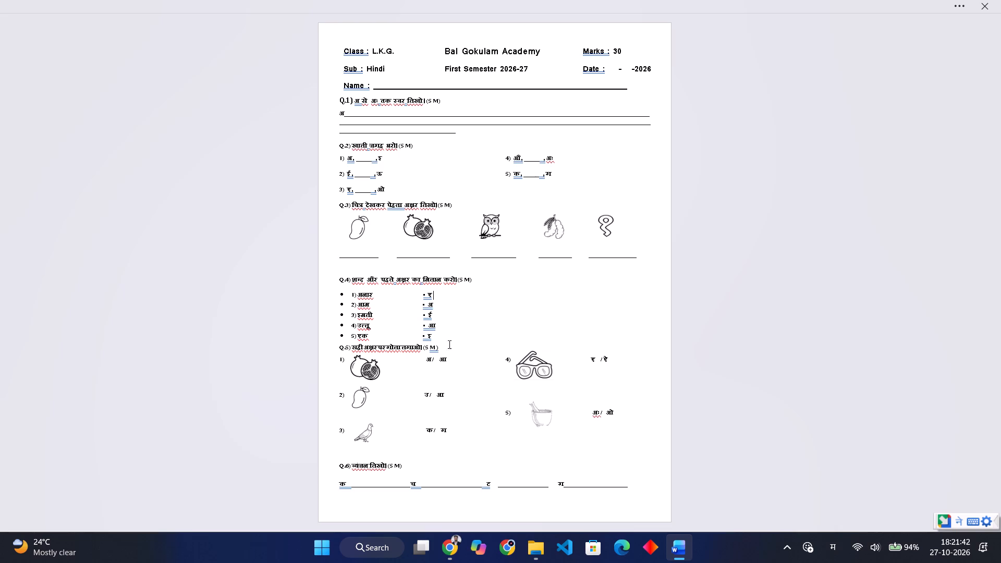
Delete the short third answer line in Q.1 and add a line break between the two remaining lines.
left_click(462, 133)
left_click_drag(462, 133, 390, 135)
left_click_drag(390, 135, 325, 133)
key("BackSpace")
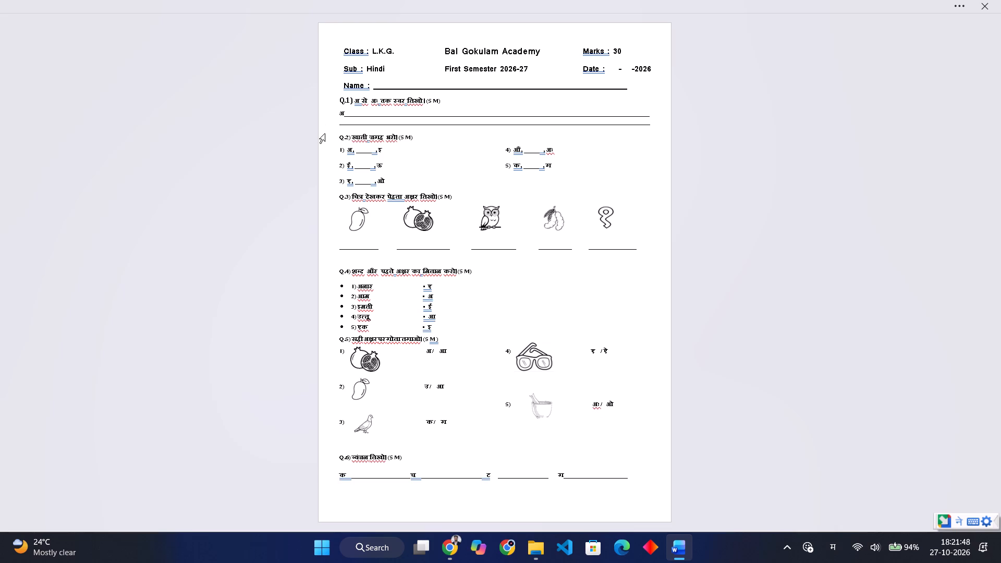
left_click(651, 111)
key("Return")
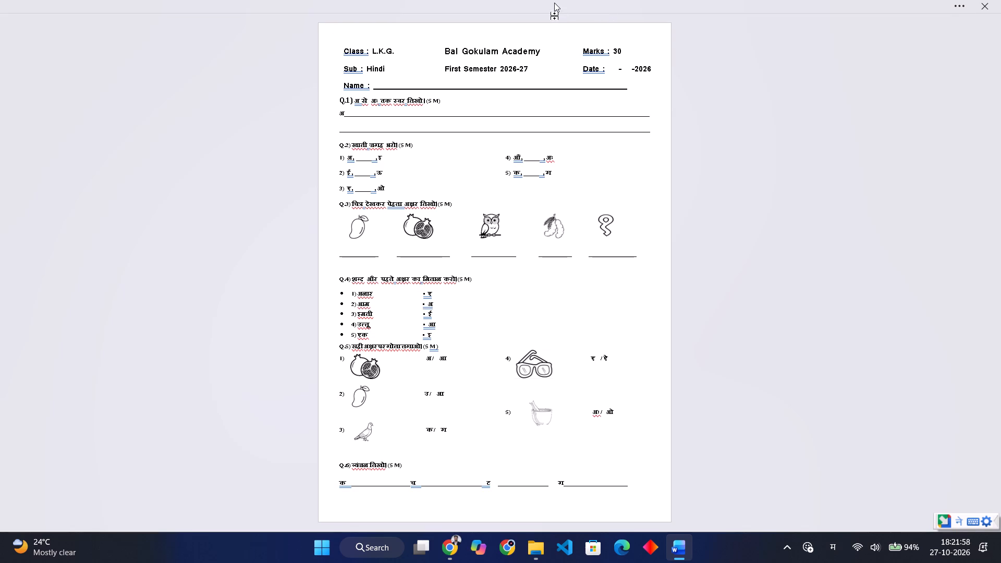
Shift the (5 M) marks of the Q.4 heading, along with the danda, toward the page's right margin.
left_click(455, 280)
key("Tab")
key("Tab")
key("Tab")
key("Tab")
key("Tab")
key("Tab")
key("Tab")
key("Tab")
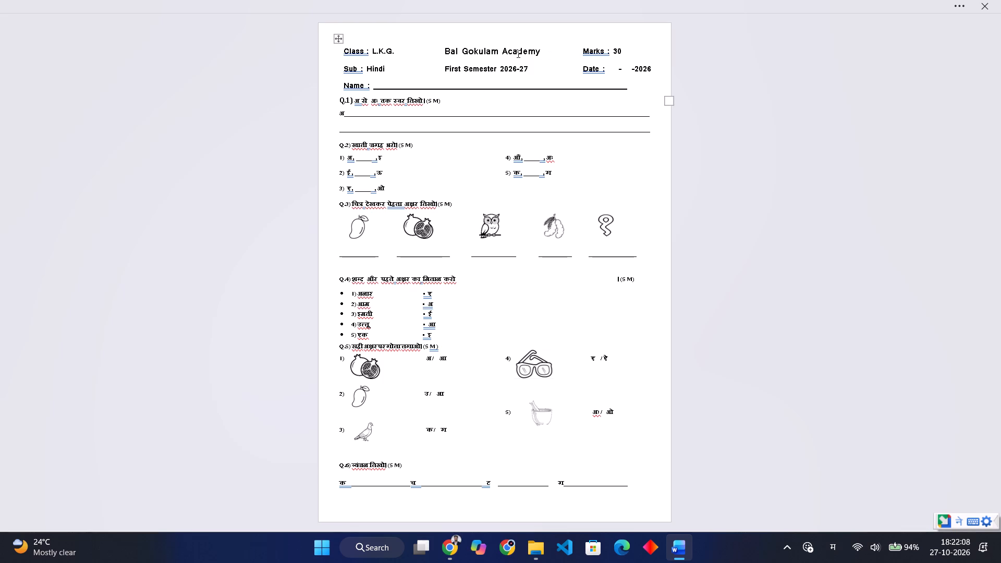
Shift the (5 M) marks of the Q.2 heading toward the right margin, in line with the Q.4 marks.
left_click(399, 143)
key("Tab")
key("Tab")
key("Tab")
key("Tab")
key("Tab")
key("Tab")
key("Tab")
key("Tab")
key("Tab")
key("Tab")
key("Tab")
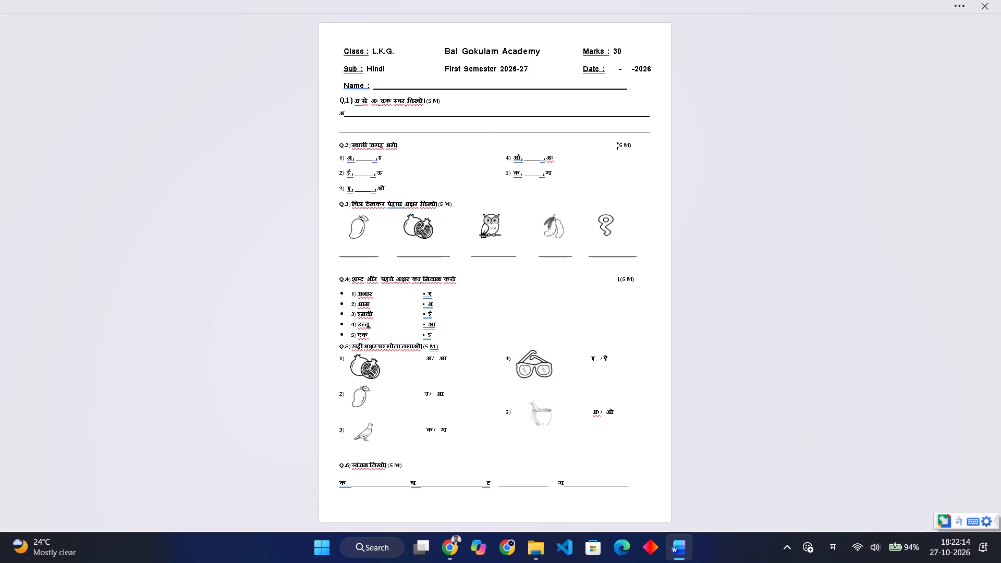
Shift the (5 M) marks of the Q.5 heading toward the right margin, in line with the Q.2 and Q.4 marks.
left_click(423, 349)
key("Tab")
key("Tab")
key("Tab")
key("Tab")
key("Tab")
key("Tab")
key("Tab")
key("Tab")
key("Tab")
key("Tab")
Shift the (5 M) marks of the Q.6 heading toward the right margin, in line with the marks above.
left_click(389, 463)
key("Left")
key("Tab")
key("Tab")
key("Tab")
key("Tab")
key("Tab")
key("Tab")
key("Tab")
key("Tab")
key("Tab")
key("Tab")
key("Tab")
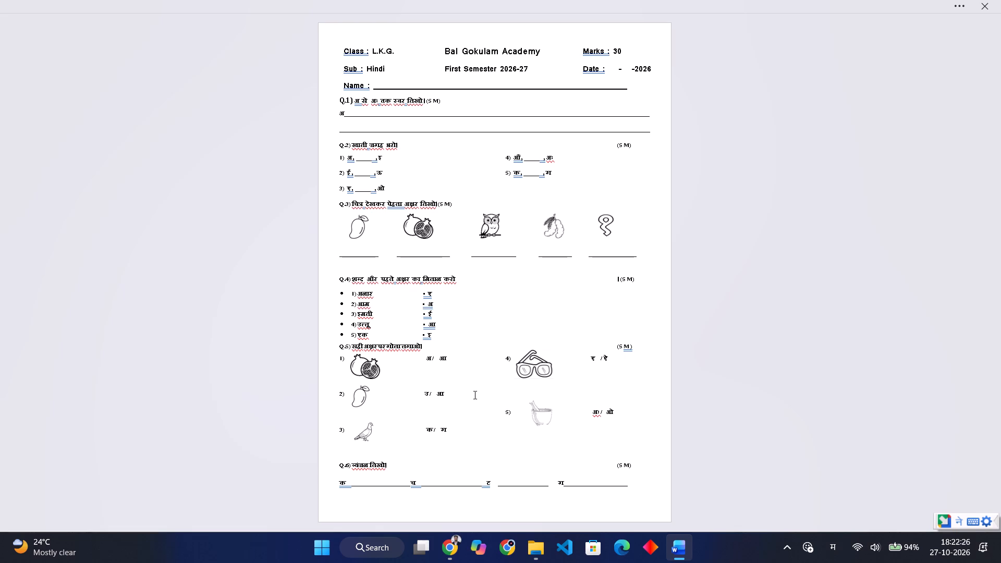
left_click(791, 449)
Open the Save As options for the hindi document.
left_click(264, 0)
left_click(23, 41)
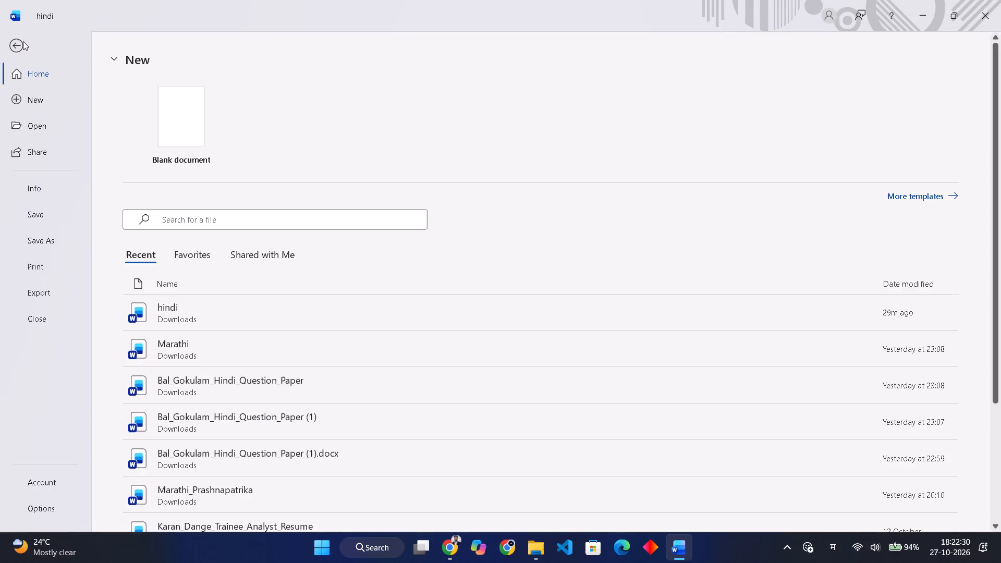
left_click(42, 240)
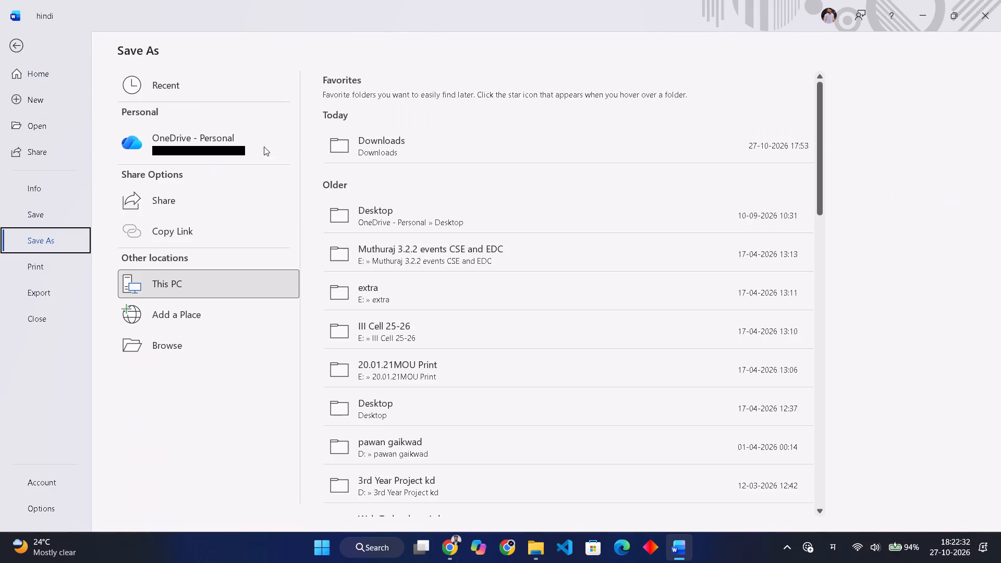
Save the Hindi question paper as a Word document in the Downloads folder, keeping the file name hindi.
left_click(394, 145)
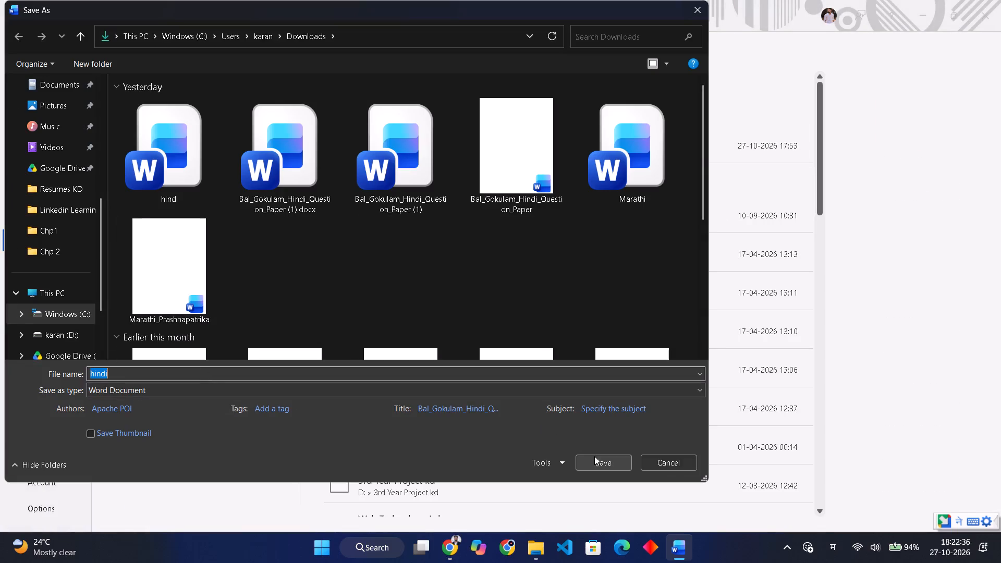
left_click(599, 458)
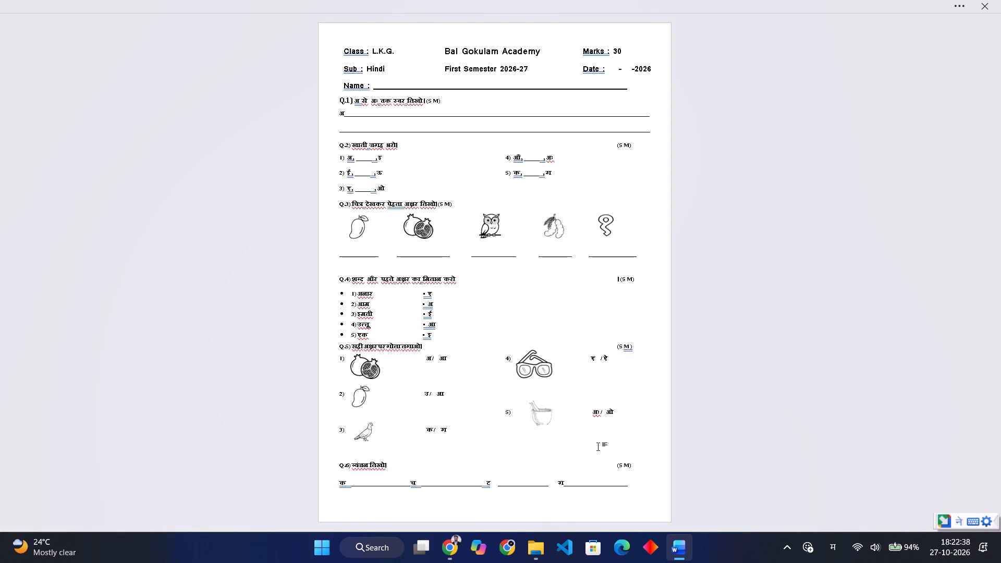
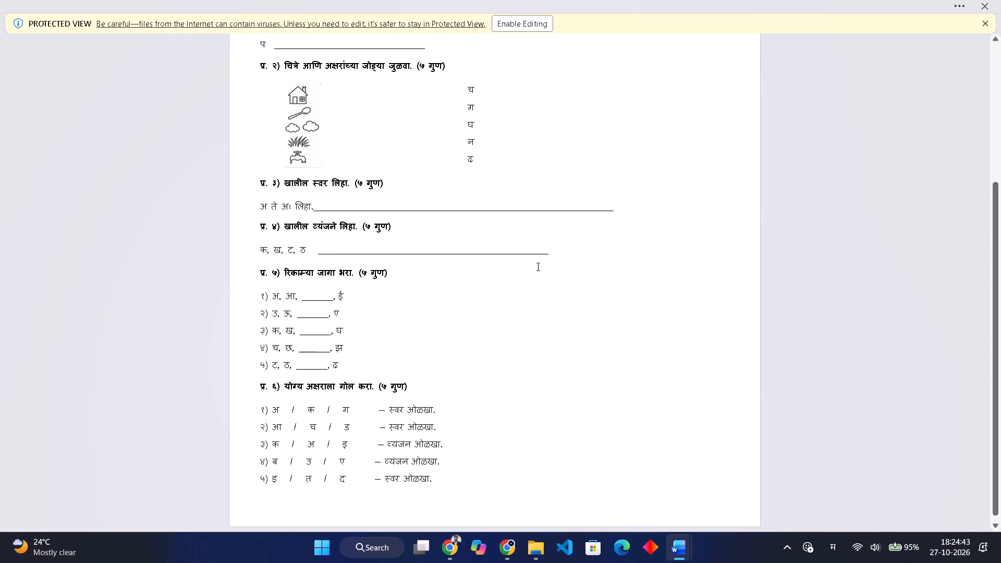
Review the L.K.G. Marathi question paper in Protected View, examining the header and questions प्र. १ to प्र. ६.
scroll(537, 266, "down", 1)
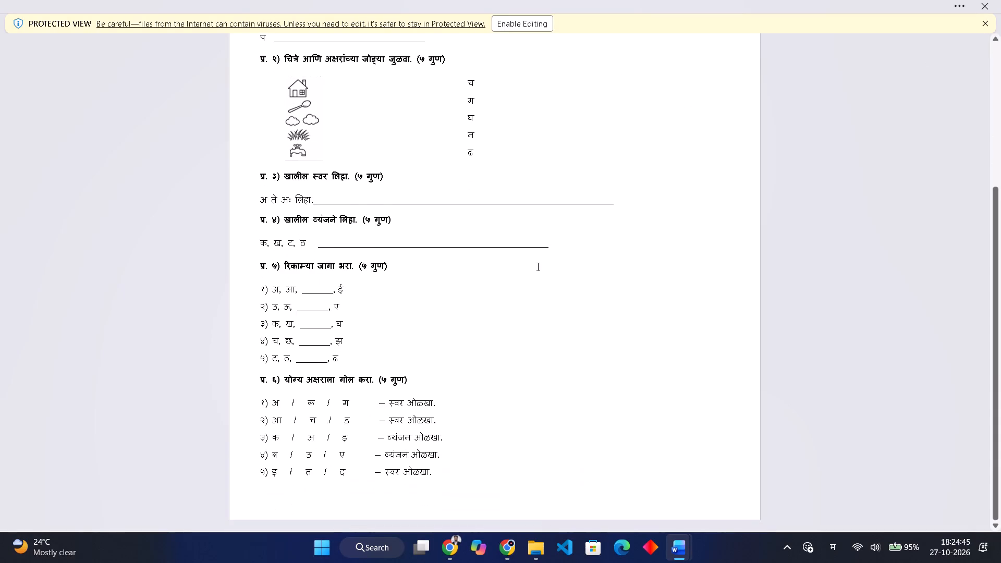
scroll(537, 266, "down", 1)
scroll(556, 392, "right", 1)
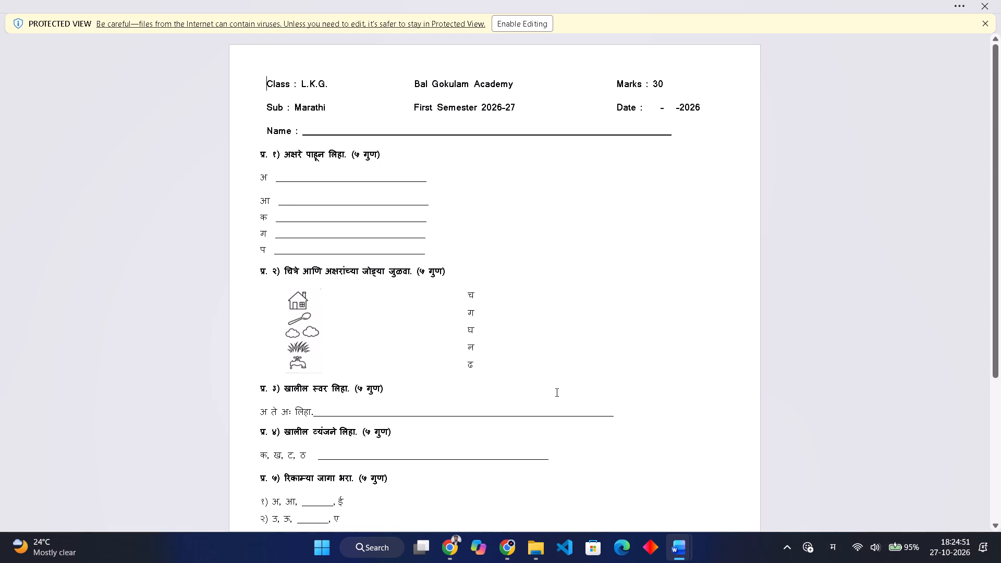
scroll(556, 392, "right", 1)
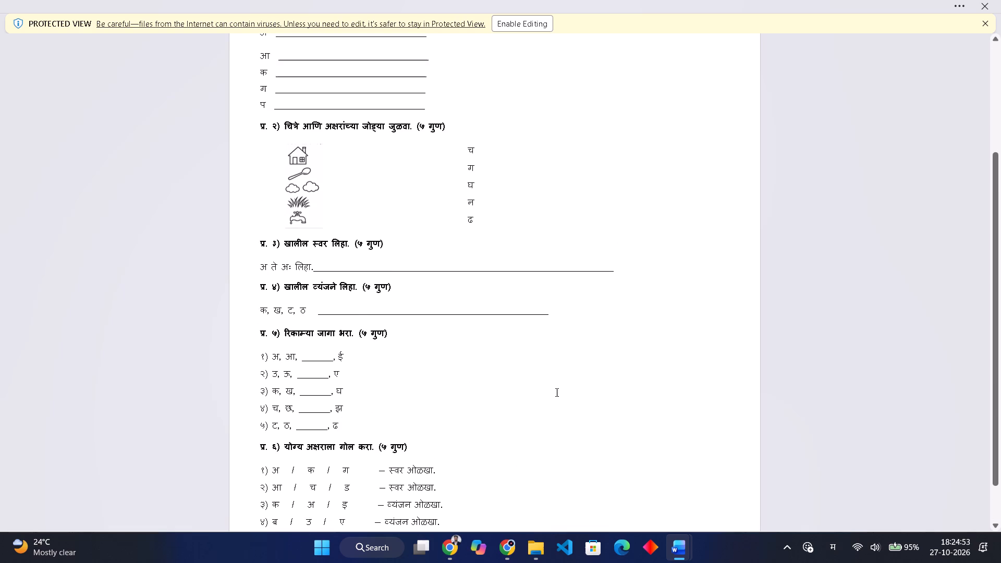
scroll(556, 392, "right", 2)
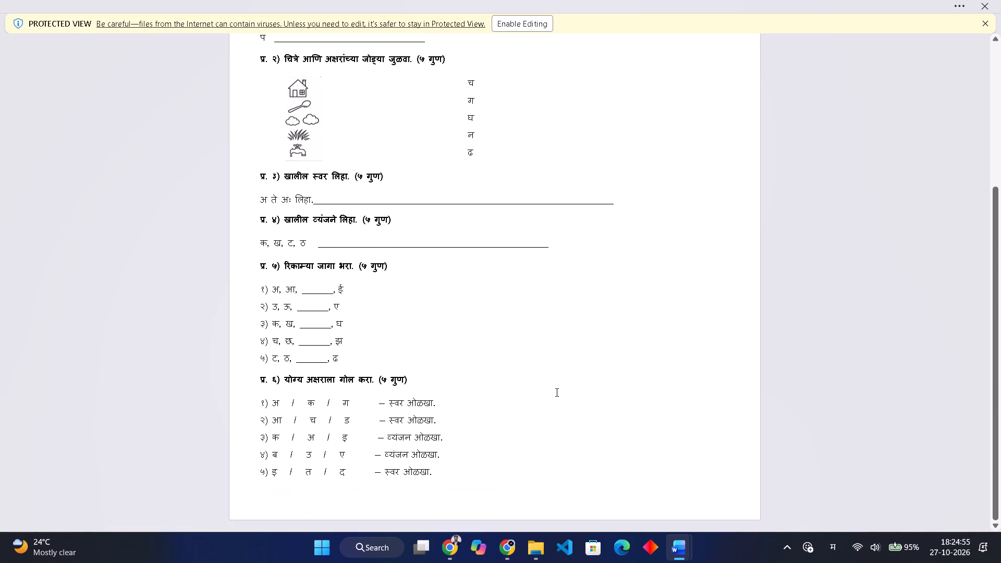
scroll(556, 392, "right", 2)
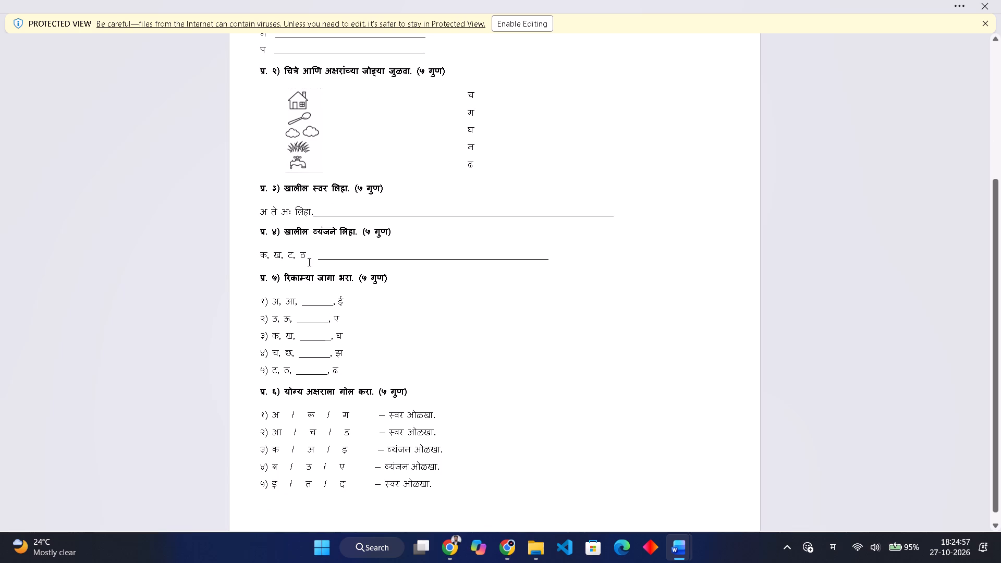
left_click(308, 262)
scroll(318, 262, "up", 2)
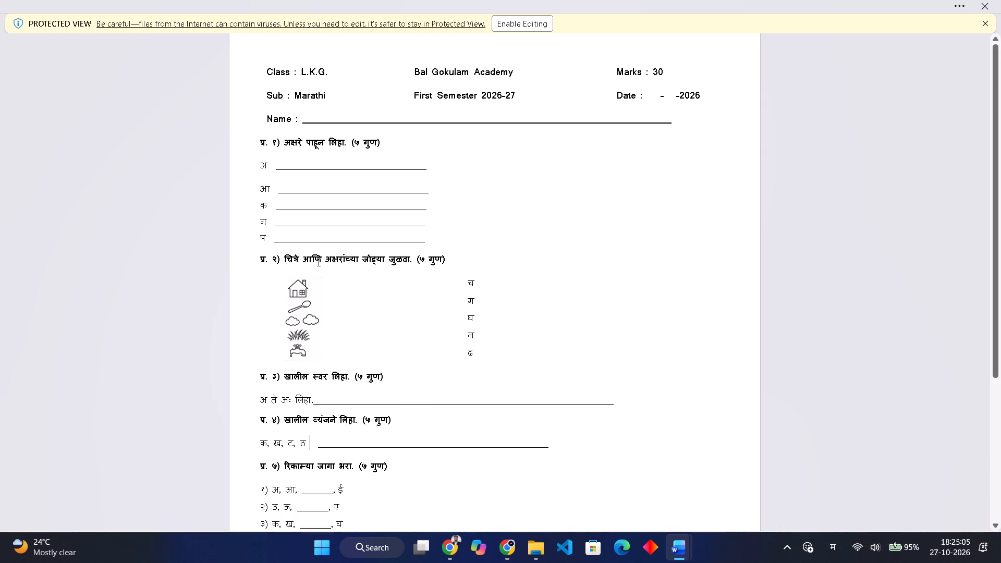
scroll(318, 262, "up", 6)
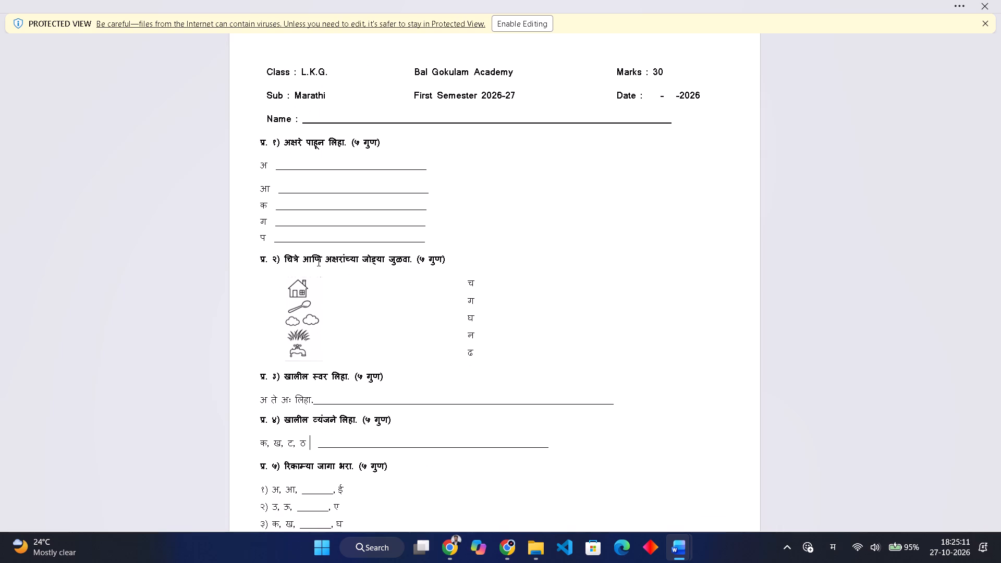
scroll(318, 262, "up", 1)
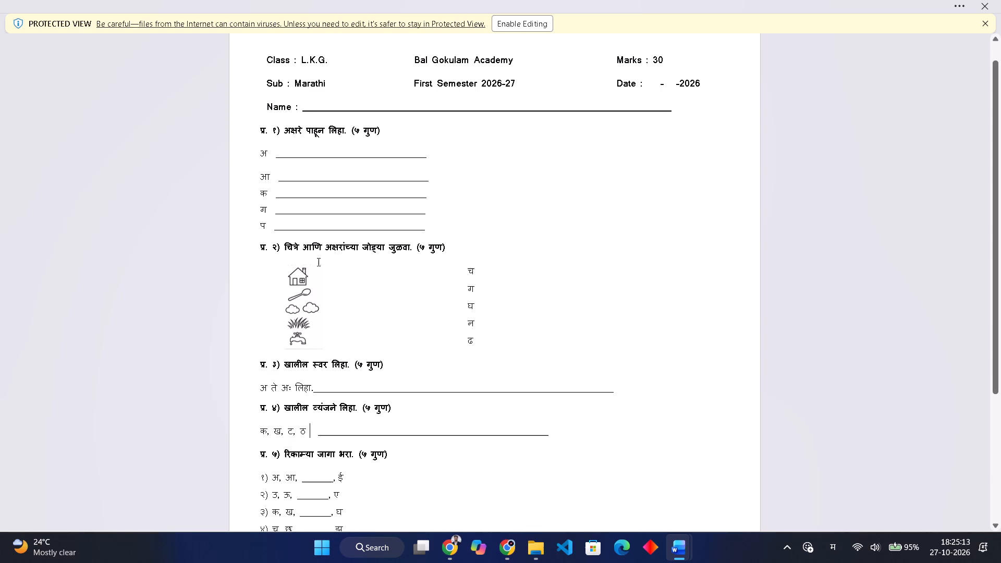
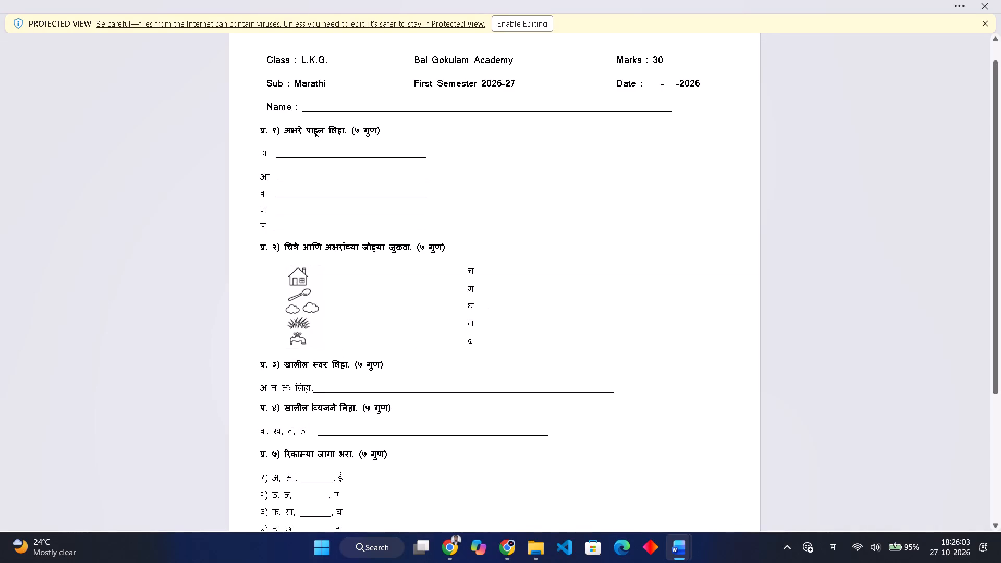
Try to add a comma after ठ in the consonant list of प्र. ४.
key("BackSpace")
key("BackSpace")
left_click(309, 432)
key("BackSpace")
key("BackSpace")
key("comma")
Enable editing of the Marathi paper and add ", न" after ठ in the consonant list of प्र. ४.
left_click(515, 17)
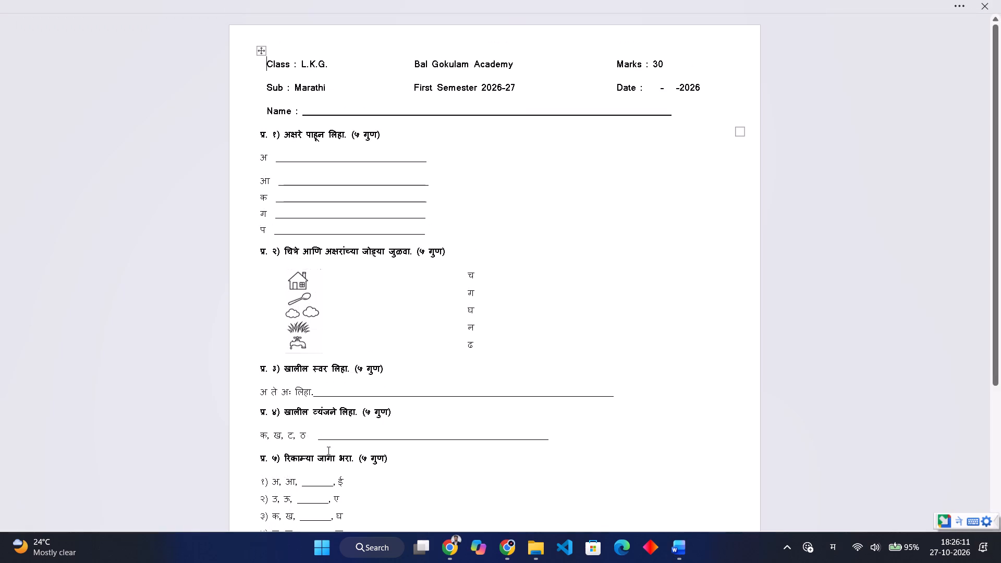
left_click(308, 440)
type(",")
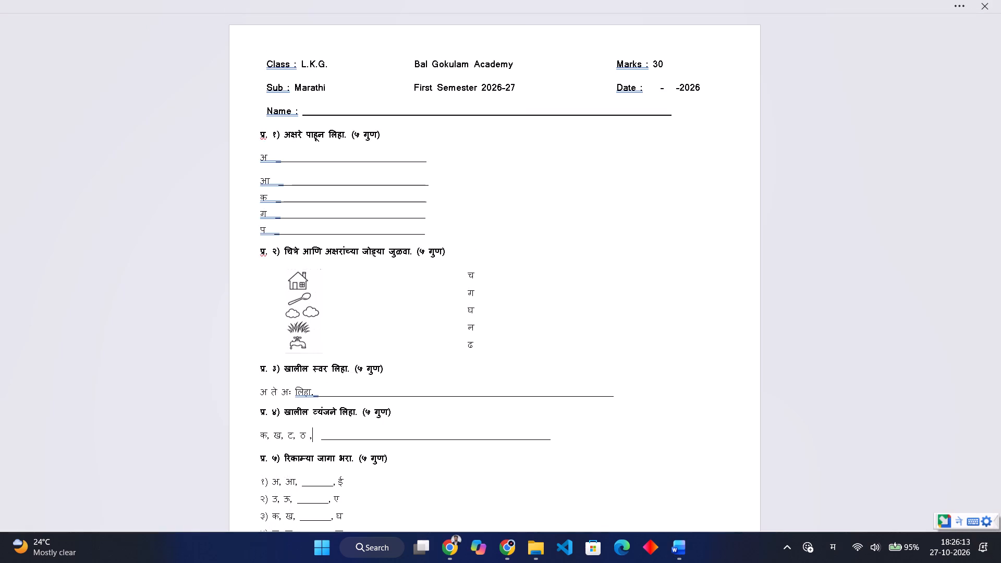
key("space")
key("g")
key("BackSpace")
key("n")
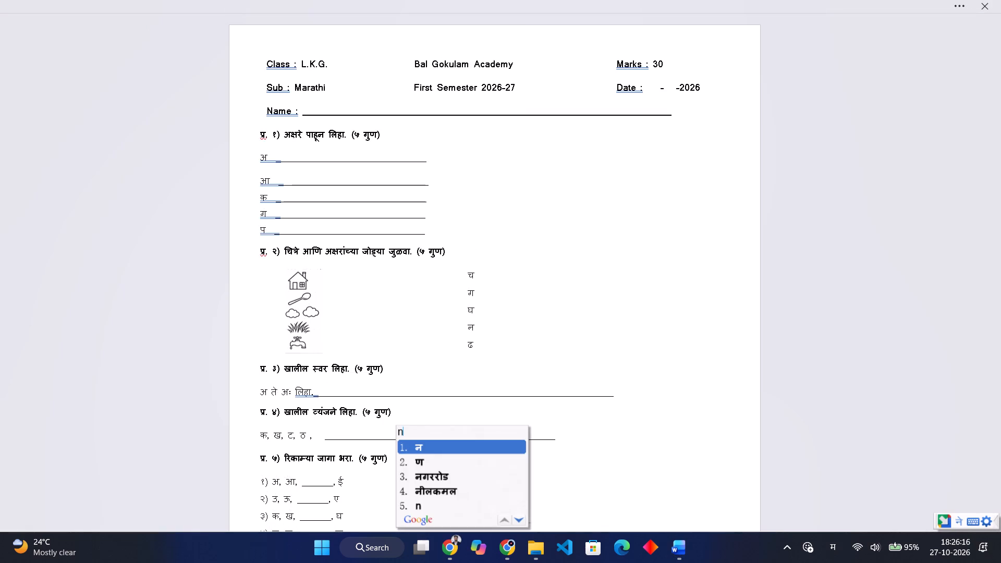
left_click(418, 445)
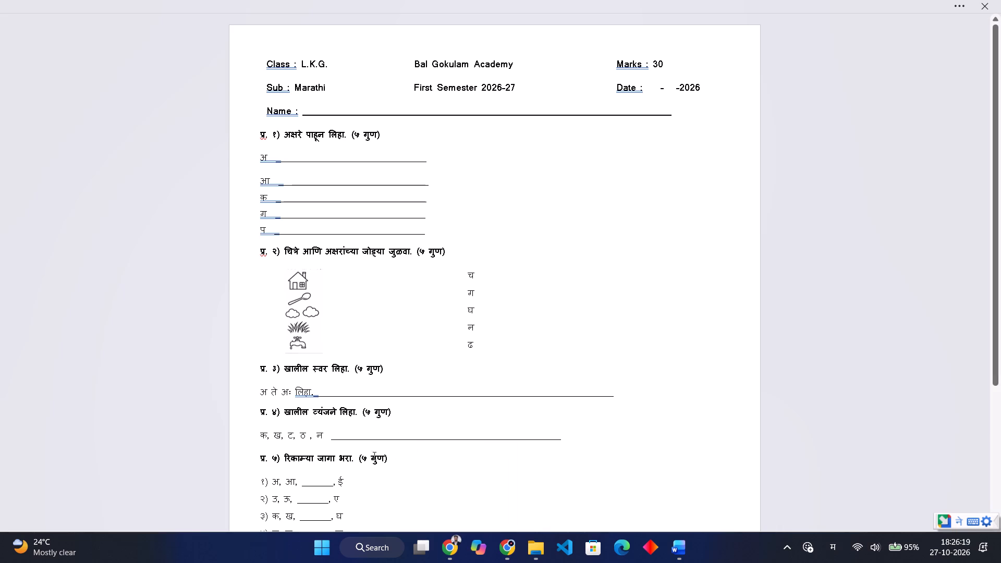
Save the edited Marathi paper to the Downloads folder as a Word document named Marathi (1).
scroll(346, 472, "down", 1)
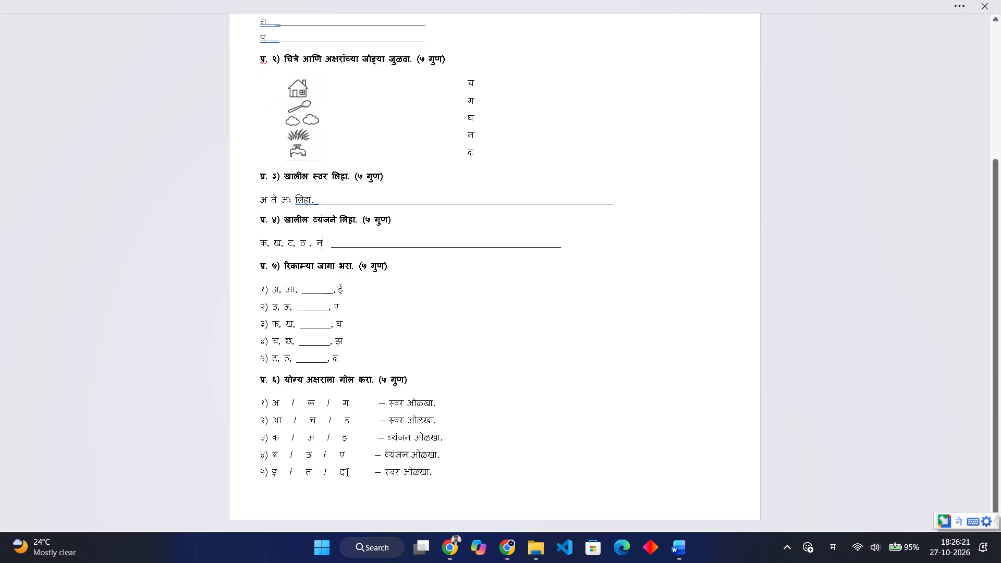
scroll(346, 472, "down", 1)
left_click(272, 0)
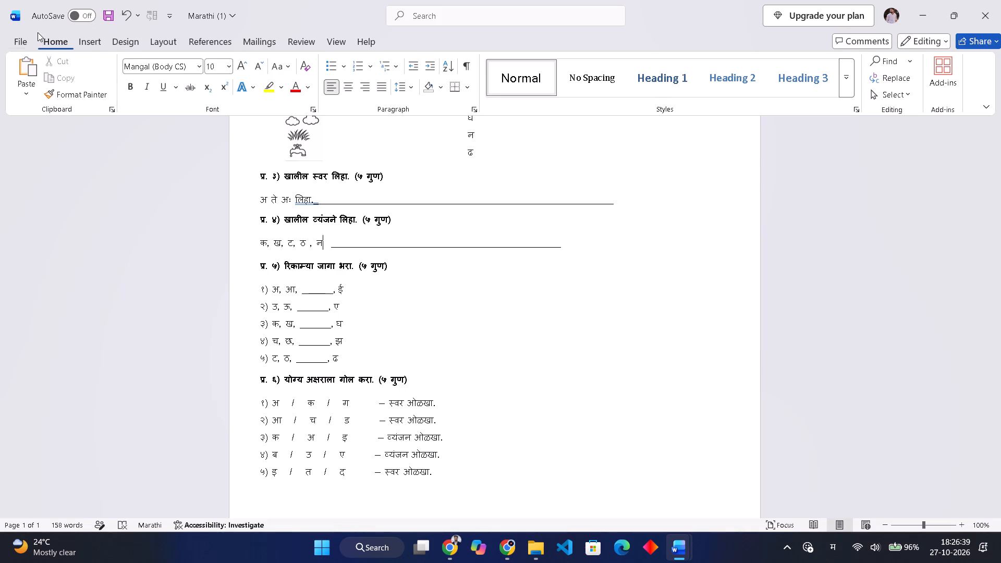
left_click(11, 40)
left_click(41, 239)
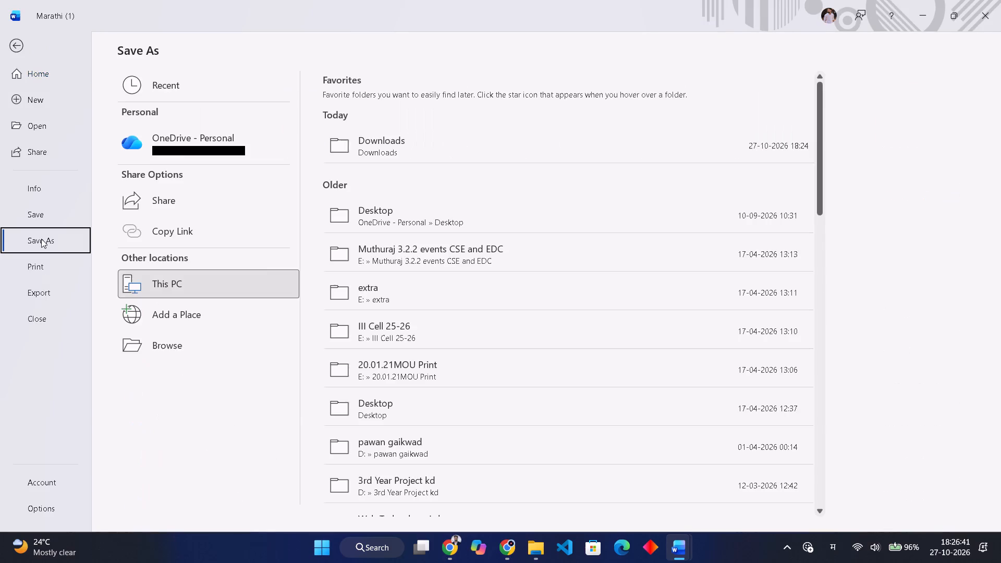
left_click(407, 134)
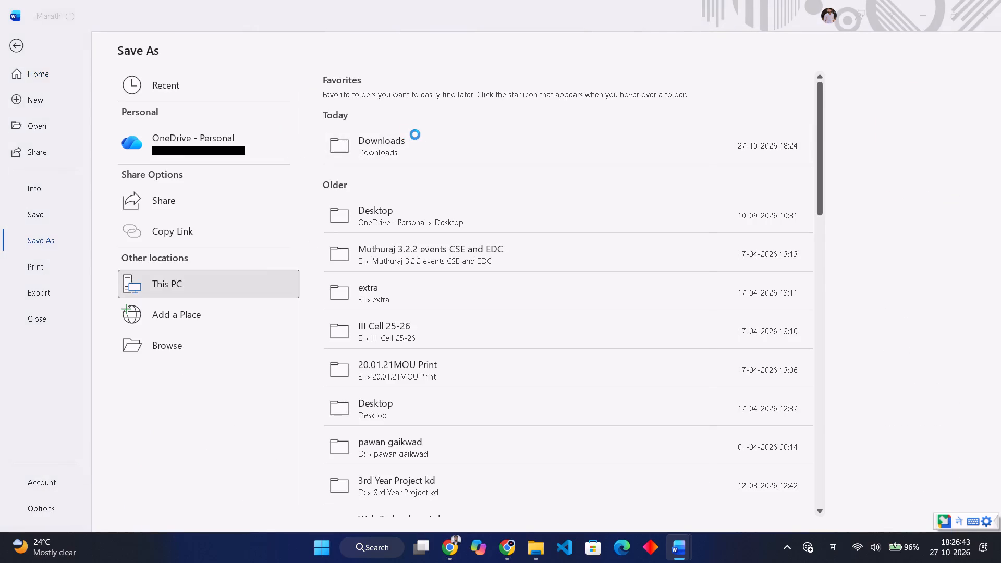
left_click(596, 456)
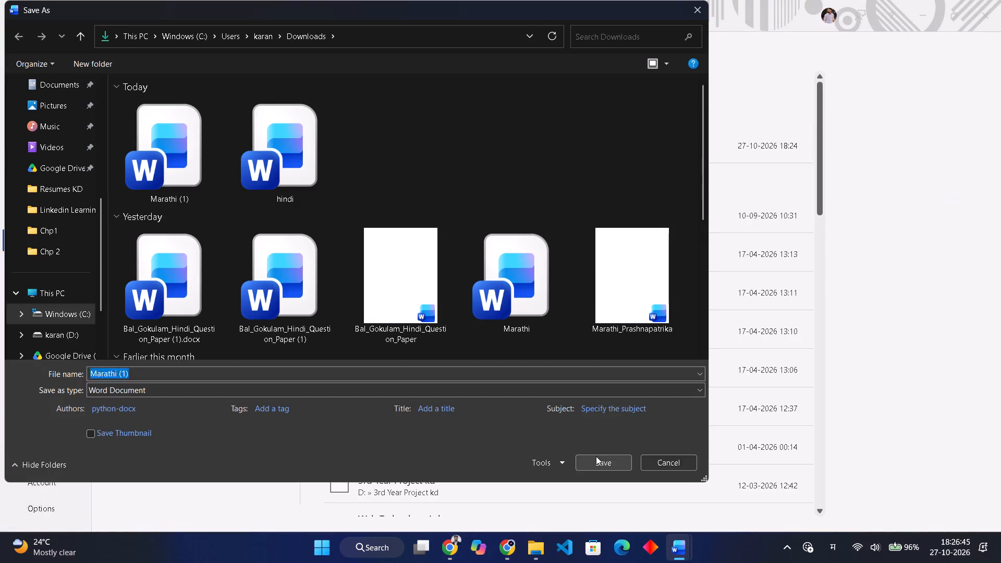